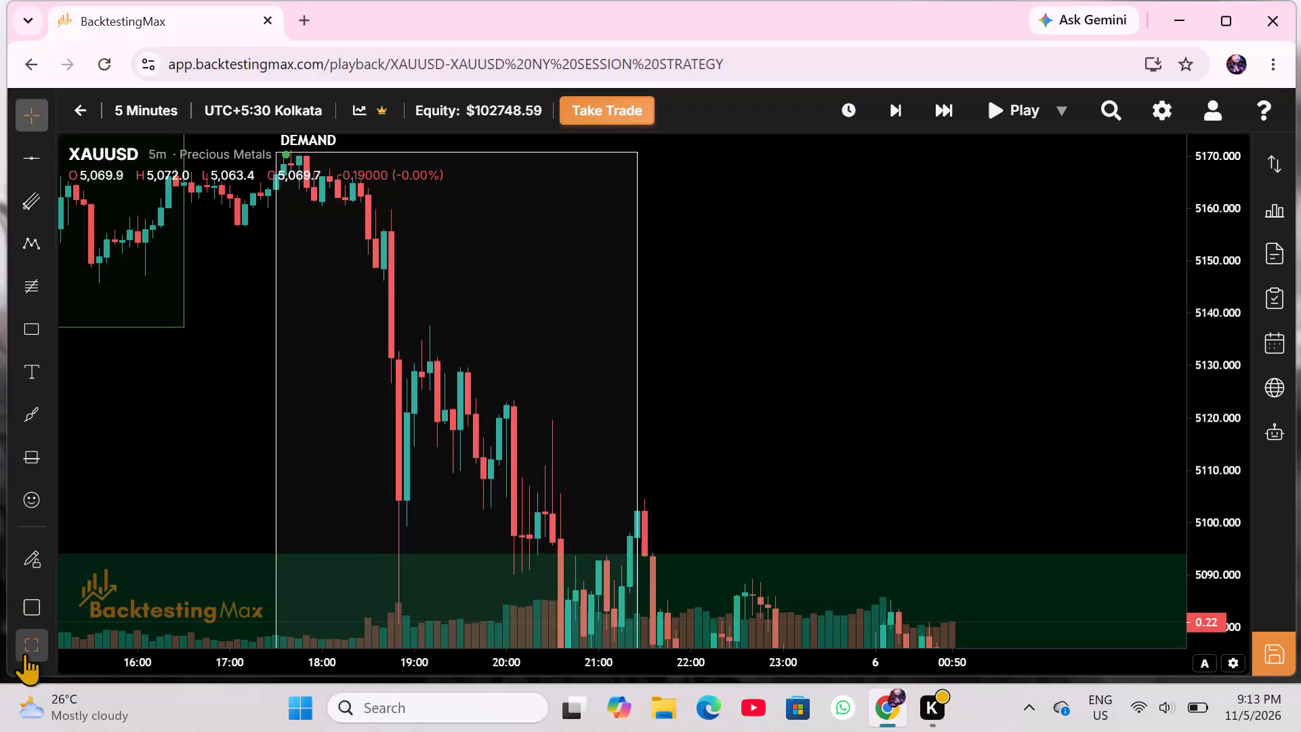
# Show the XAUUSD playback chart in full screen.
pyautogui.click(24, 653)
# Advance the XAUUSD replay in five-bar skips to 05:50 on 6 March.
pyautogui.moveTo(676, 550); pyautogui.dragTo(424, 296)
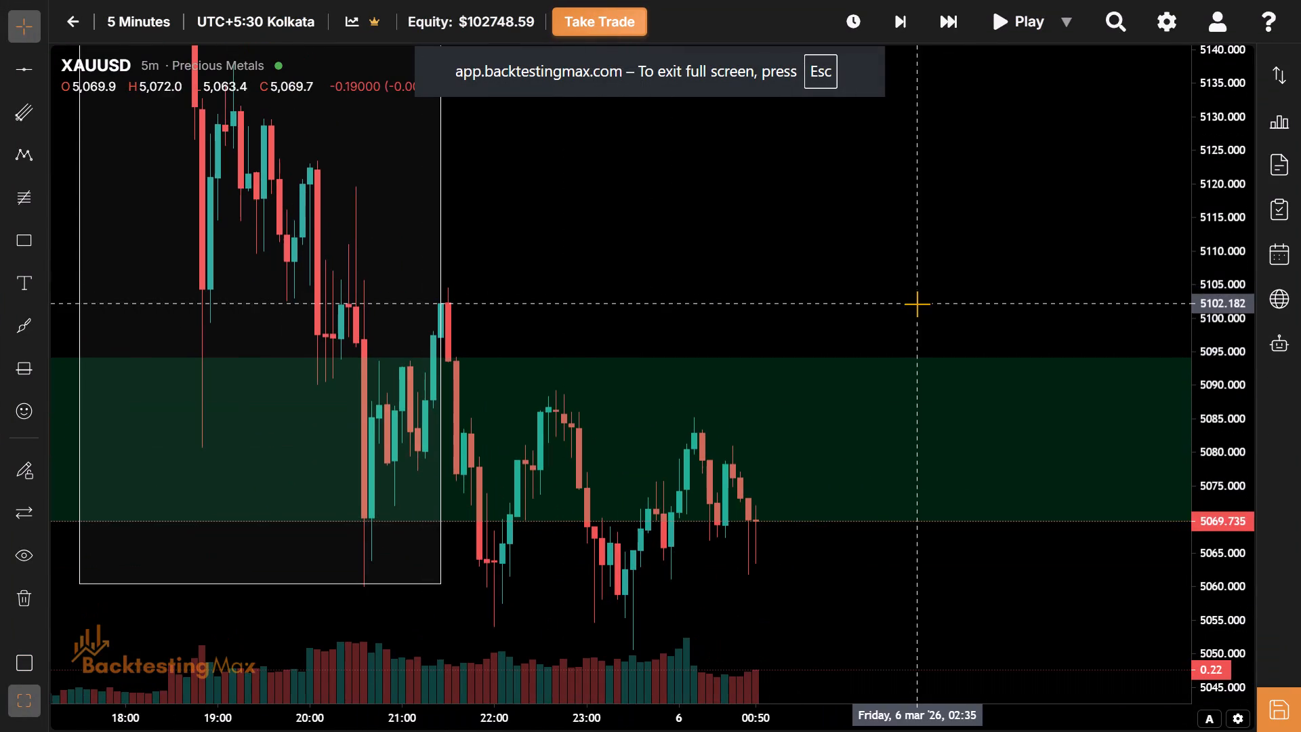
pyautogui.moveTo(917, 304); pyautogui.dragTo(552, 128)
pyautogui.moveTo(438, 516); pyautogui.dragTo(339, 500)
pyautogui.moveTo(526, 472); pyautogui.dragTo(632, 502)
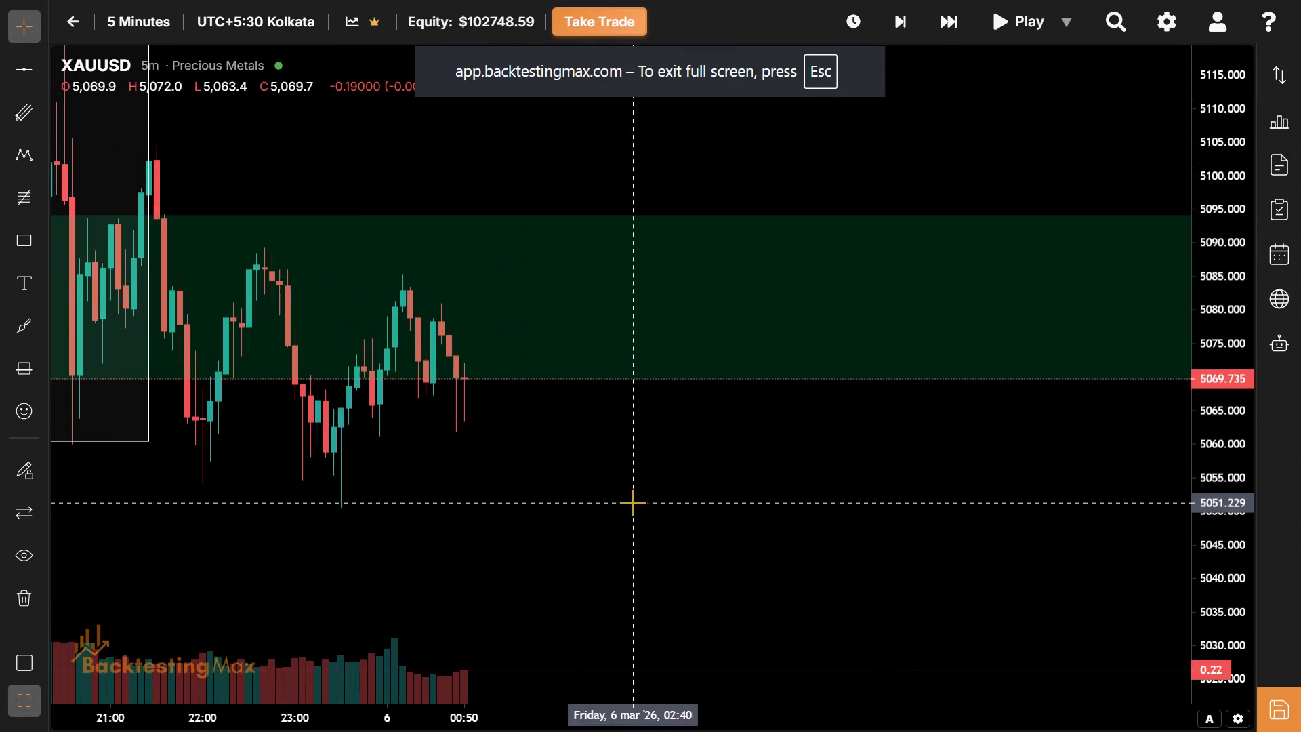
pyautogui.moveTo(632, 502); pyautogui.dragTo(749, 475)
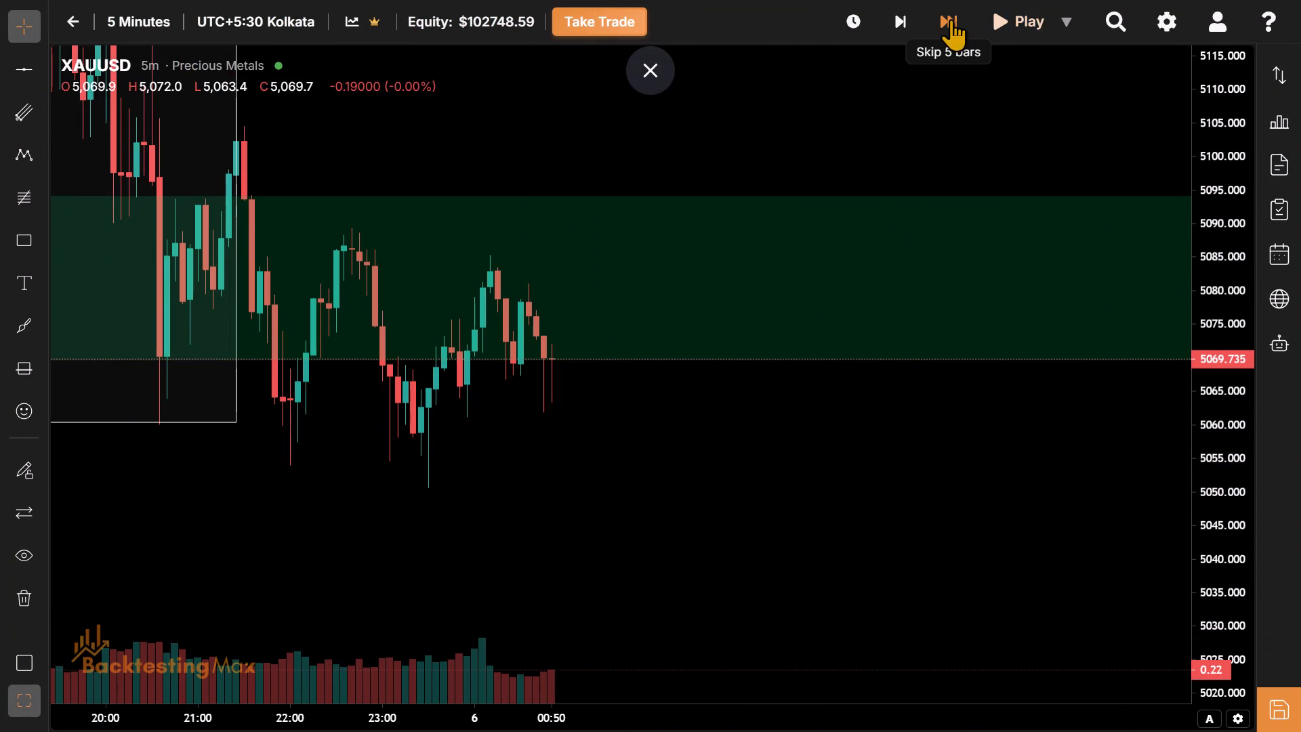
pyautogui.tripleClick(951, 18)
pyautogui.tripleClick(951, 18)
pyautogui.click(951, 18)
pyautogui.moveTo(951, 18); pyautogui.dragTo(936, 25)
pyautogui.click(936, 25)
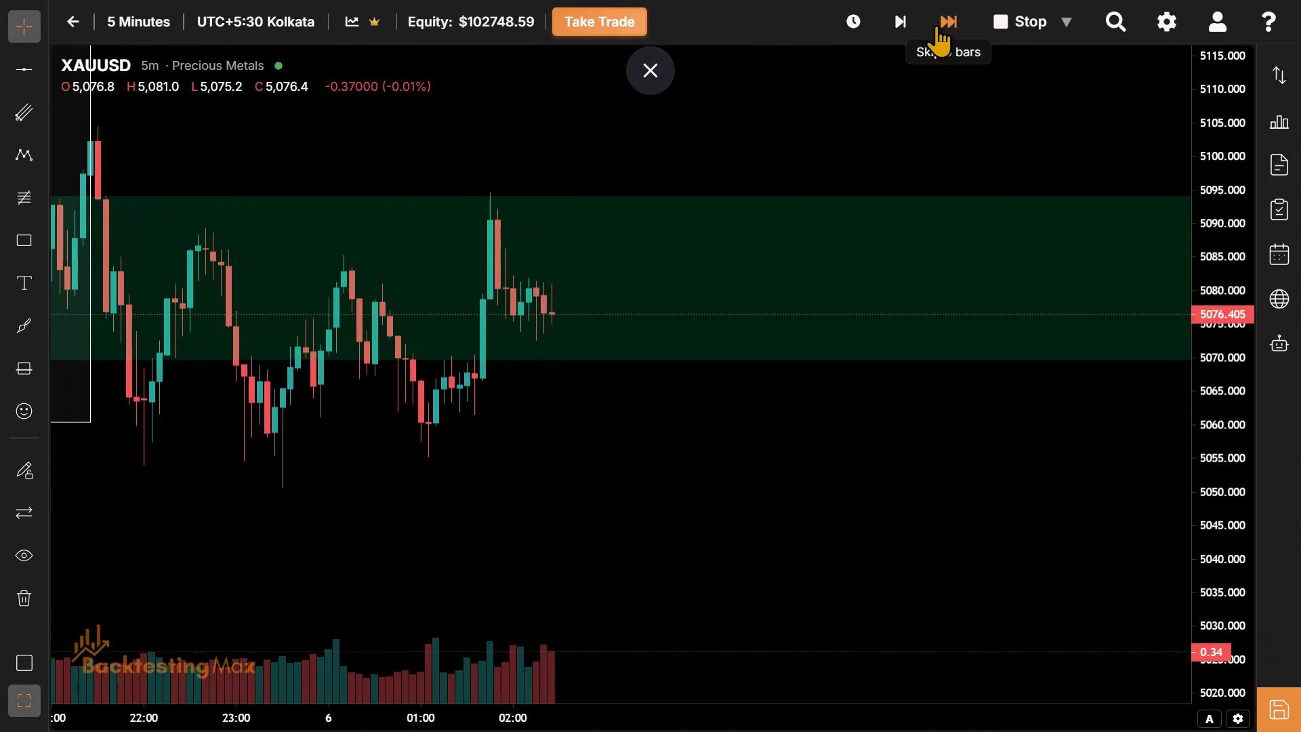
pyautogui.tripleClick(938, 24)
pyautogui.tripleClick(938, 24)
pyautogui.tripleClick(938, 24)
pyautogui.click(938, 24)
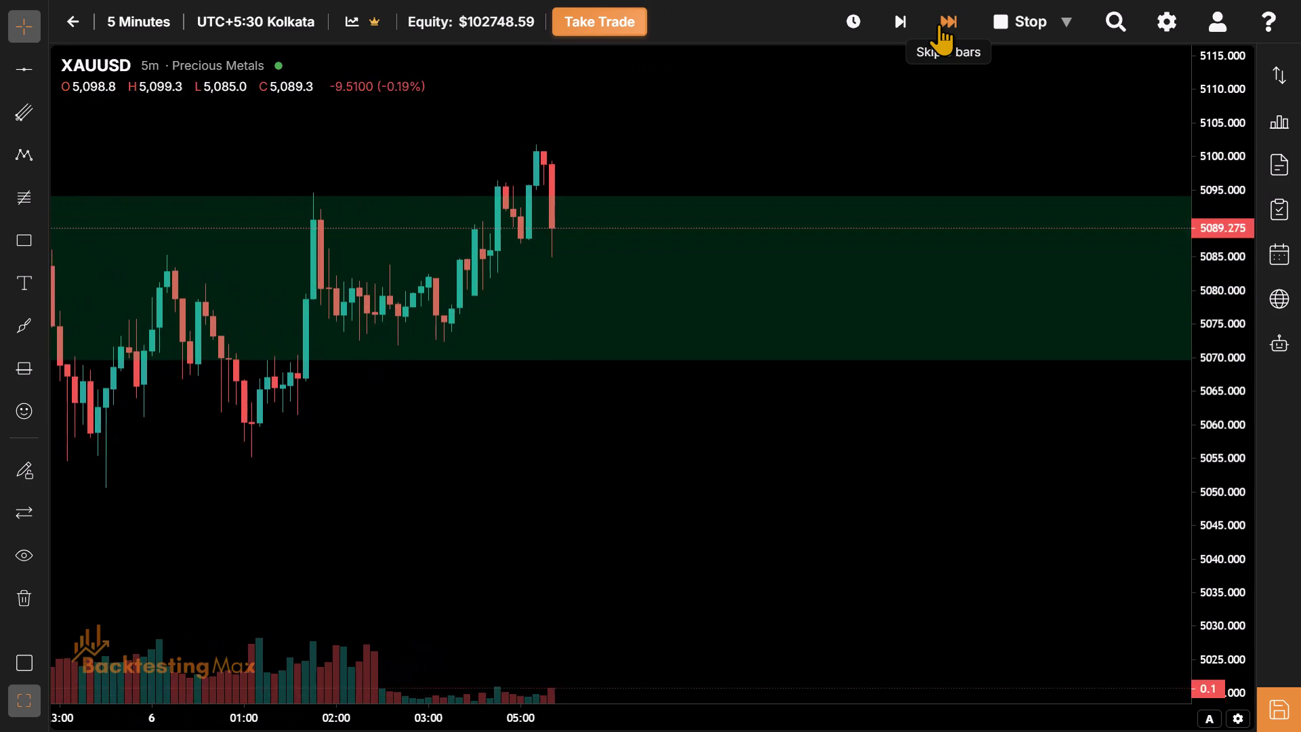
# Examine the 5-minute price action from the previous session's white box up to the 05:50 candle around the green zone.
pyautogui.moveTo(938, 24); pyautogui.dragTo(816, 450)
pyautogui.moveTo(816, 450); pyautogui.dragTo(615, 544)
pyautogui.moveTo(502, 197); pyautogui.dragTo(638, 352)
pyautogui.moveTo(452, 386); pyautogui.dragTo(740, 370)
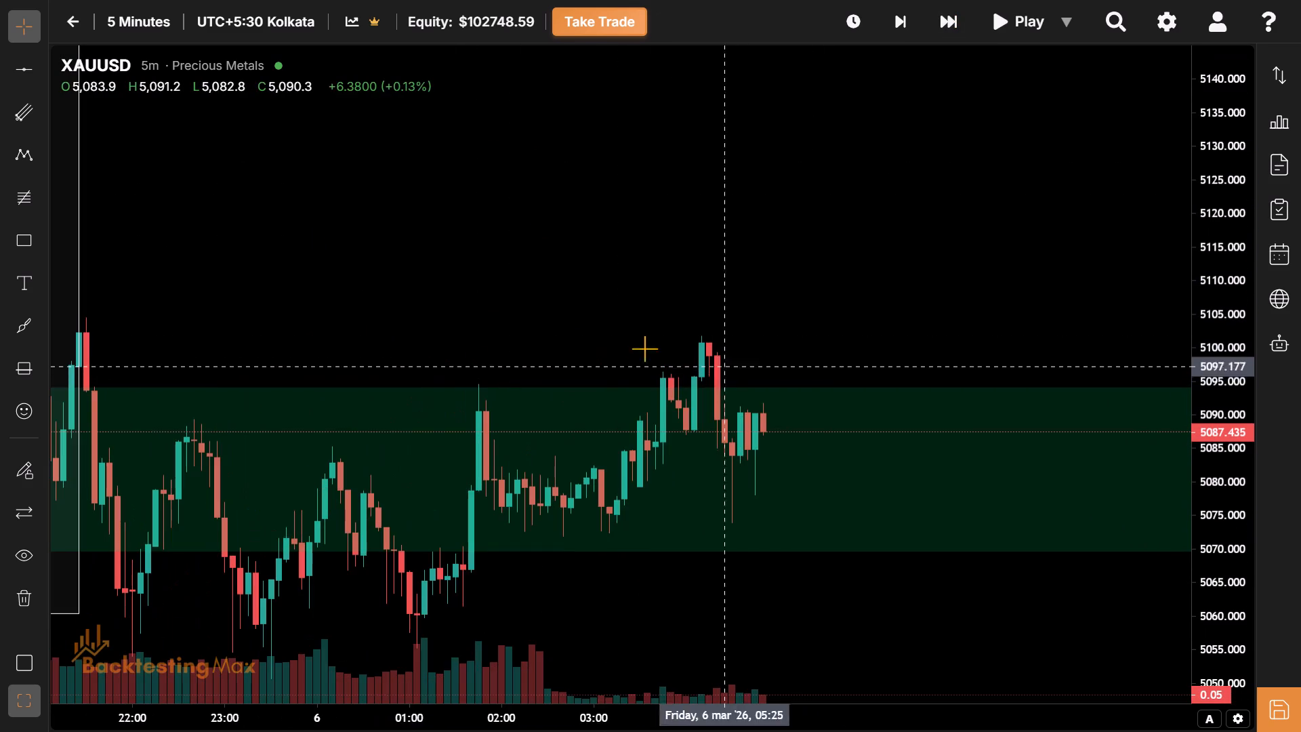
pyautogui.moveTo(414, 275); pyautogui.dragTo(760, 137)
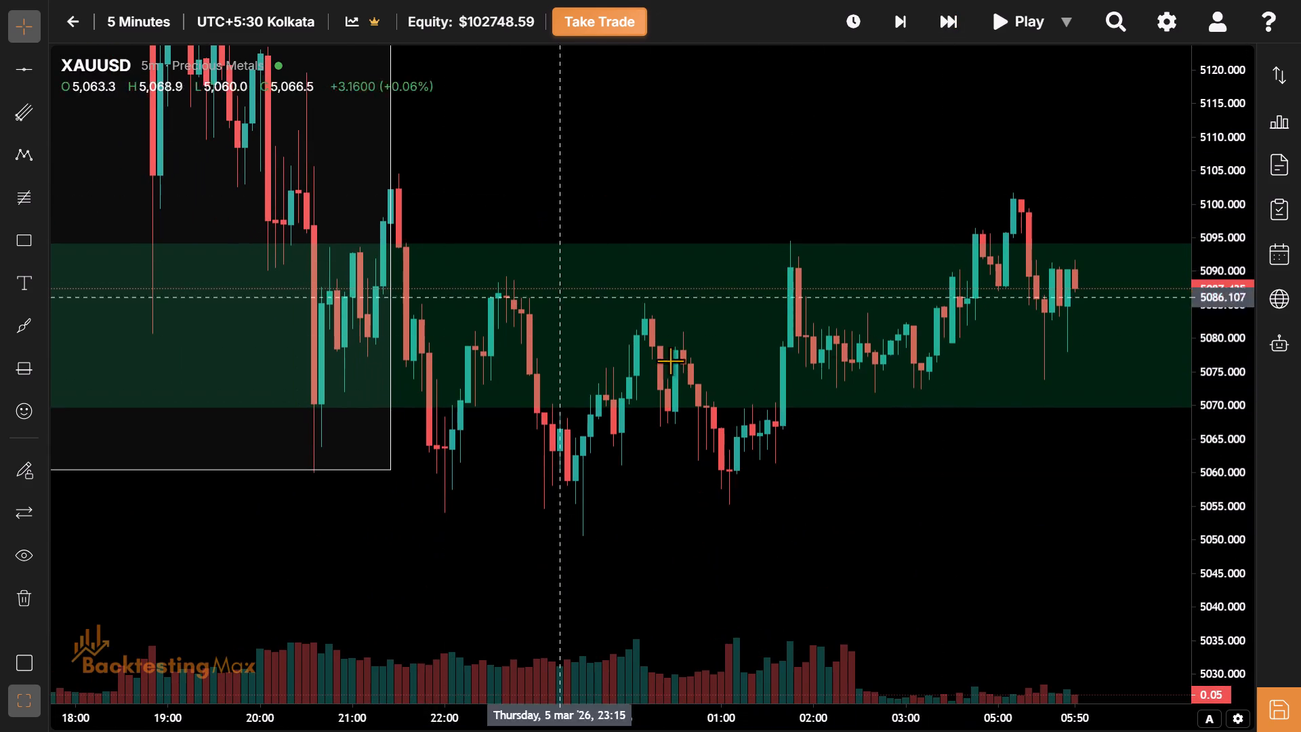
pyautogui.moveTo(651, 491); pyautogui.dragTo(624, 495)
pyautogui.moveTo(624, 495); pyautogui.dragTo(600, 540)
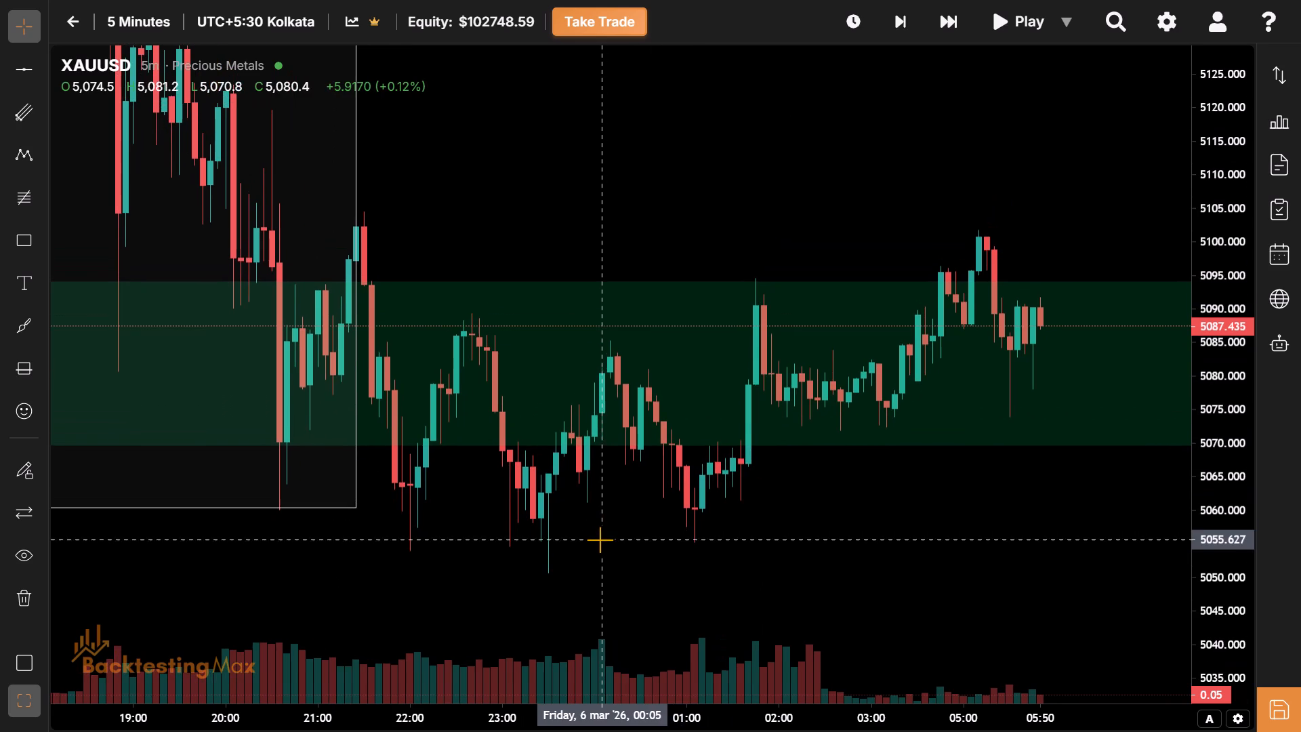
pyautogui.click(796, 569)
pyautogui.moveTo(796, 569); pyautogui.dragTo(637, 522)
pyautogui.moveTo(637, 522); pyautogui.dragTo(491, 548)
pyautogui.moveTo(491, 548); pyautogui.dragTo(464, 558)
pyautogui.moveTo(571, 537); pyautogui.dragTo(526, 535)
pyautogui.moveTo(526, 535); pyautogui.dragTo(411, 561)
pyautogui.moveTo(627, 144); pyautogui.dragTo(403, 706)
pyautogui.moveTo(531, 178); pyautogui.dragTo(675, 357)
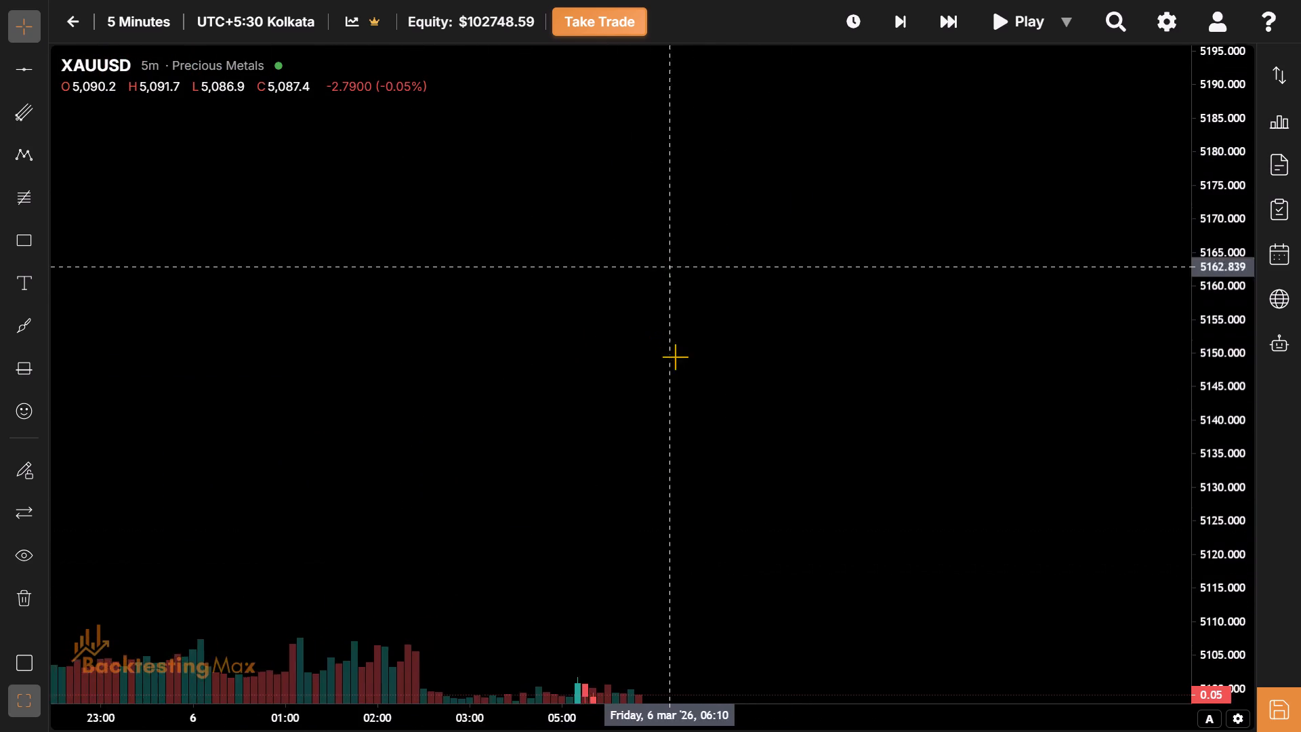
pyautogui.moveTo(675, 357); pyautogui.dragTo(754, 102)
pyautogui.moveTo(789, 472); pyautogui.dragTo(637, 245)
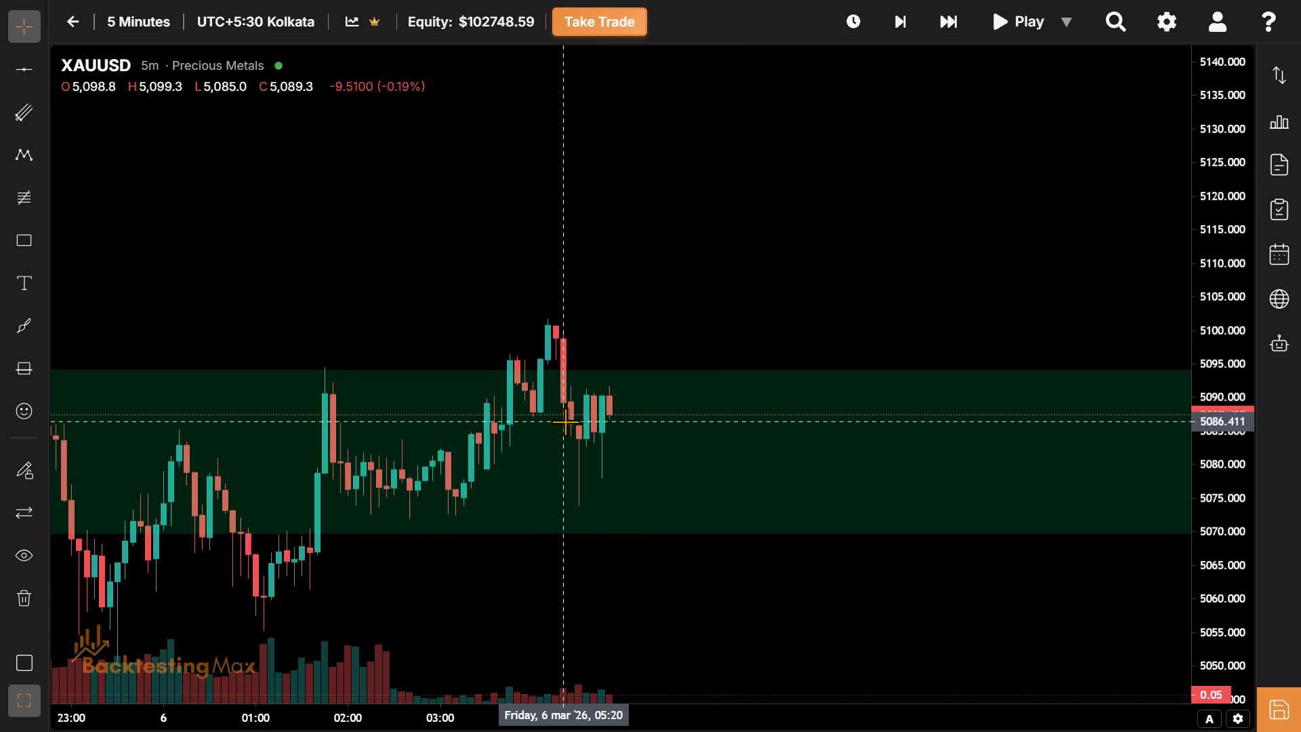
# Draw a rectangle from 05:30 to 11:30 on 6 March, spanning about 5,086.7 to 5,102.0.
pyautogui.moveTo(553, 254); pyautogui.dragTo(137, 164)
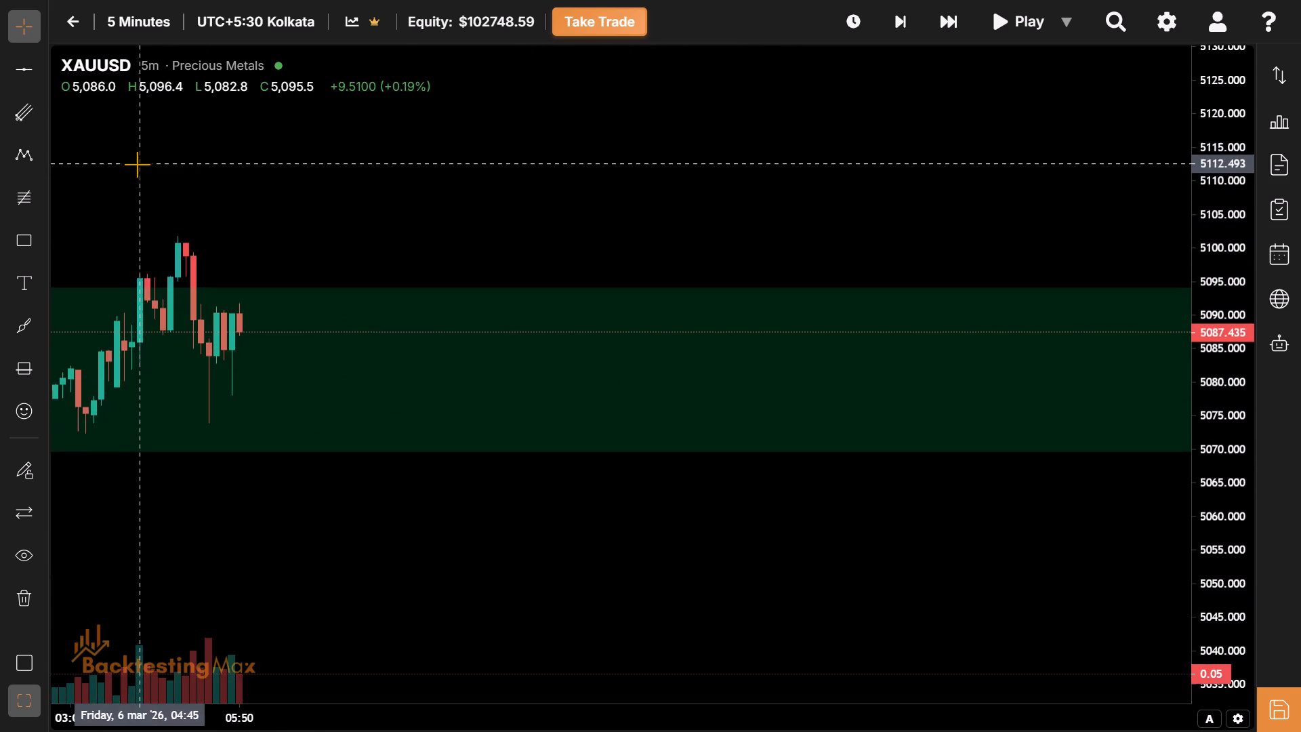
pyautogui.moveTo(137, 164); pyautogui.dragTo(141, 170)
pyautogui.click(14, 238)
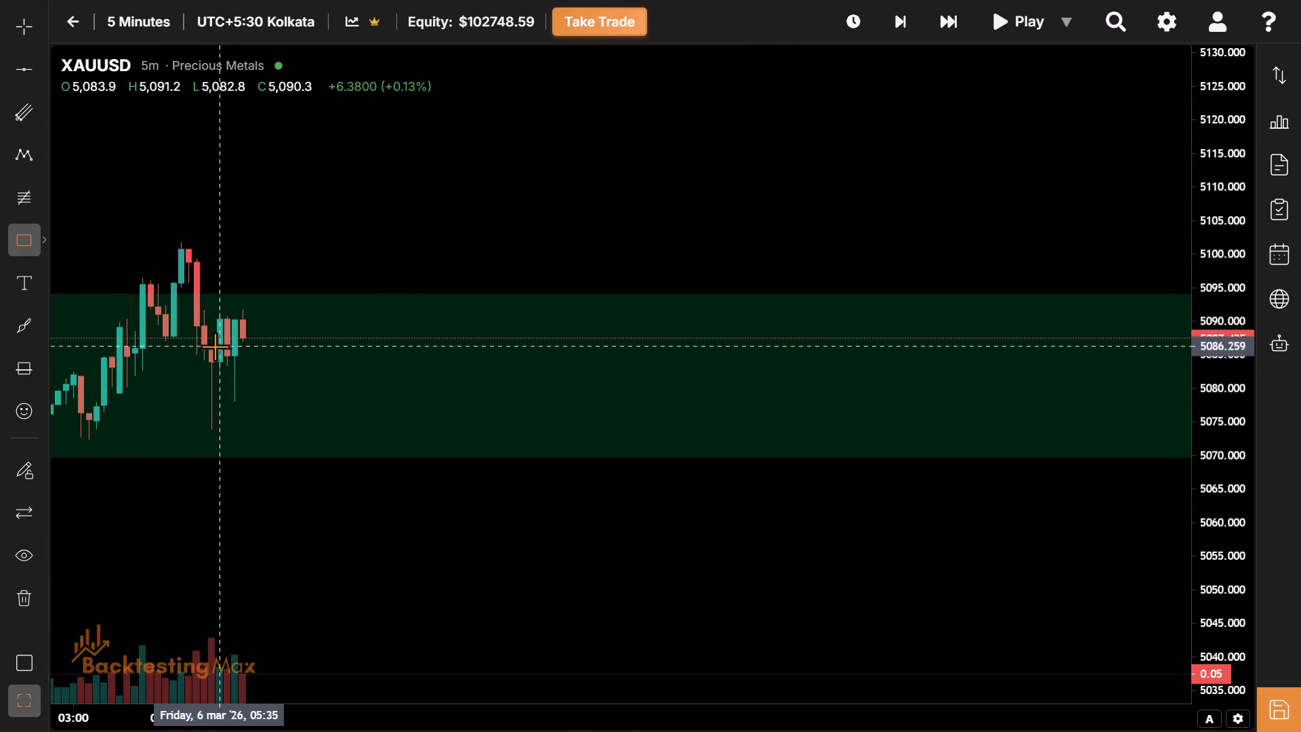
pyautogui.click(215, 343)
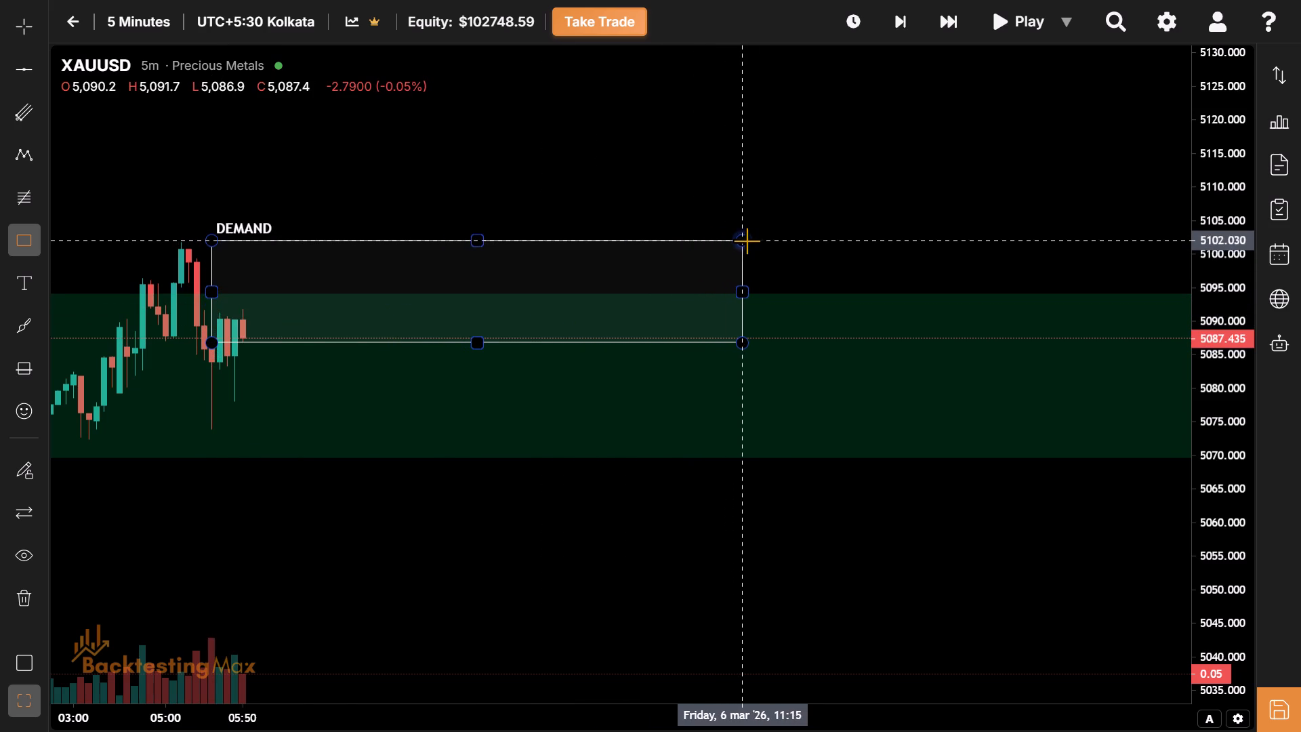
pyautogui.click(767, 241)
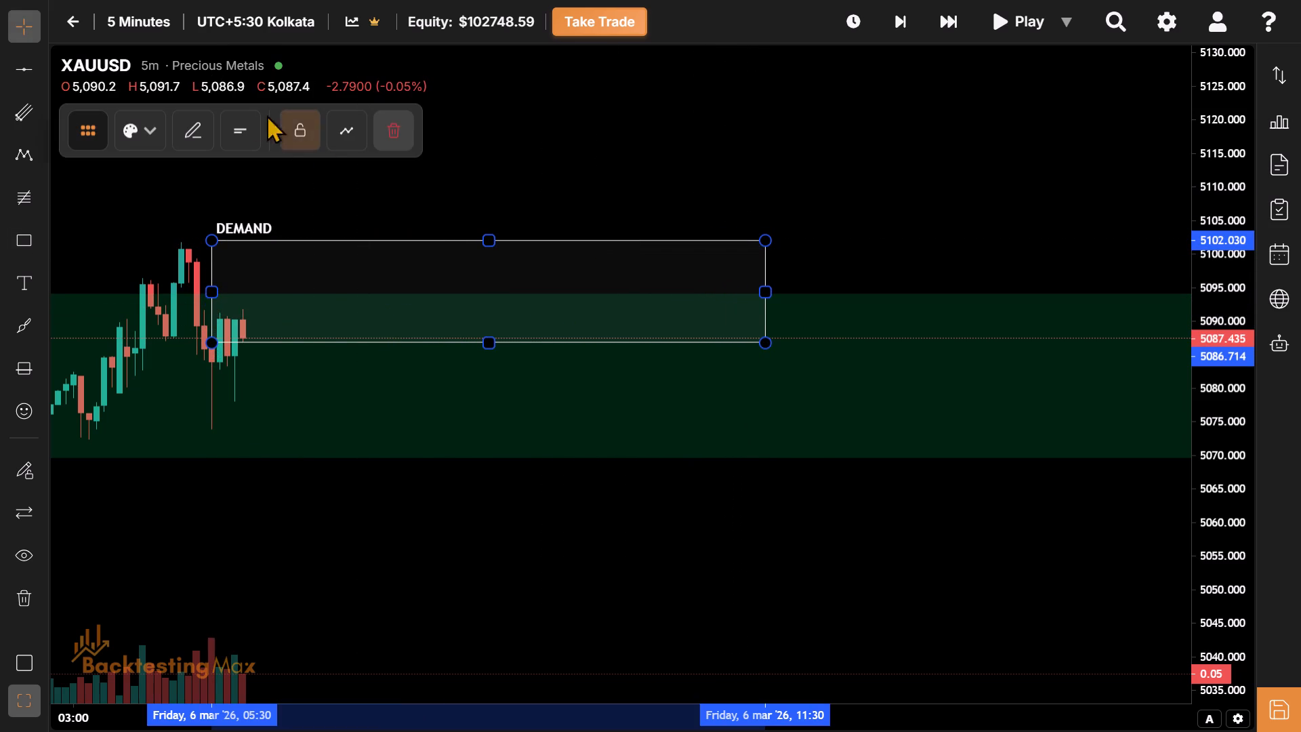
# Apply the blue drawing template to the new 05:30–11:30 rectangle.
pyautogui.click(148, 118)
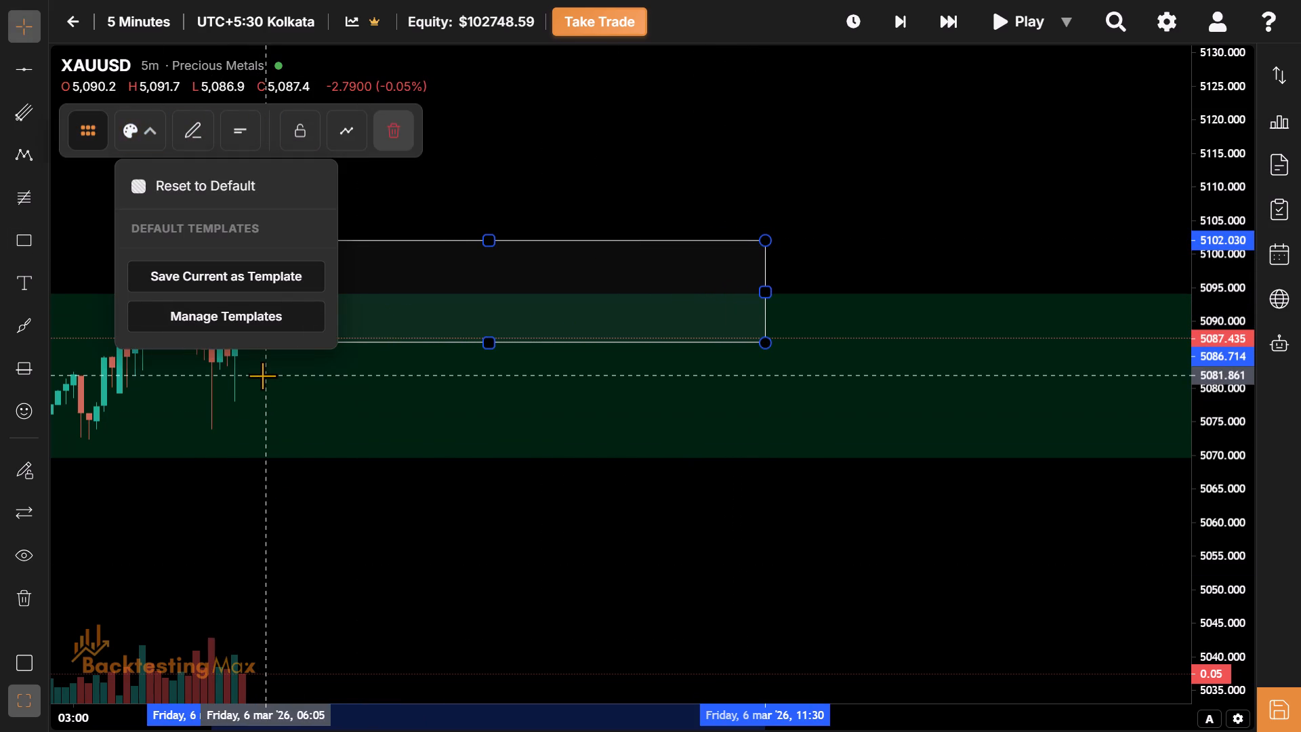
pyautogui.click(251, 519)
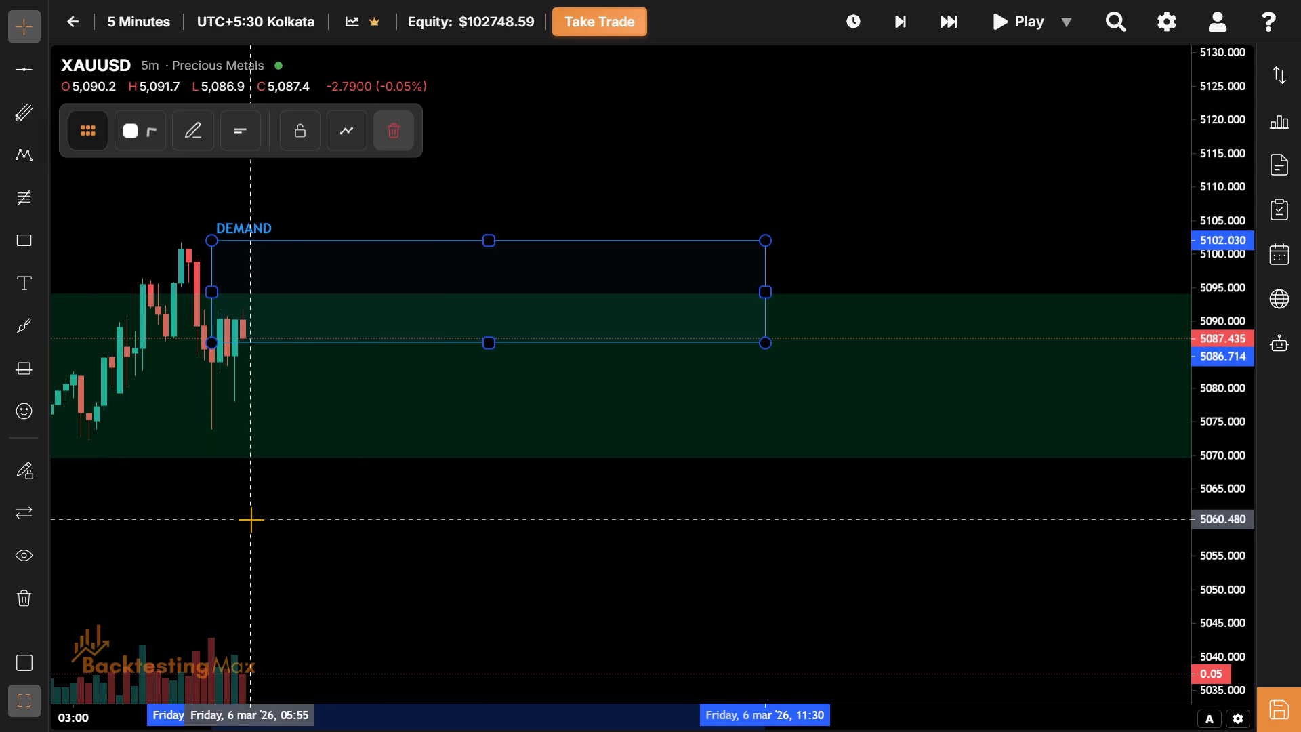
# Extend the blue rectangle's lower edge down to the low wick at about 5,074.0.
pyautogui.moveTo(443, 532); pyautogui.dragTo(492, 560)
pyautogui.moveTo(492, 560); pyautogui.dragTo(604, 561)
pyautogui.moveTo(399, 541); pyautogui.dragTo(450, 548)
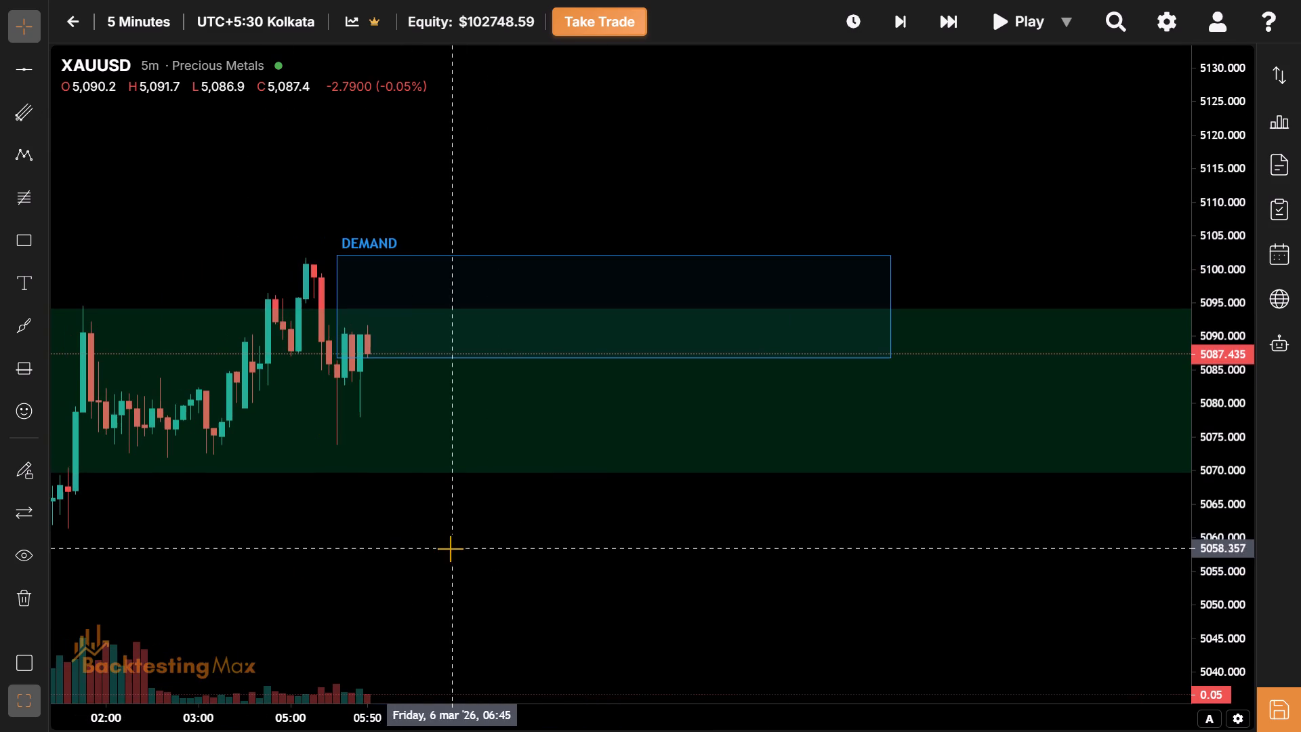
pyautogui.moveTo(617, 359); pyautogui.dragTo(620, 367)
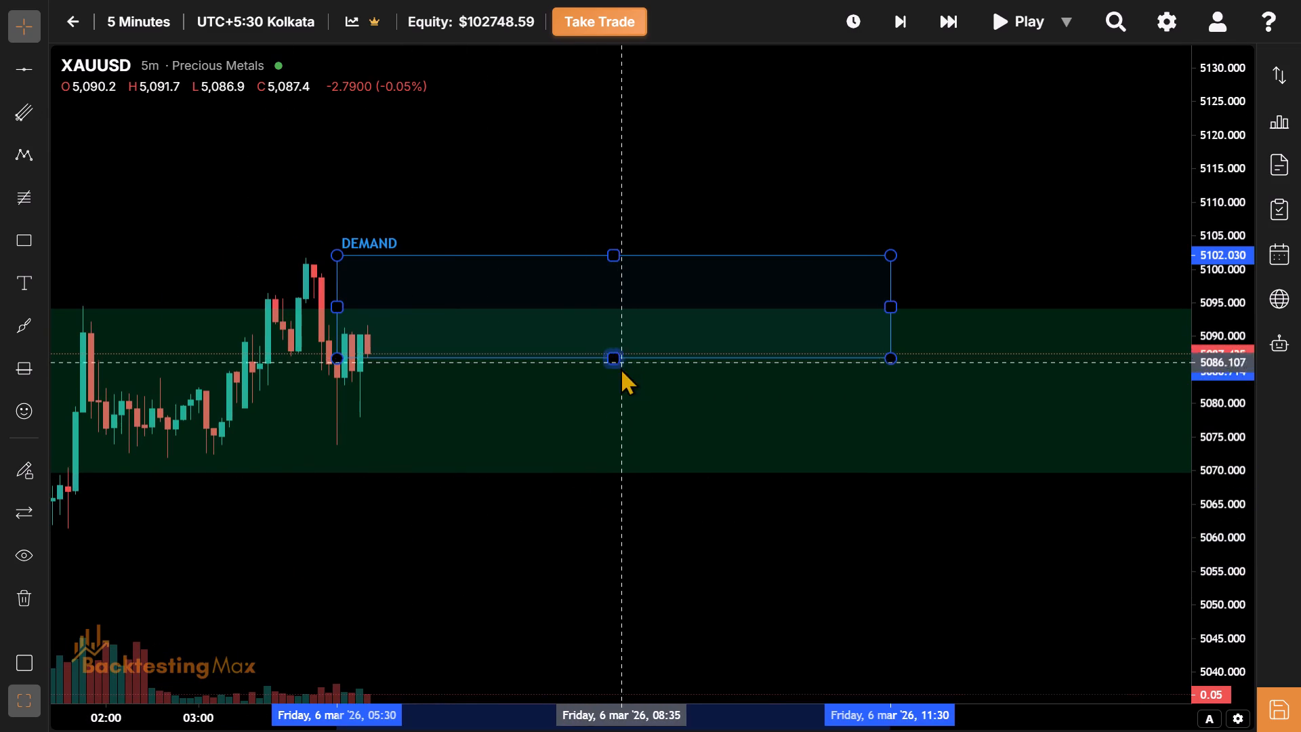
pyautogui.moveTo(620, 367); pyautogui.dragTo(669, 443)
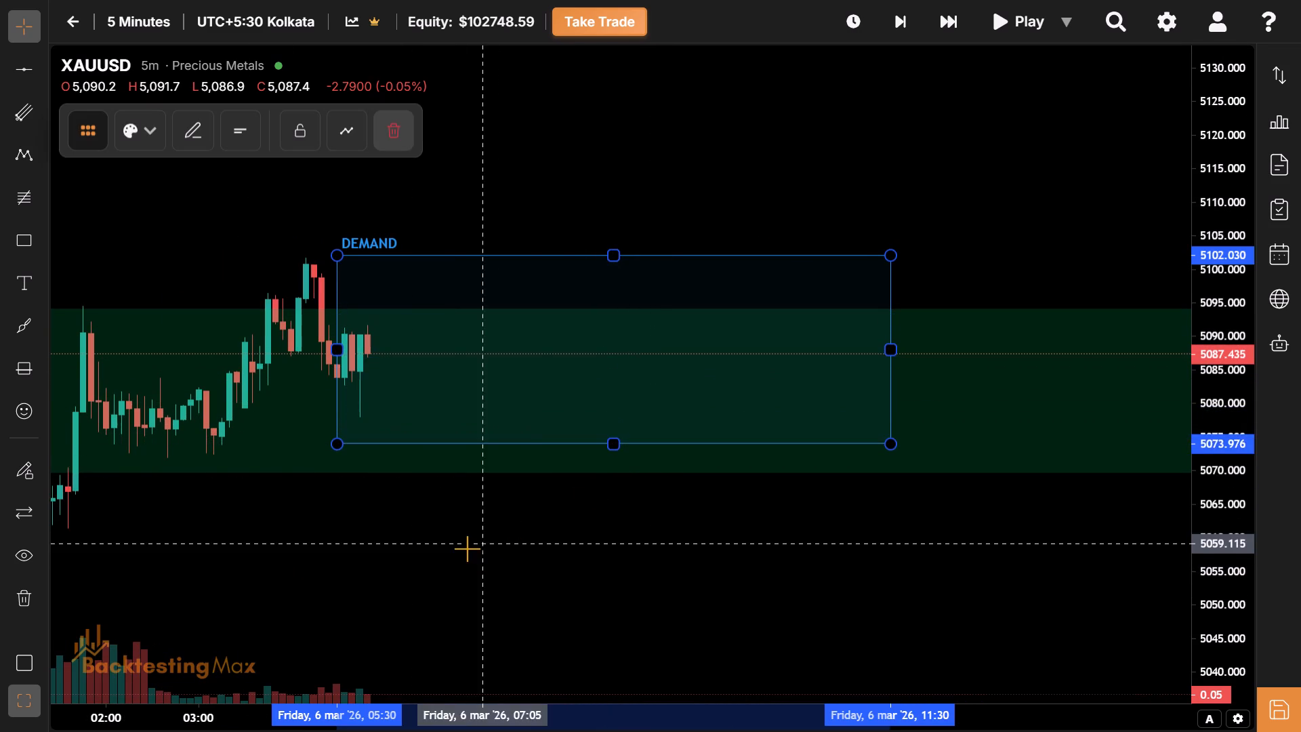
# Advance the replay in five-bar skips to 07:30 on 6 March.
pyautogui.moveTo(467, 548); pyautogui.dragTo(920, 534)
pyautogui.moveTo(691, 531); pyautogui.dragTo(266, 521)
pyautogui.moveTo(538, 498); pyautogui.dragTo(365, 558)
pyautogui.click(937, 17)
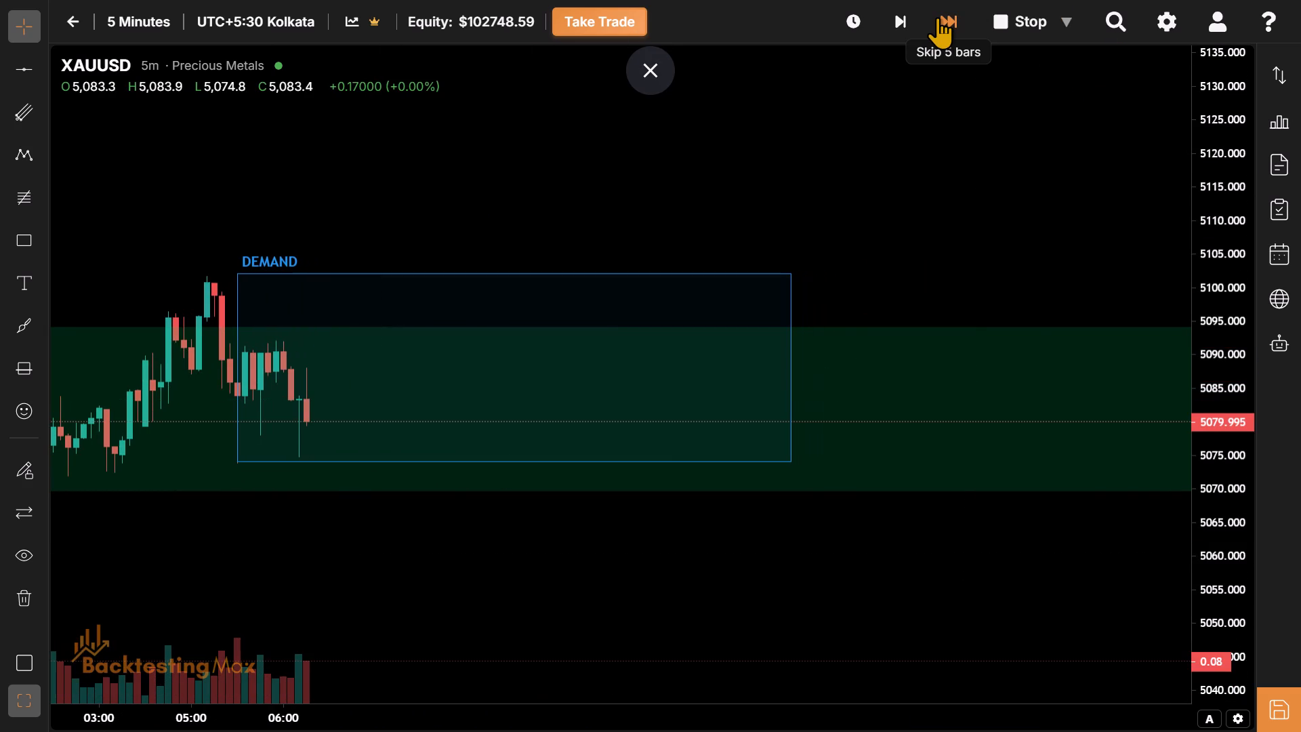
pyautogui.click(937, 17)
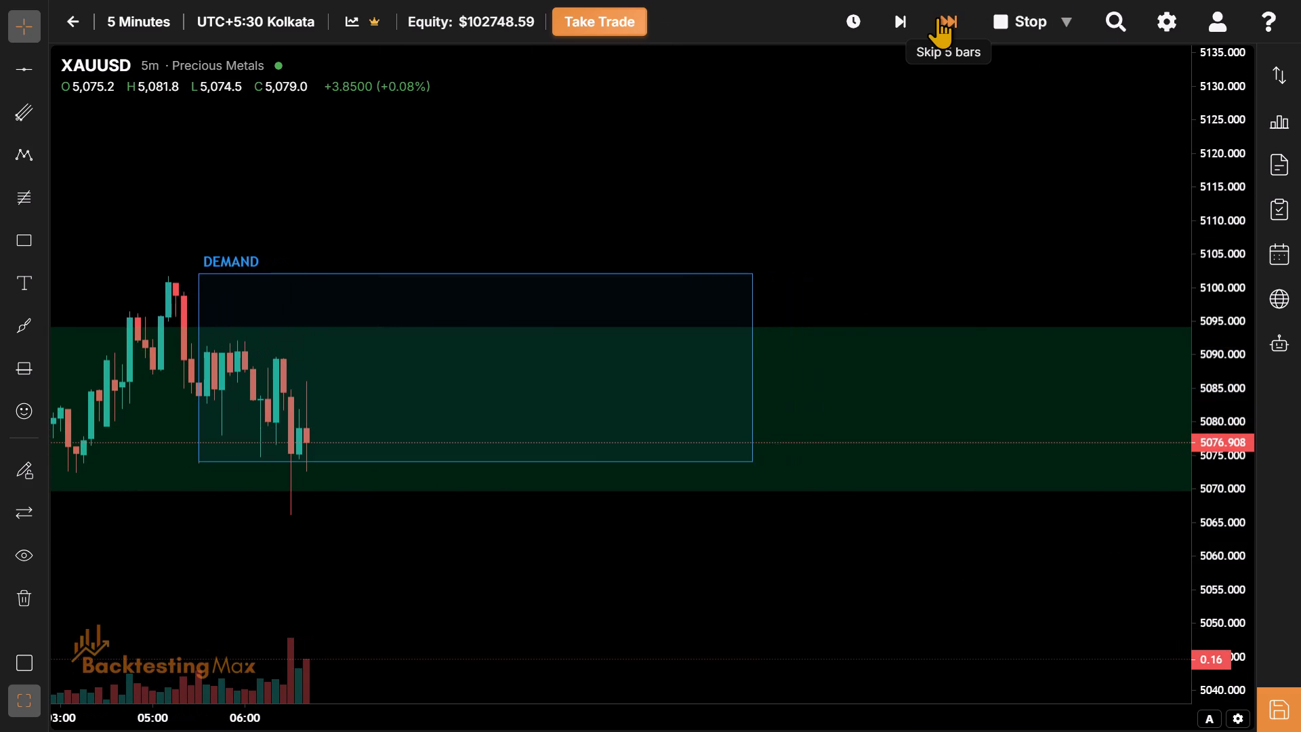
pyautogui.click(937, 17)
pyautogui.click(937, 17)
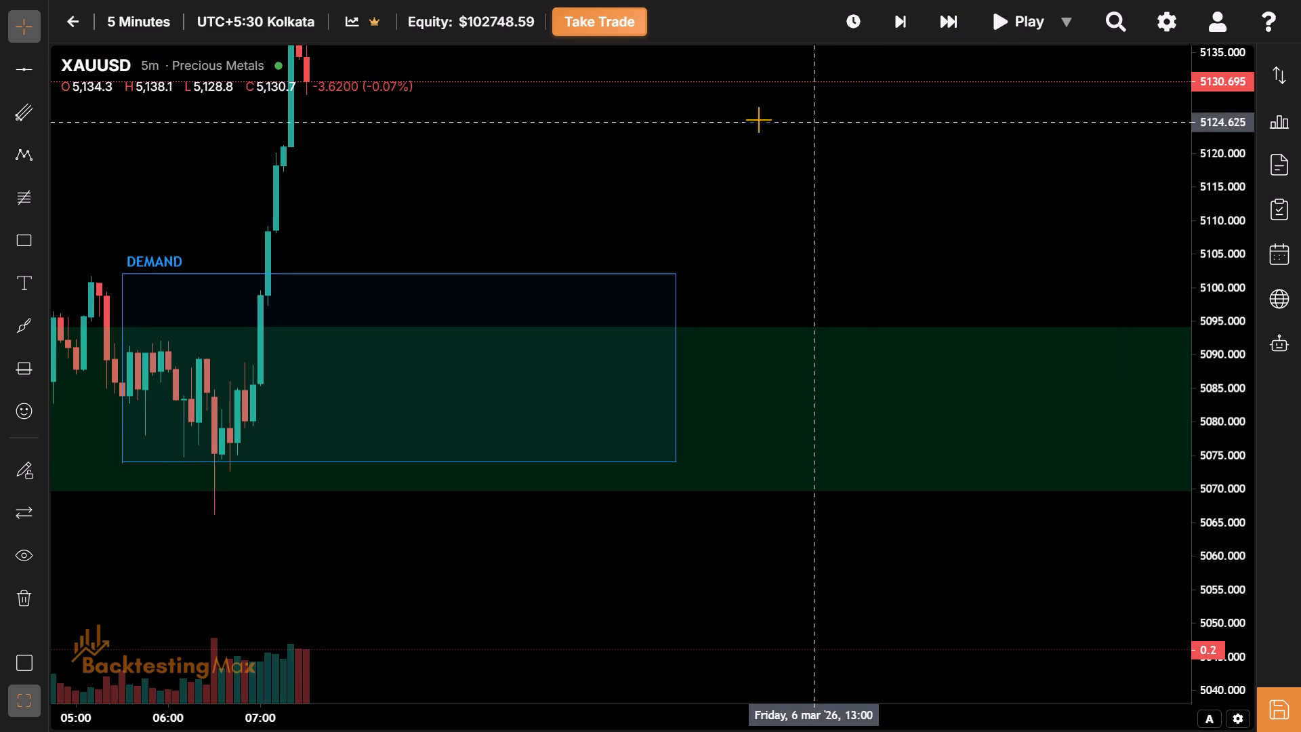
# Advance the replay in five-bar skips to 11:40, just past the end of the blue rectangle.
pyautogui.moveTo(574, 133); pyautogui.dragTo(711, 235)
pyautogui.moveTo(711, 235); pyautogui.dragTo(719, 300)
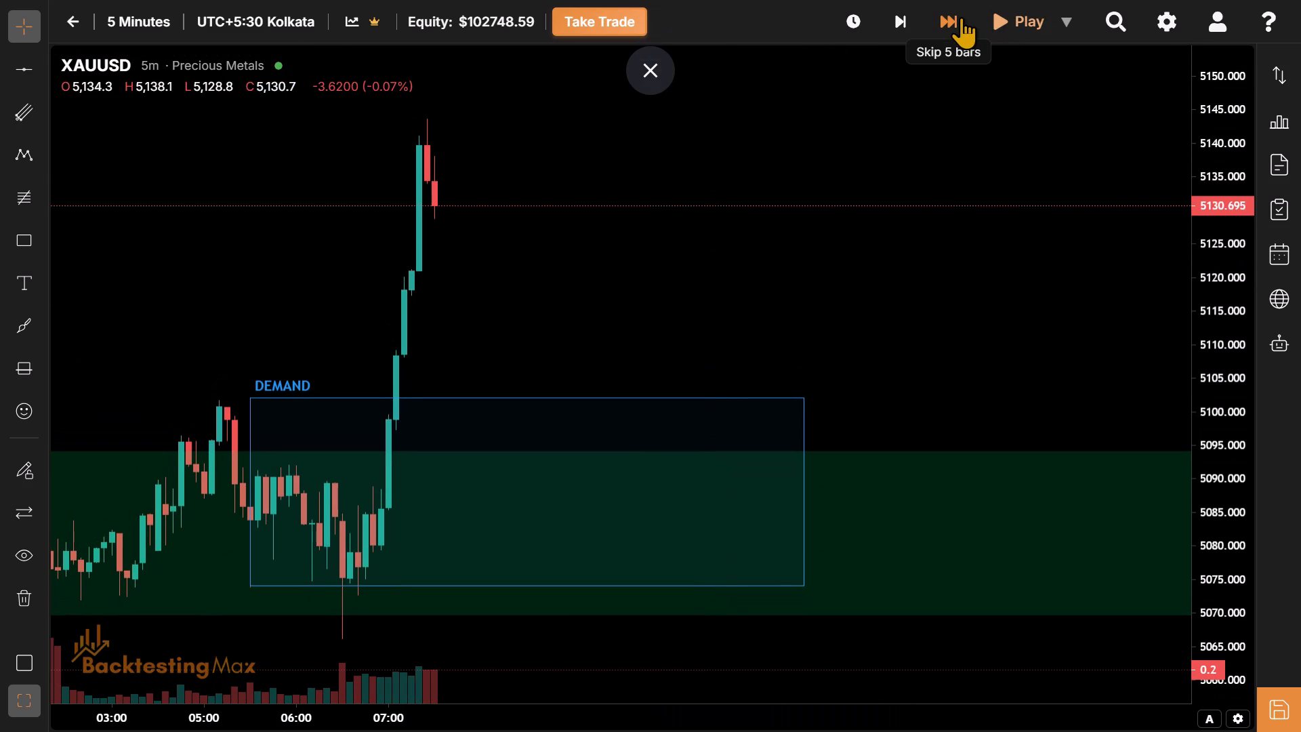
pyautogui.click(961, 17)
pyautogui.click(961, 17)
pyautogui.click(961, 17)
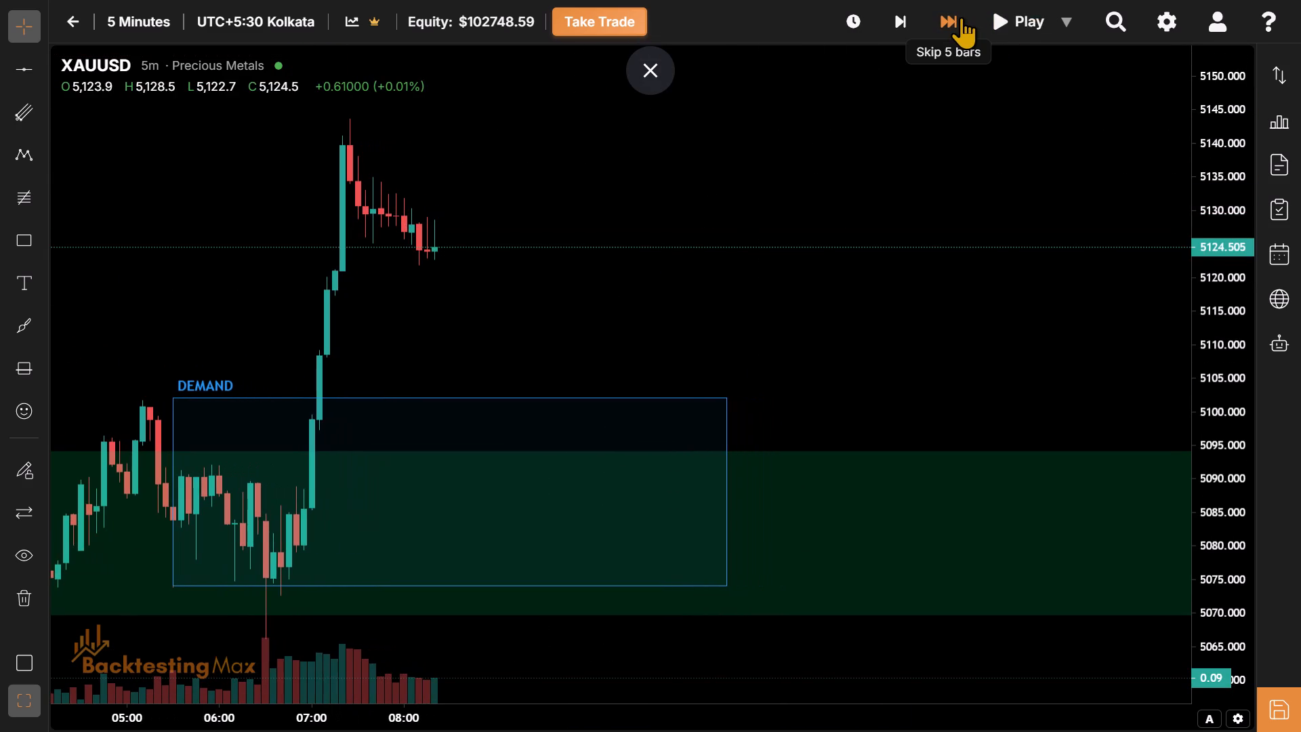
pyautogui.click(961, 17)
pyautogui.click(961, 17)
pyautogui.click(961, 17)
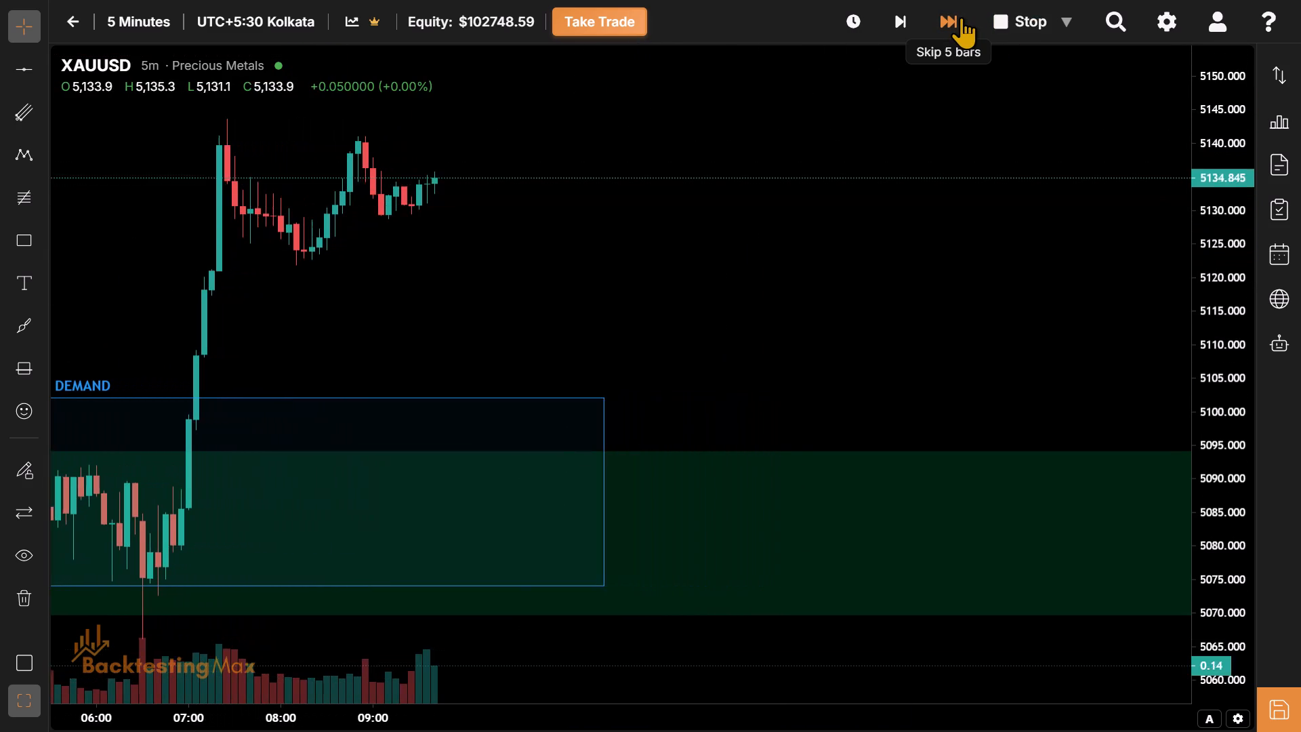
pyautogui.moveTo(709, 129); pyautogui.dragTo(859, 155)
pyautogui.click(938, 20)
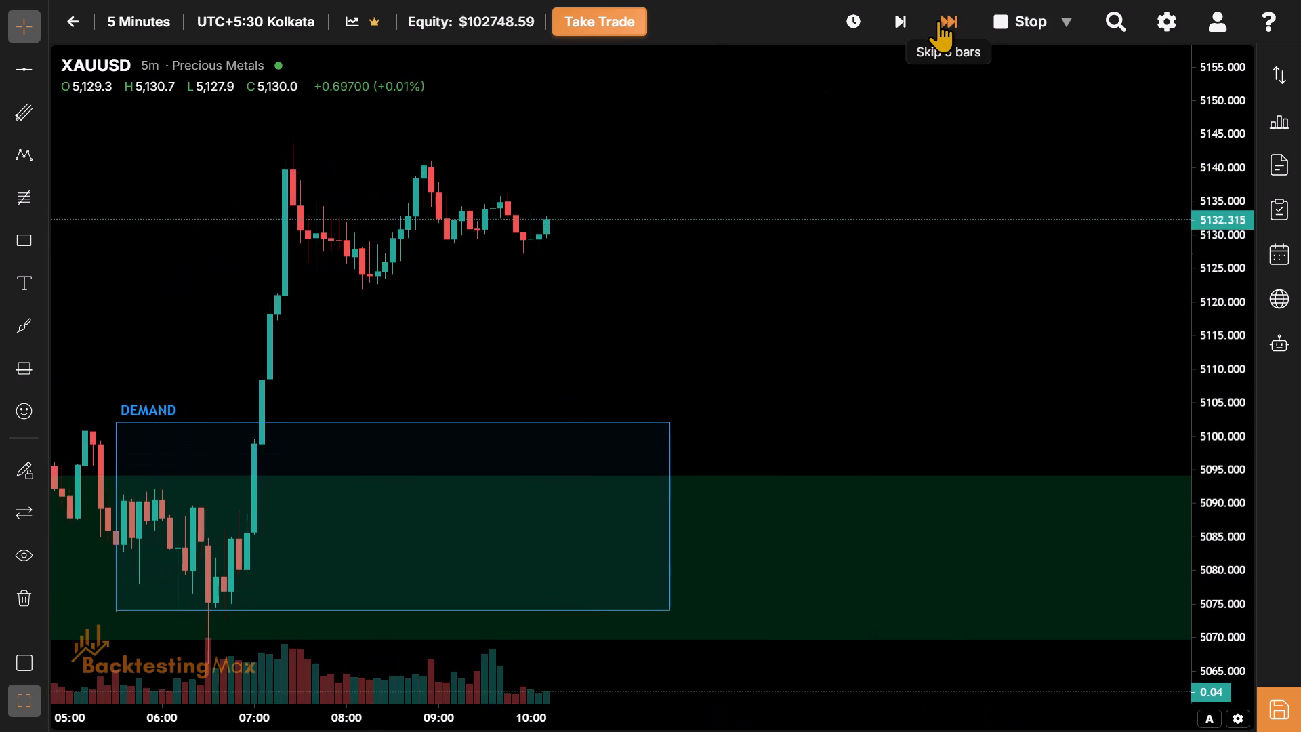
pyautogui.click(938, 20)
pyautogui.click(938, 20)
pyautogui.click(938, 20)
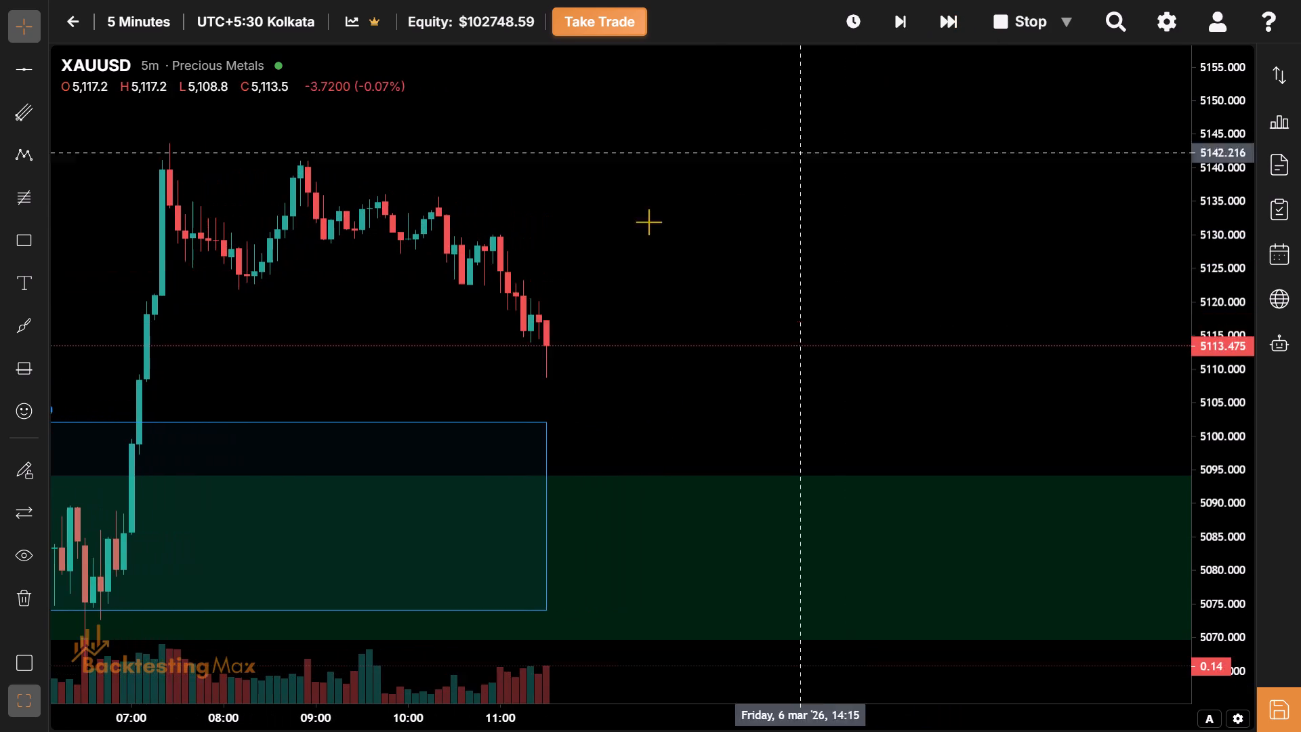
# Resize the blue rectangle to the session's full range, from the high near 5,144 down to the low at about 5,065.9.
pyautogui.moveTo(524, 260); pyautogui.dragTo(813, 312)
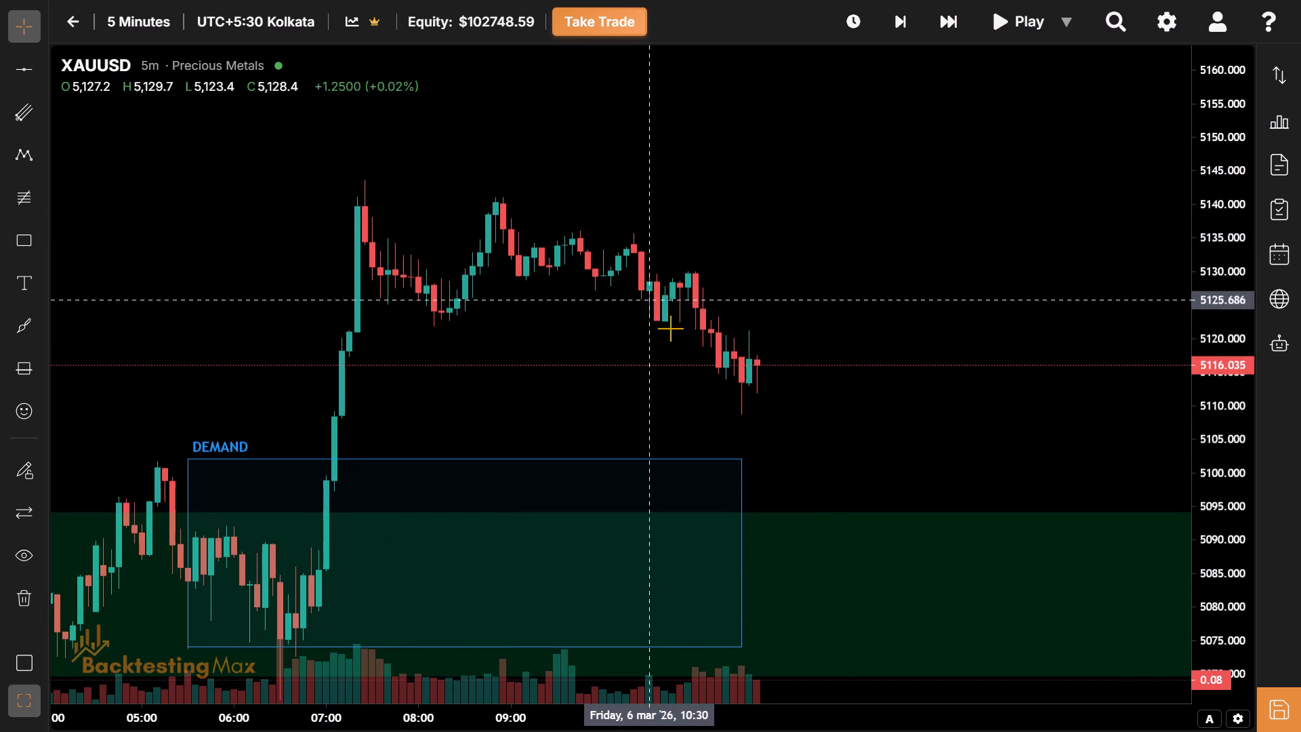
pyautogui.moveTo(725, 380); pyautogui.dragTo(747, 267)
pyautogui.moveTo(492, 375); pyautogui.dragTo(510, 96)
pyautogui.moveTo(447, 272); pyautogui.dragTo(503, 138)
pyautogui.moveTo(514, 424); pyautogui.dragTo(697, 474)
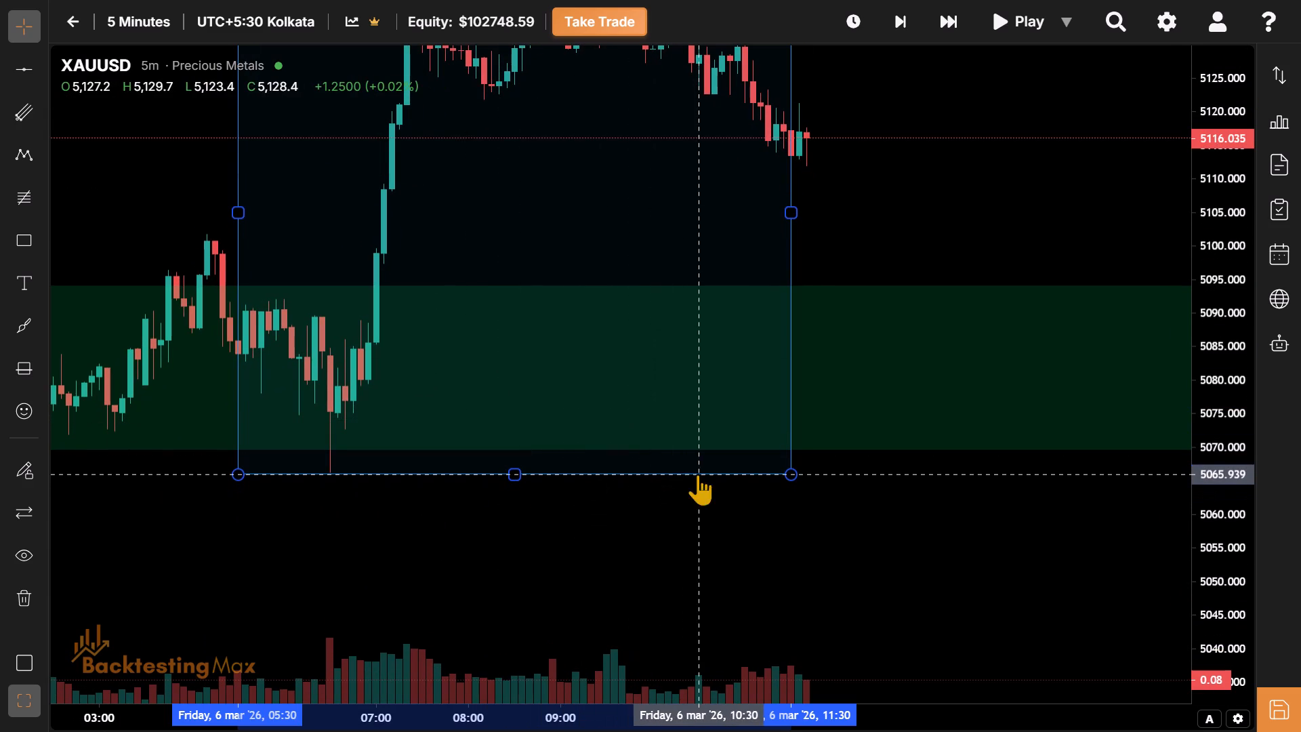
# Advance the replay in five-bar skips to 12:30 on 6 March.
pyautogui.moveTo(461, 522); pyautogui.dragTo(817, 550)
pyautogui.moveTo(443, 538); pyautogui.dragTo(43, 546)
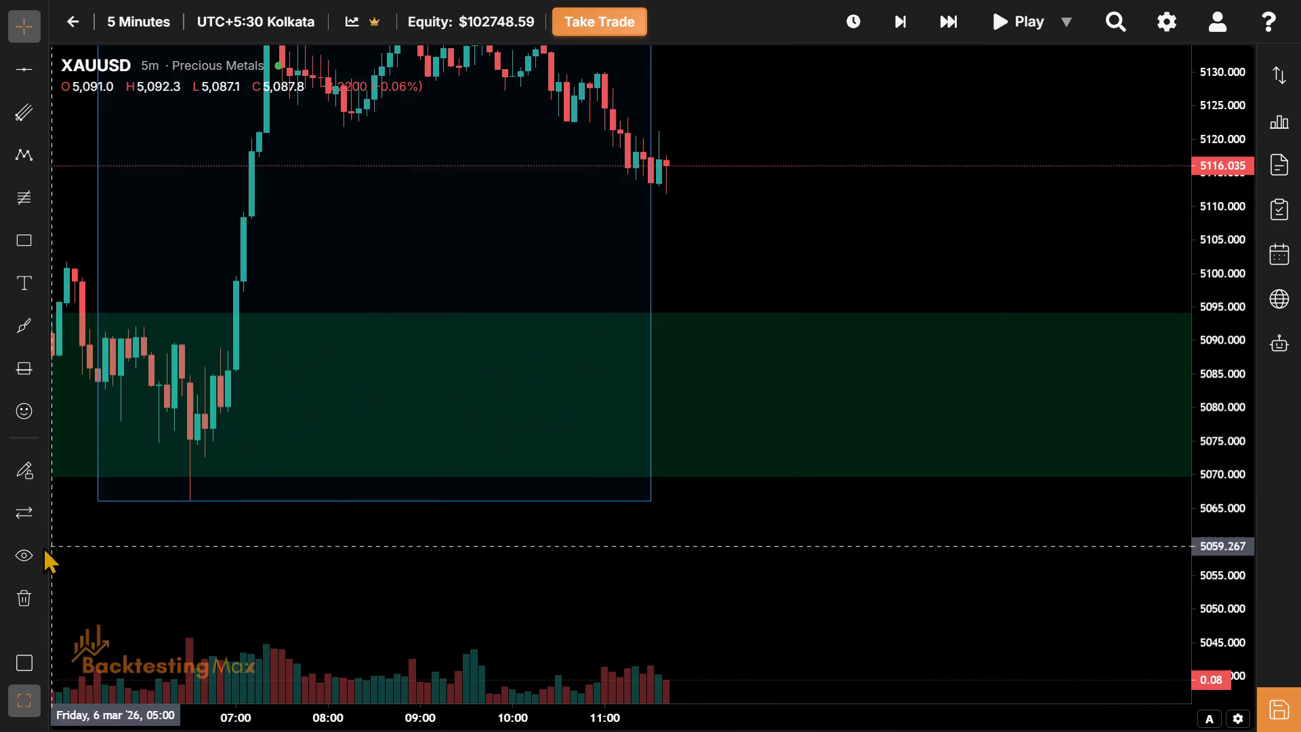
pyautogui.moveTo(548, 583); pyautogui.dragTo(406, 637)
pyautogui.click(598, 211)
pyautogui.moveTo(598, 211); pyautogui.dragTo(675, 298)
pyautogui.moveTo(675, 298); pyautogui.dragTo(616, 358)
pyautogui.moveTo(616, 358); pyautogui.dragTo(596, 341)
pyautogui.click(938, 30)
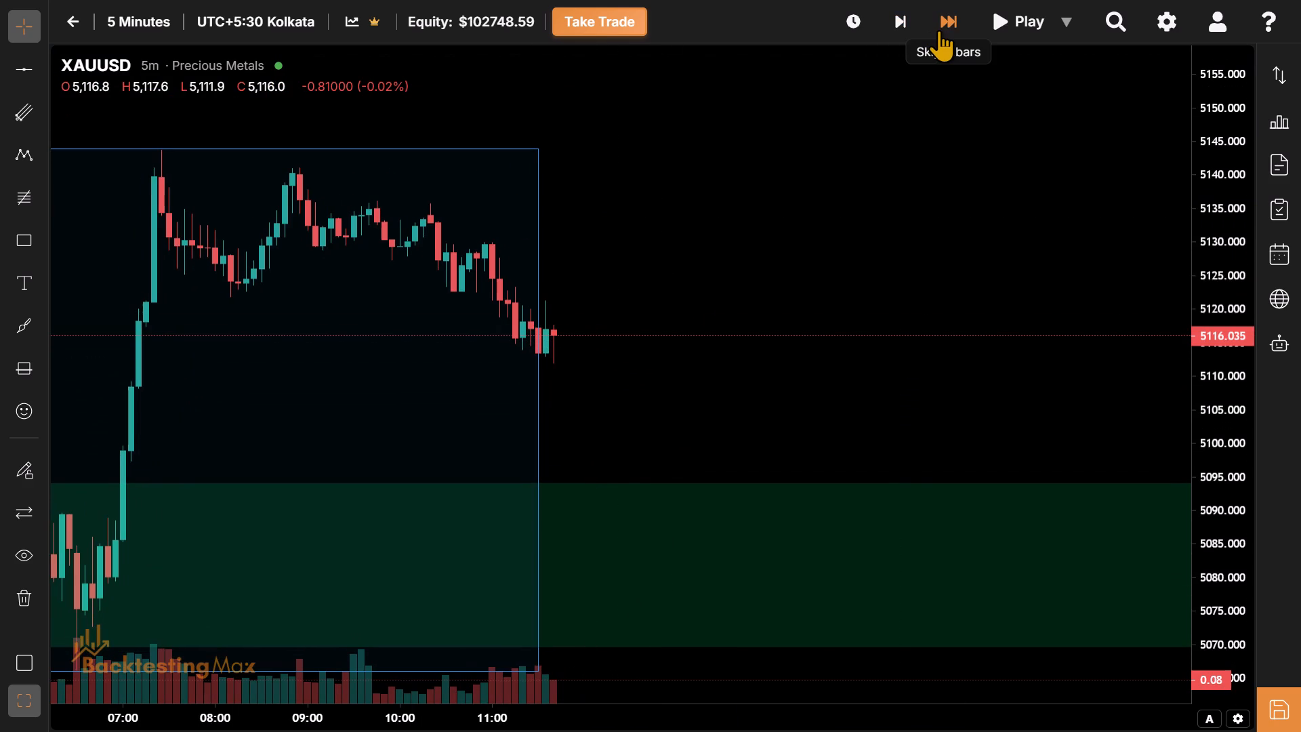
pyautogui.click(938, 30)
# Draw a rectangle from 12:30 to 16:30 on 6 March, between about 5,117.5 and 5,096.6.
pyautogui.moveTo(623, 393); pyautogui.dragTo(503, 387)
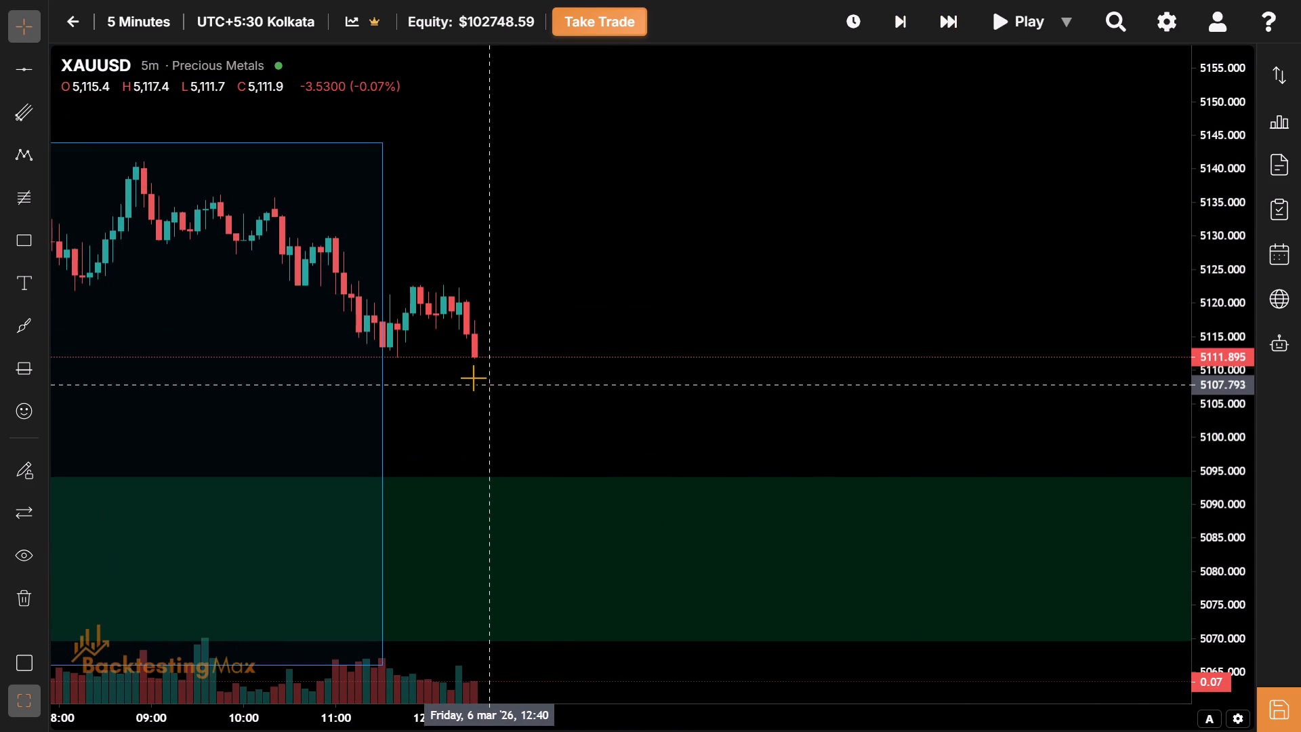
pyautogui.moveTo(473, 378); pyautogui.dragTo(556, 397)
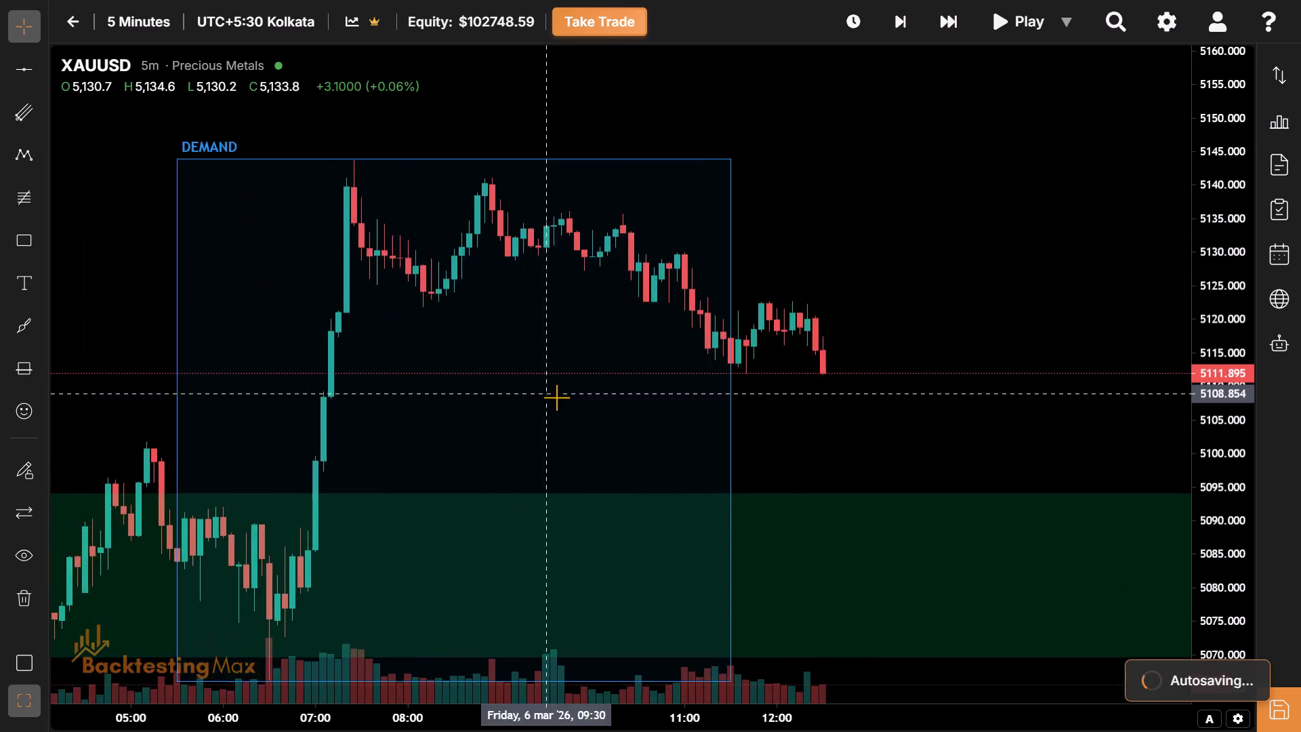
pyautogui.moveTo(556, 397); pyautogui.dragTo(114, 380)
pyautogui.moveTo(394, 402); pyautogui.dragTo(258, 382)
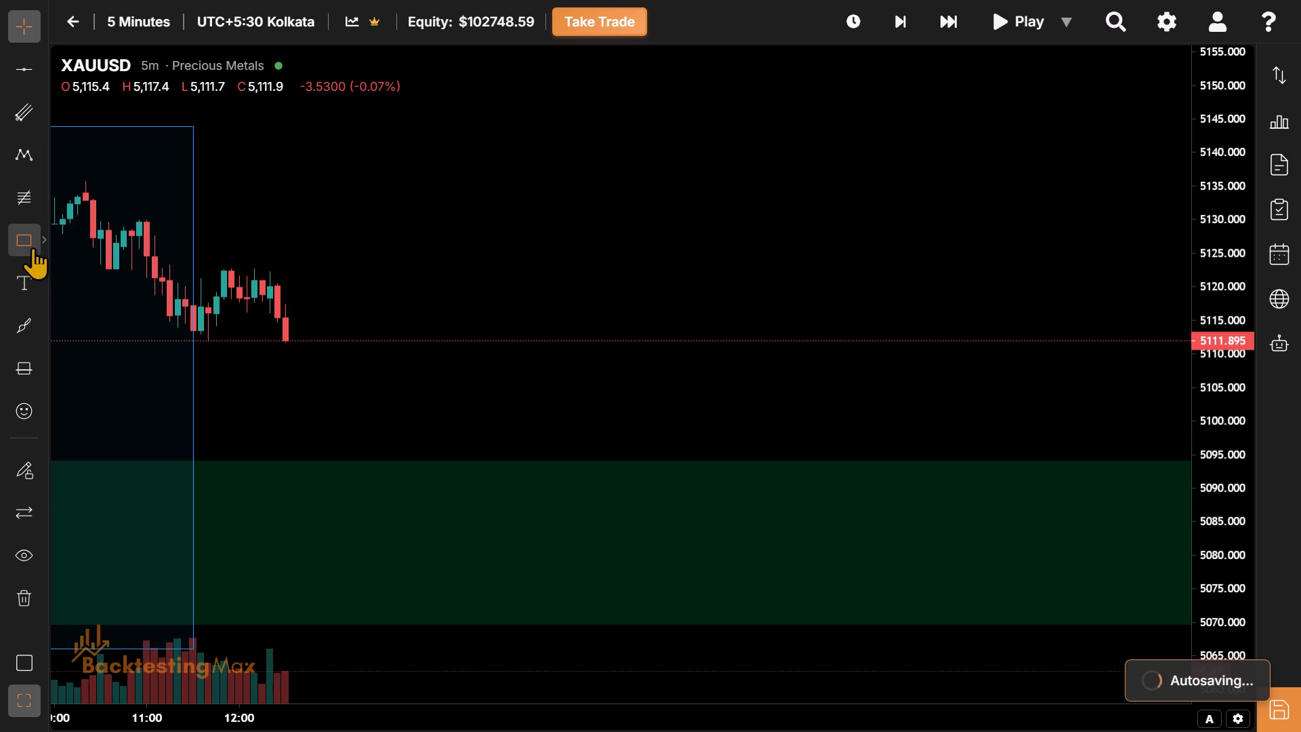
pyautogui.click(33, 247)
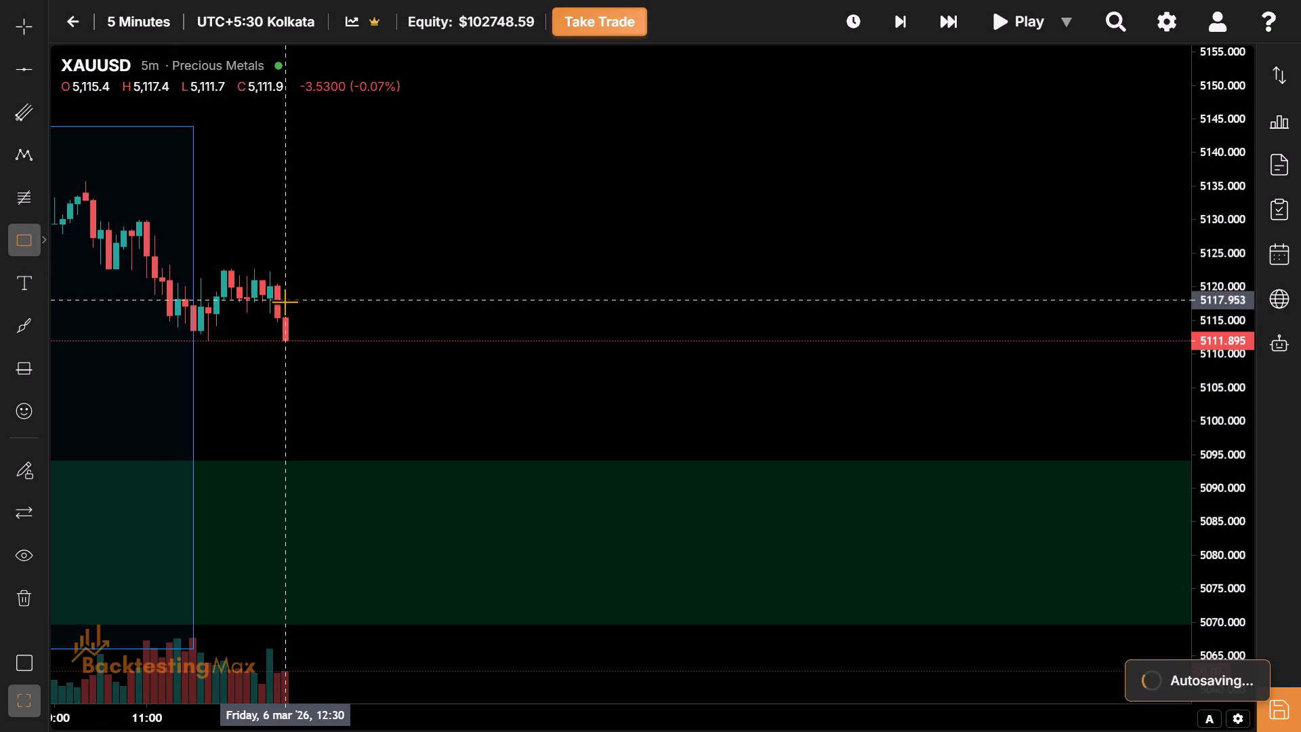
pyautogui.click(284, 303)
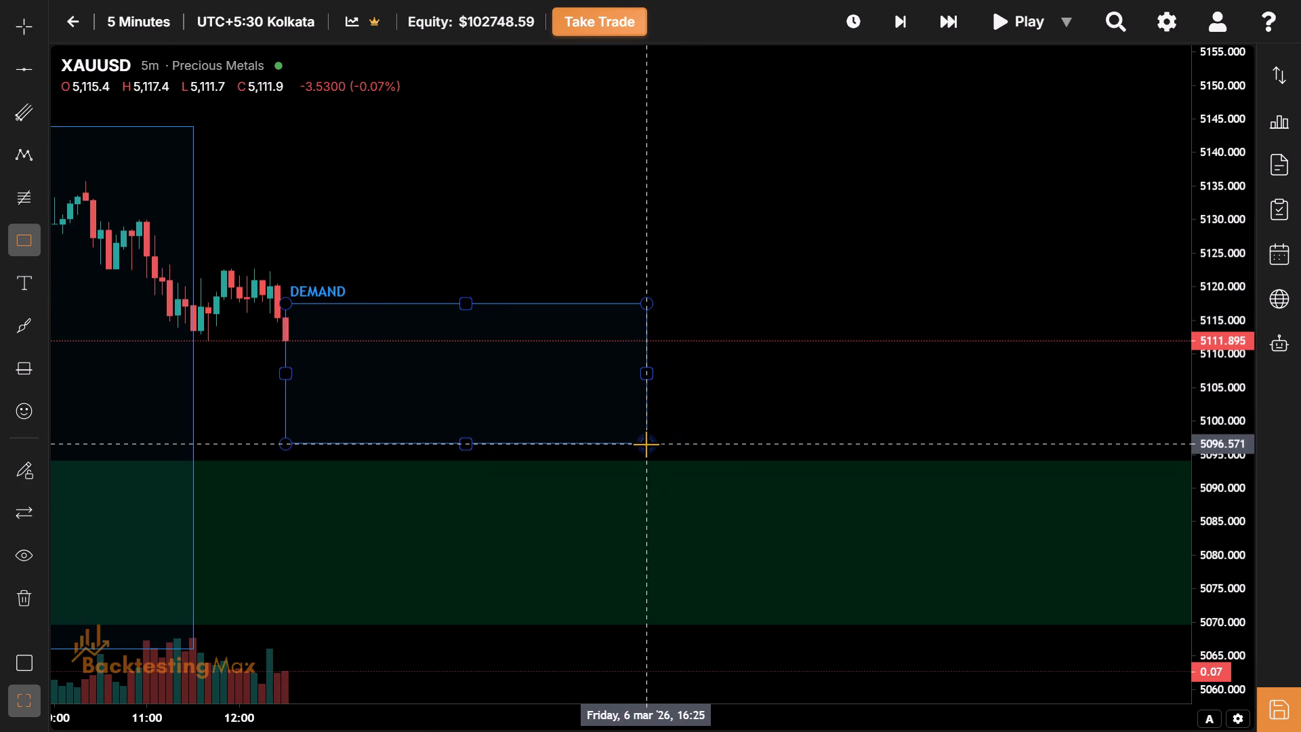
pyautogui.click(655, 444)
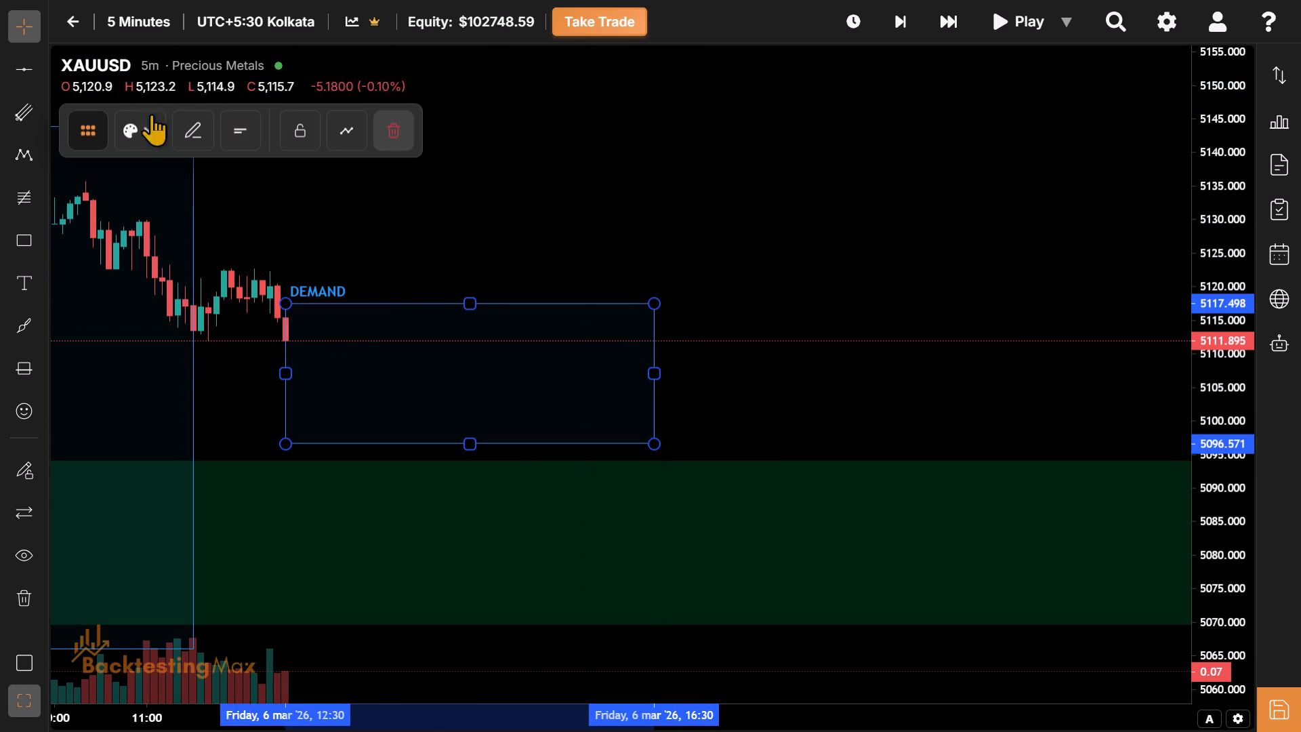
# Apply the London Session template to the new rectangle.
pyautogui.click(140, 134)
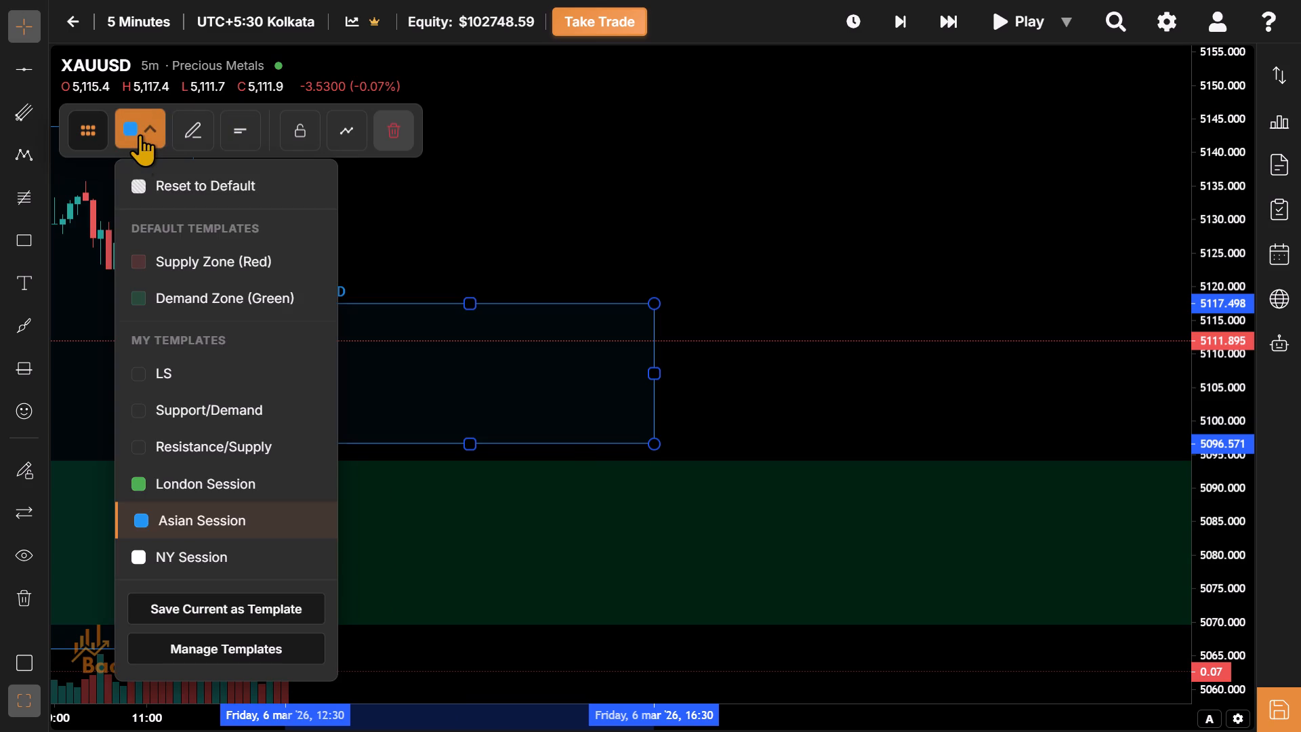
pyautogui.click(243, 472)
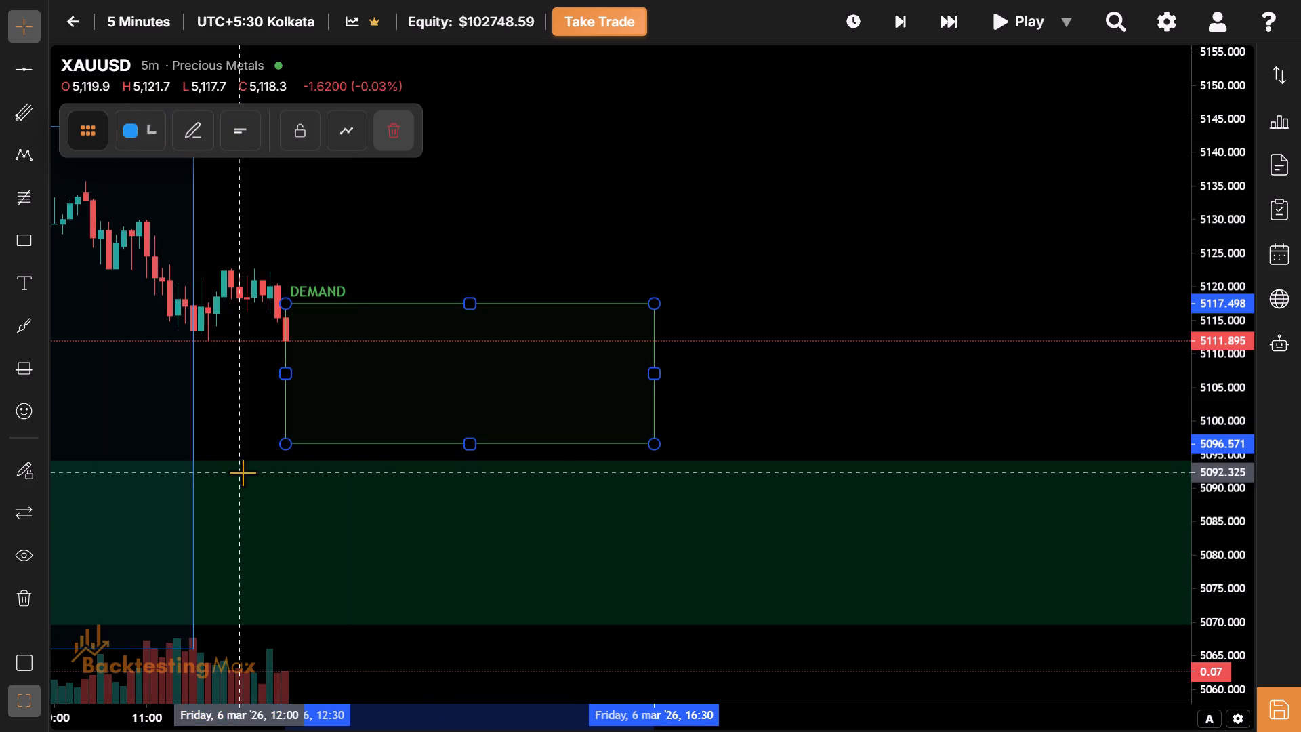
pyautogui.moveTo(456, 352); pyautogui.dragTo(465, 358)
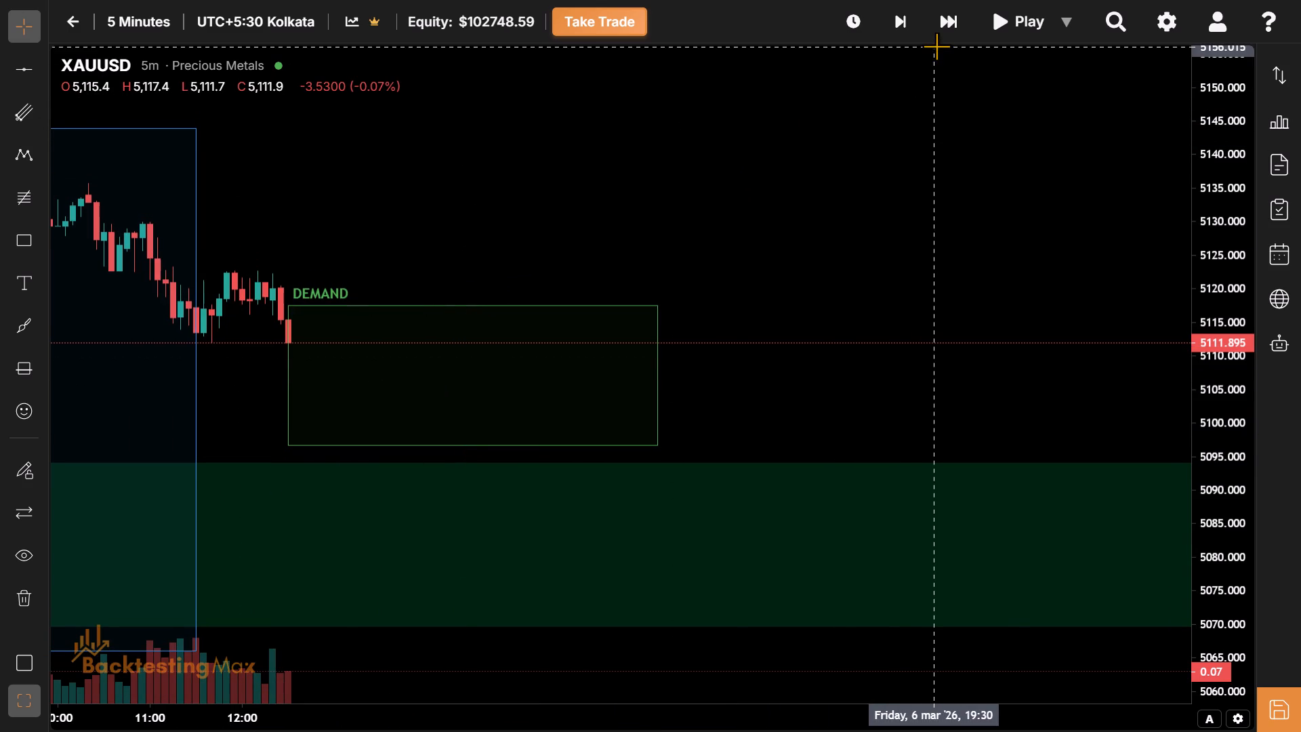
# Advance the replay in five-bar skips to 16:35, just past the end of the green London session rectangle.
pyautogui.tripleClick(943, 22)
pyautogui.tripleClick(943, 22)
pyautogui.tripleClick(943, 22)
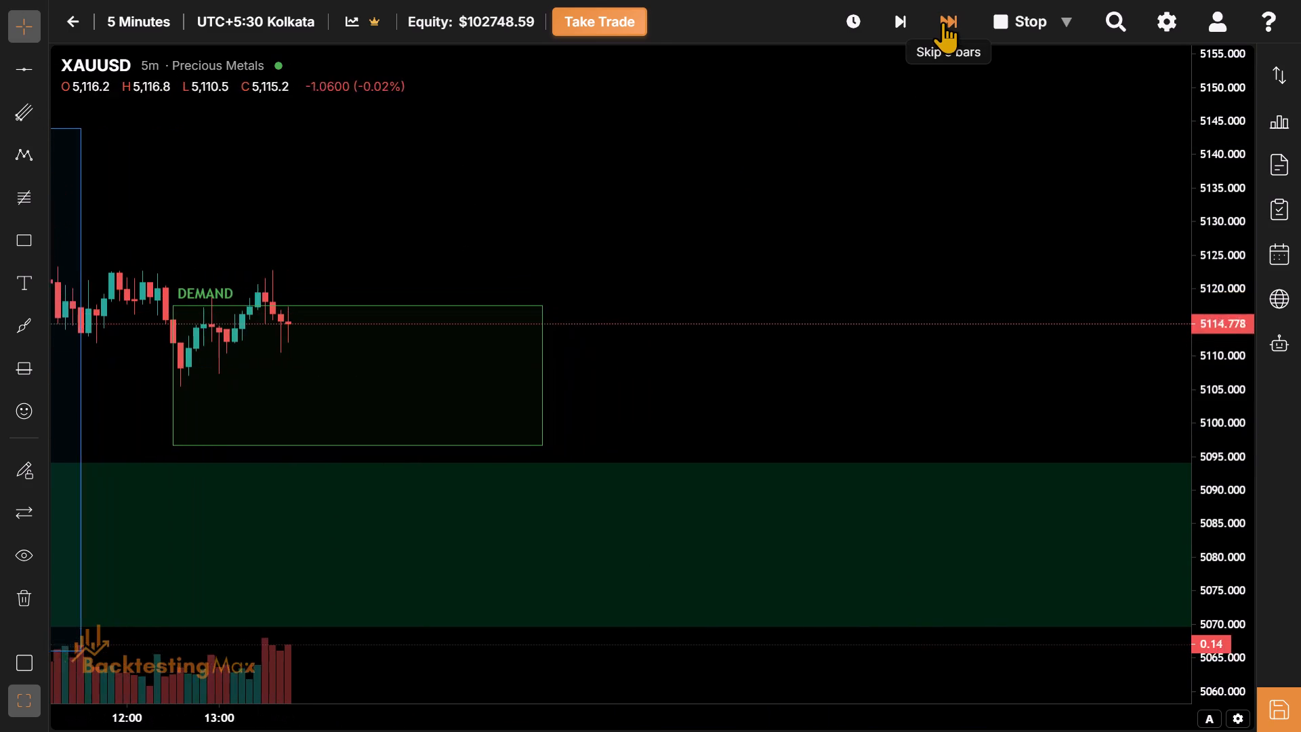
pyautogui.tripleClick(943, 22)
pyautogui.tripleClick(943, 22)
pyautogui.tripleClick(943, 22)
pyautogui.tripleClick(943, 22)
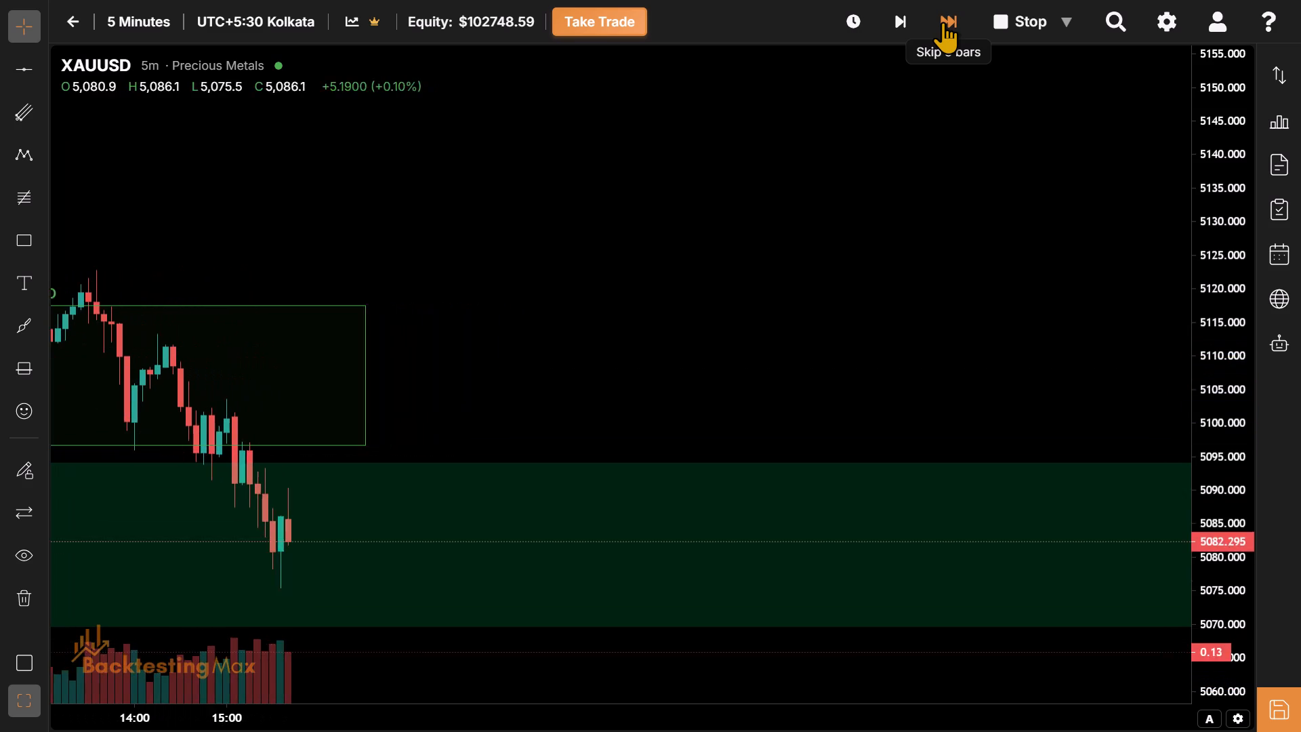
# Resize the green rectangle to the session's full range, from the high near 5,123 down to the low at about 5,075.5.
pyautogui.moveTo(463, 327); pyautogui.dragTo(1046, 367)
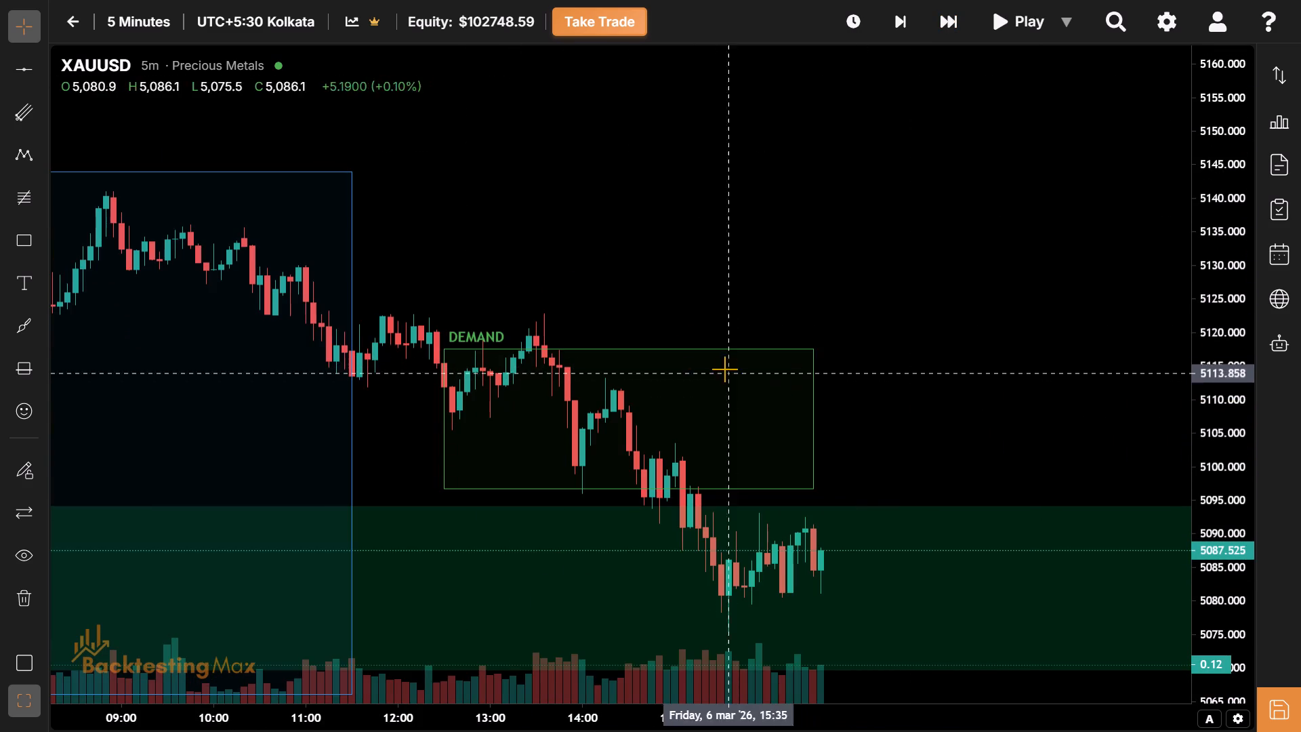
pyautogui.moveTo(628, 347); pyautogui.dragTo(625, 312)
pyautogui.moveTo(609, 416); pyautogui.dragTo(615, 235)
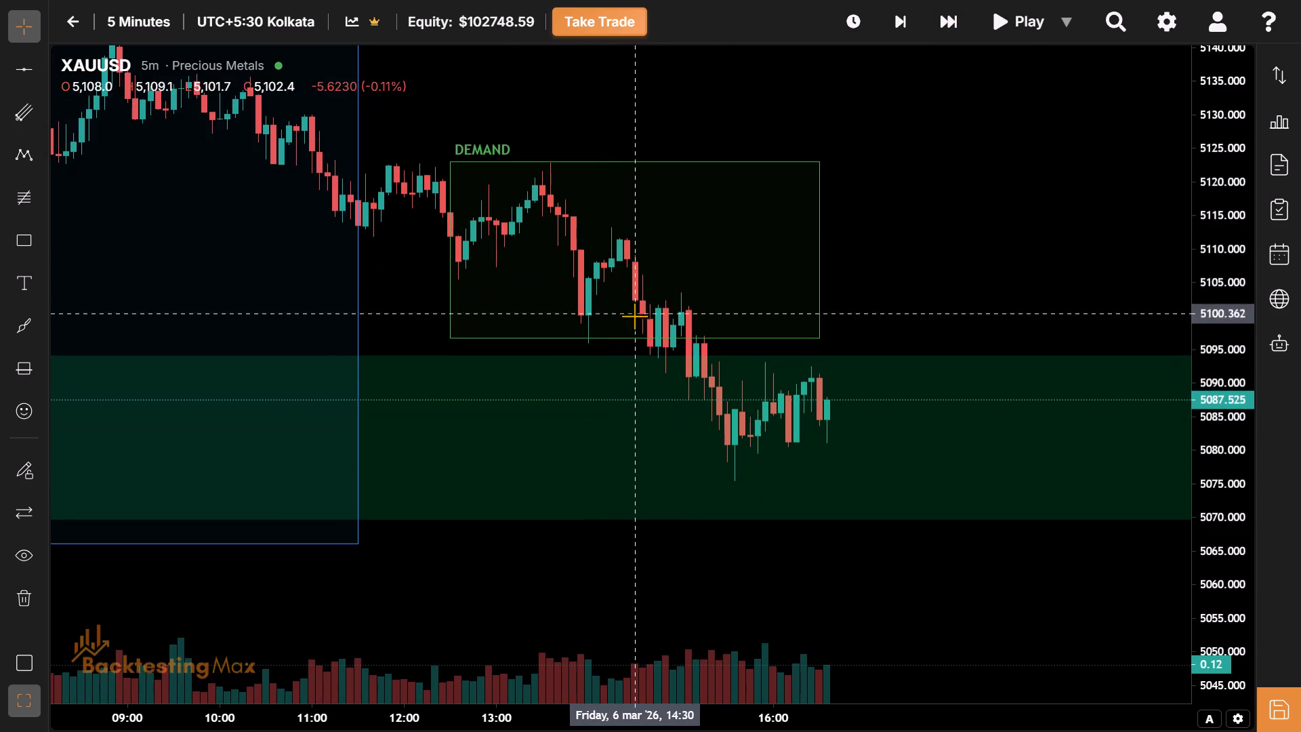
pyautogui.moveTo(632, 338); pyautogui.dragTo(919, 481)
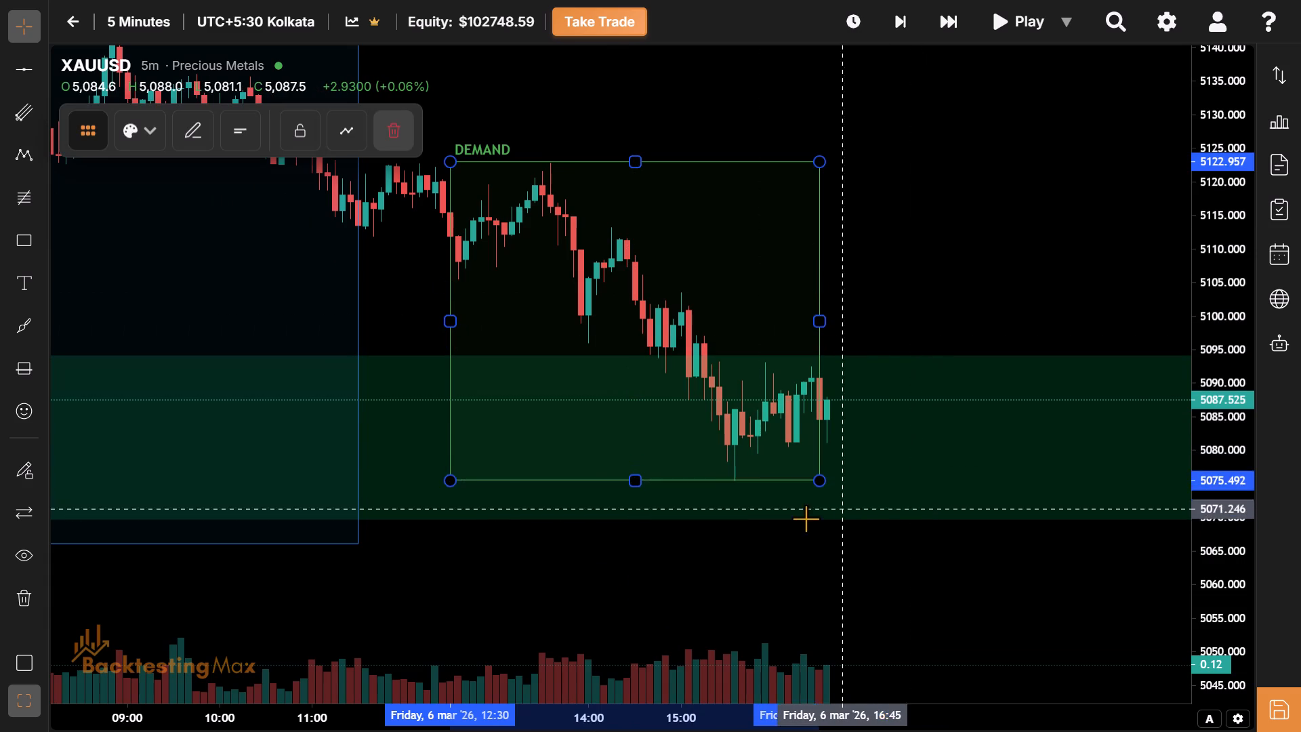
pyautogui.moveTo(517, 630); pyautogui.dragTo(547, 645)
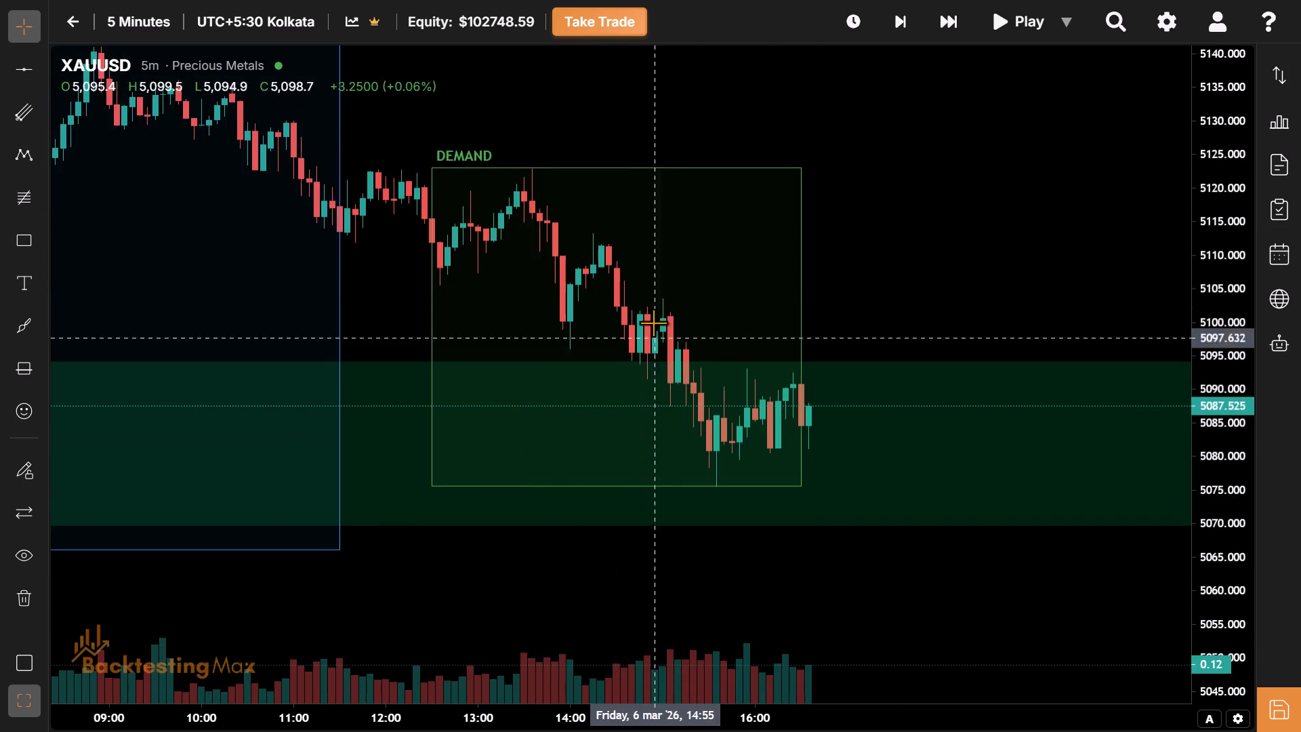
# Advance the replay one bar at a time to 17:25 on 6 March.
pyautogui.moveTo(661, 291); pyautogui.dragTo(614, 203)
pyautogui.moveTo(614, 203); pyautogui.dragTo(487, 268)
pyautogui.moveTo(906, 210); pyautogui.dragTo(844, 208)
pyautogui.click(892, 18)
pyautogui.click(892, 18)
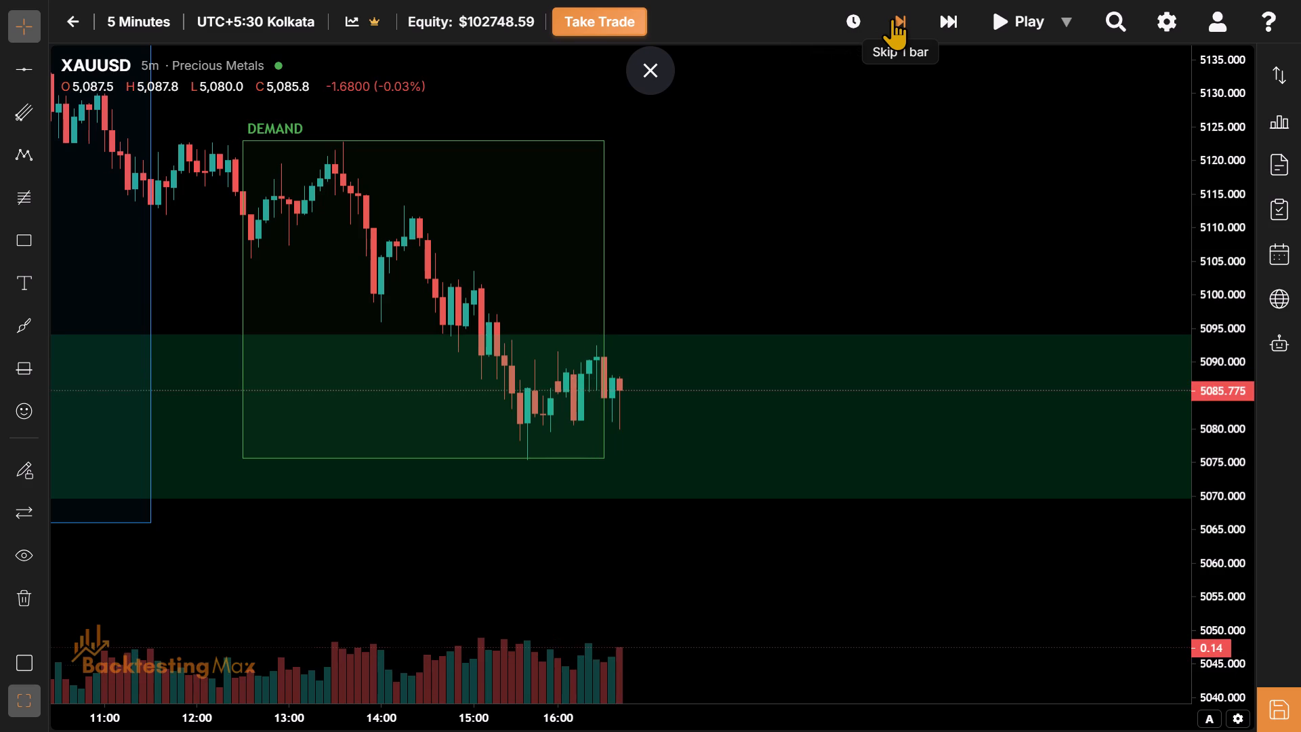
pyautogui.click(892, 18)
pyautogui.click(888, 22)
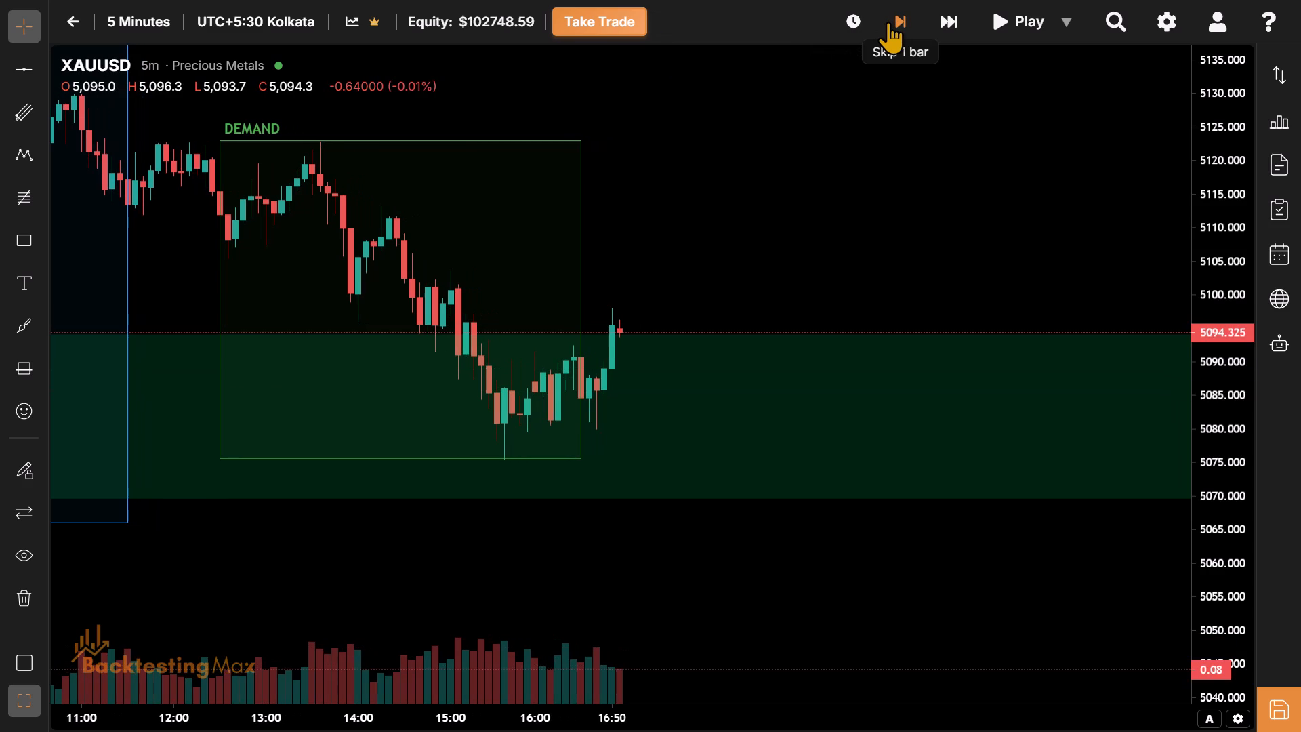
pyautogui.click(888, 22)
pyautogui.click(888, 22)
pyautogui.click(888, 22)
pyautogui.click(888, 22)
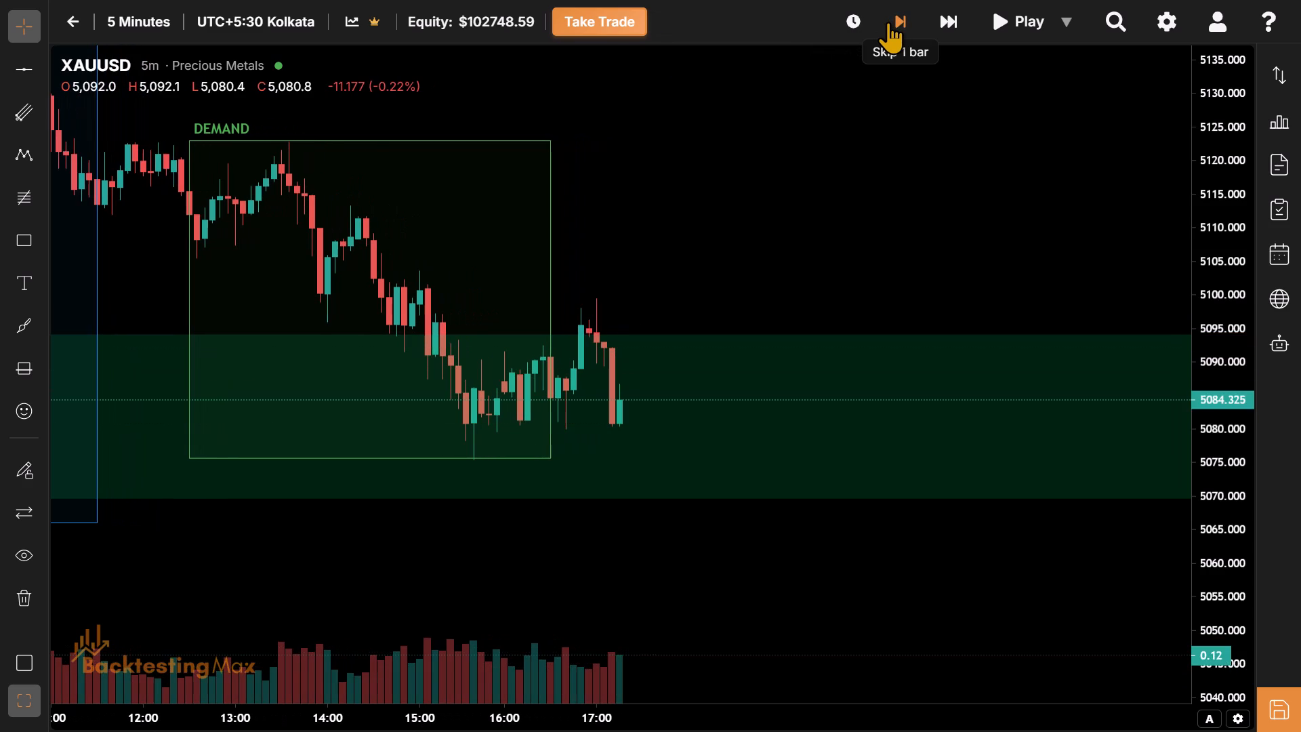
pyautogui.click(888, 22)
pyautogui.click(888, 22)
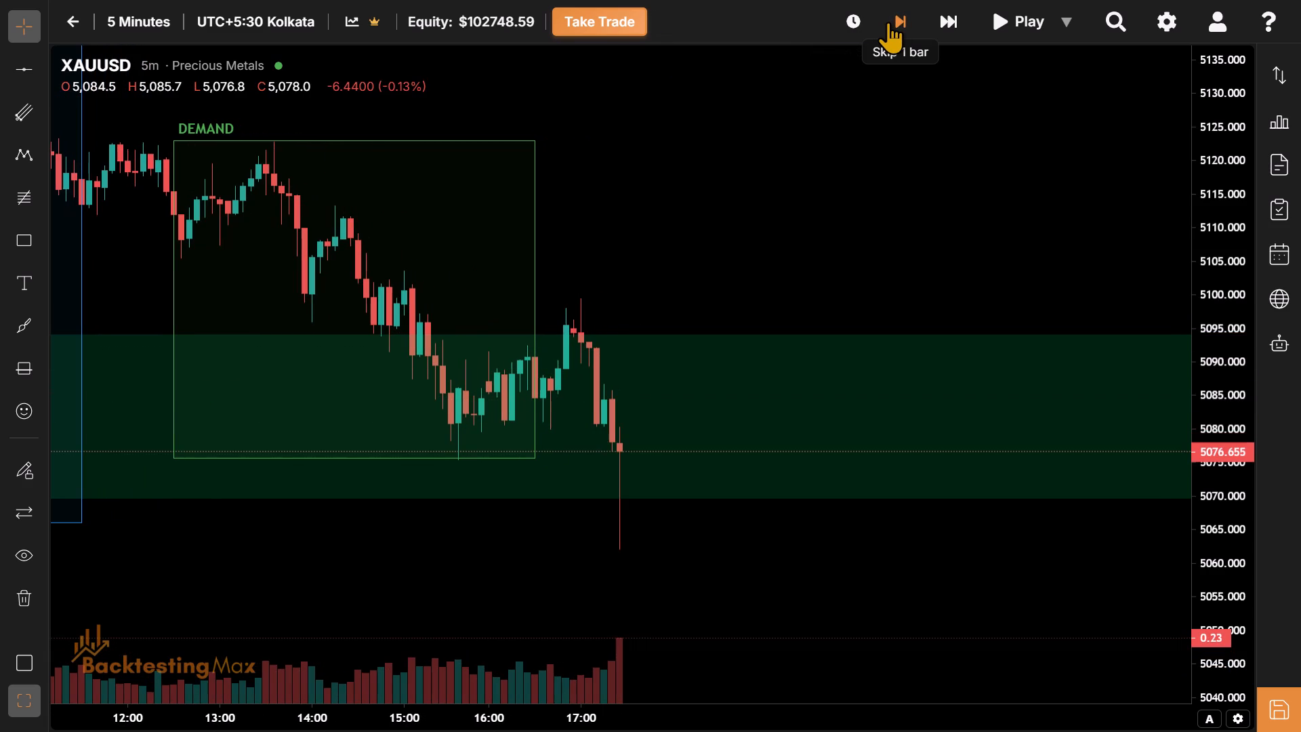
# Compare the 17:25 candle's low with the lows of the blue and green session rectangles.
pyautogui.moveTo(542, 517); pyautogui.dragTo(896, 529)
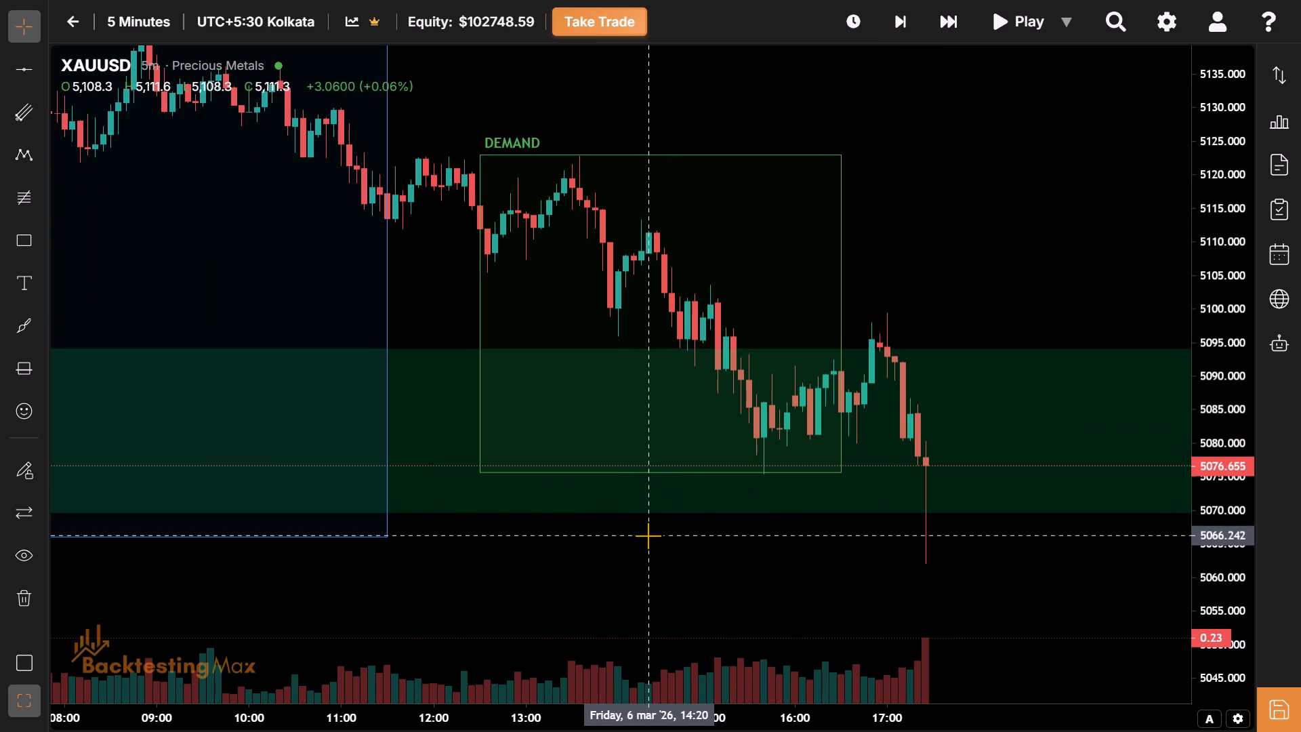
pyautogui.moveTo(648, 535); pyautogui.dragTo(991, 581)
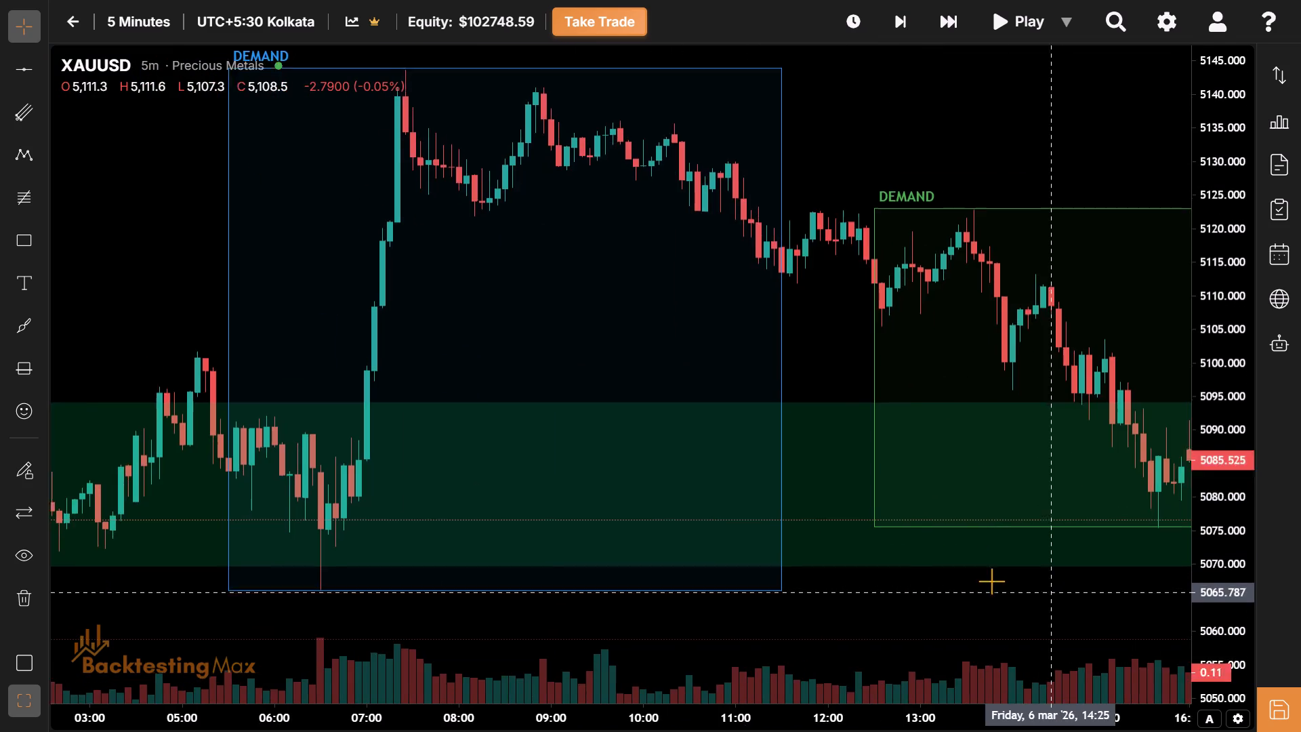
pyautogui.moveTo(991, 581); pyautogui.dragTo(163, 624)
pyautogui.moveTo(485, 628); pyautogui.dragTo(564, 516)
pyautogui.moveTo(564, 516); pyautogui.dragTo(741, 522)
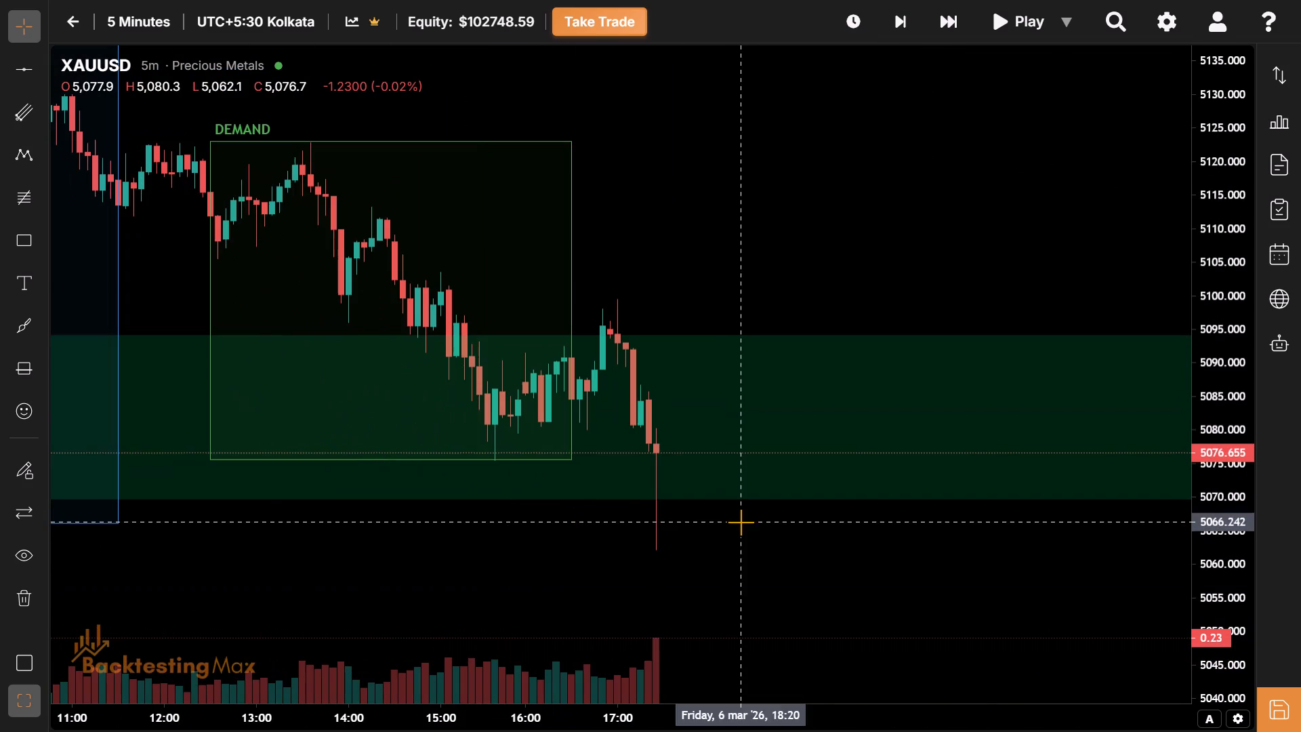
pyautogui.moveTo(243, 505); pyautogui.dragTo(263, 552)
pyautogui.moveTo(723, 258); pyautogui.dragTo(448, 174)
pyautogui.moveTo(502, 544); pyautogui.dragTo(373, 558)
# Advance the replay by one bar to 17:30 on 6 March.
pyautogui.click(894, 20)
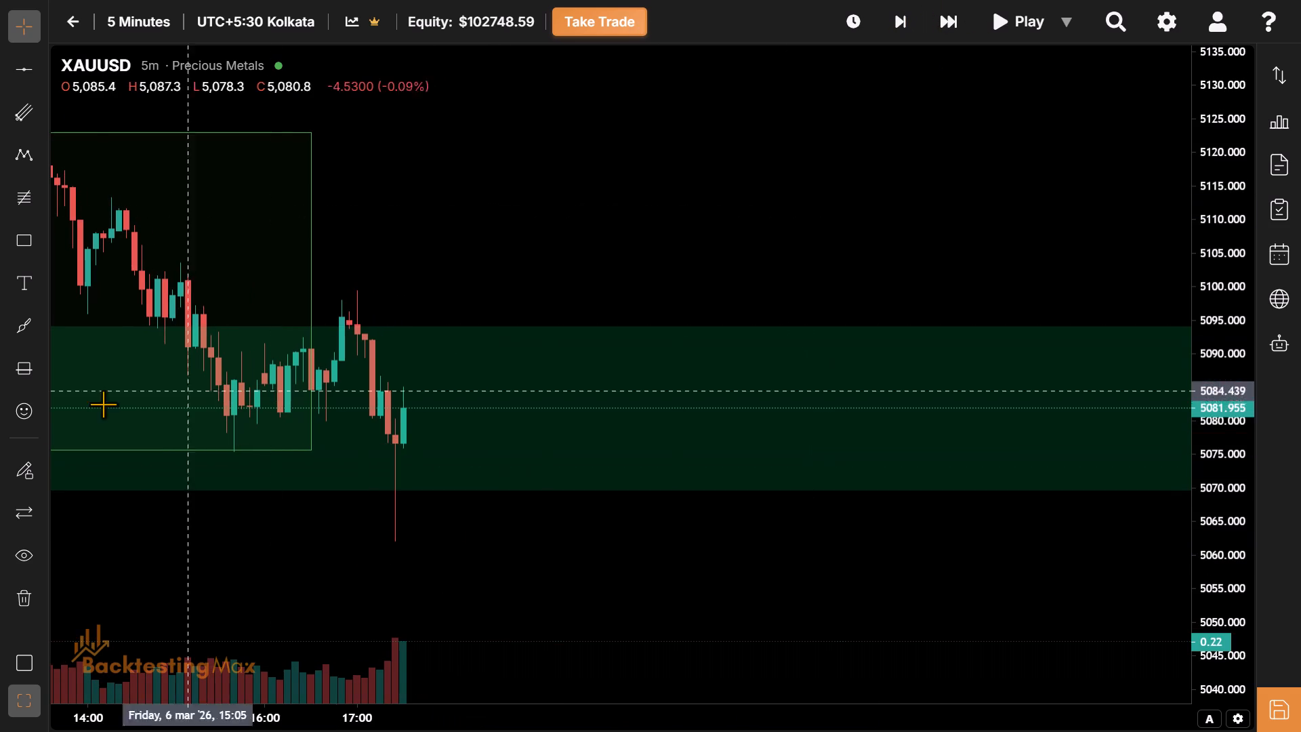
# Draw a rectangle from 17:30 to 21:30 on 6 March, between about 5,084.9 and 5,111.1.
pyautogui.click(22, 239)
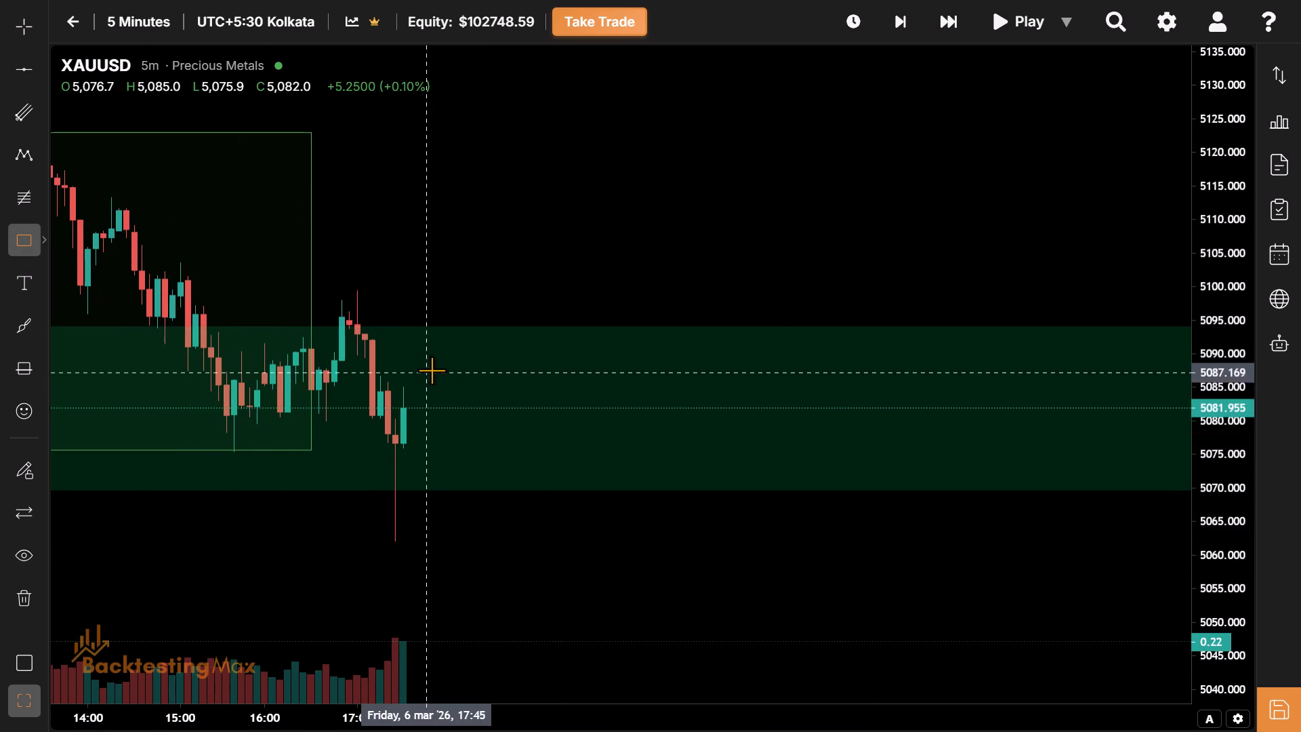
pyautogui.click(403, 388)
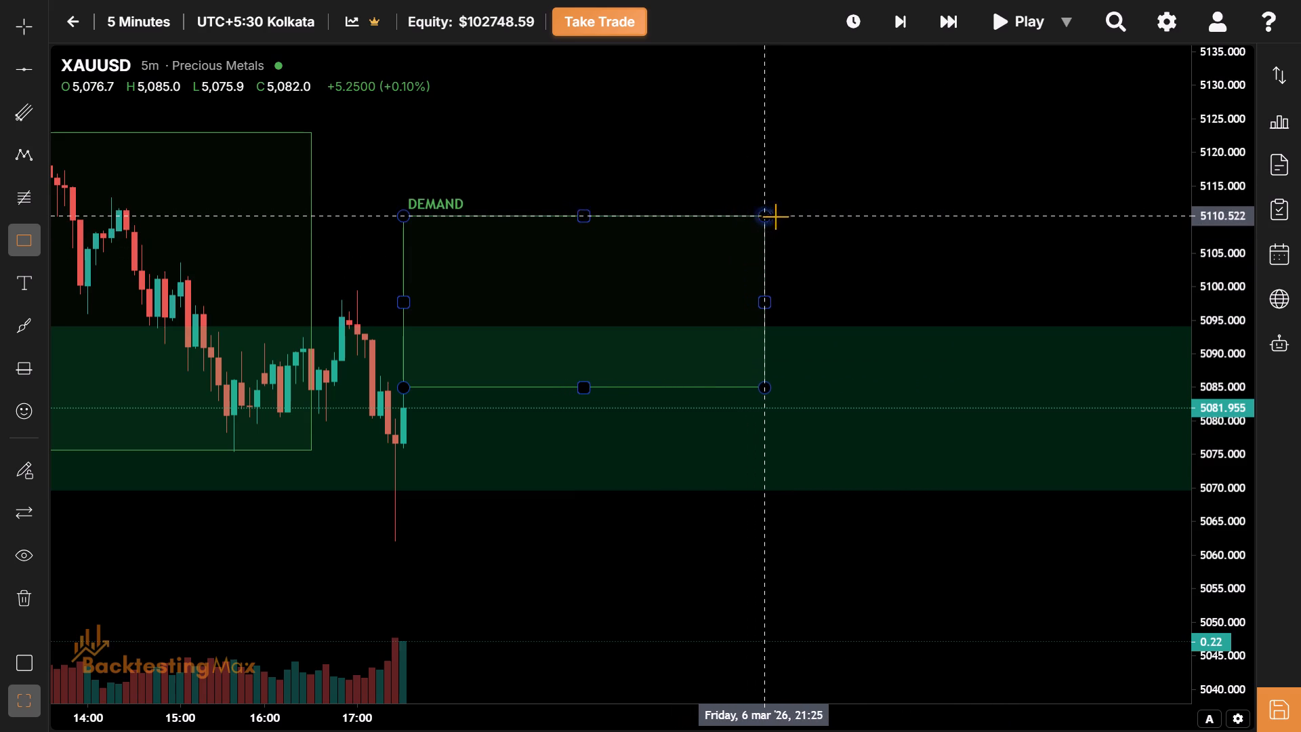
pyautogui.click(769, 211)
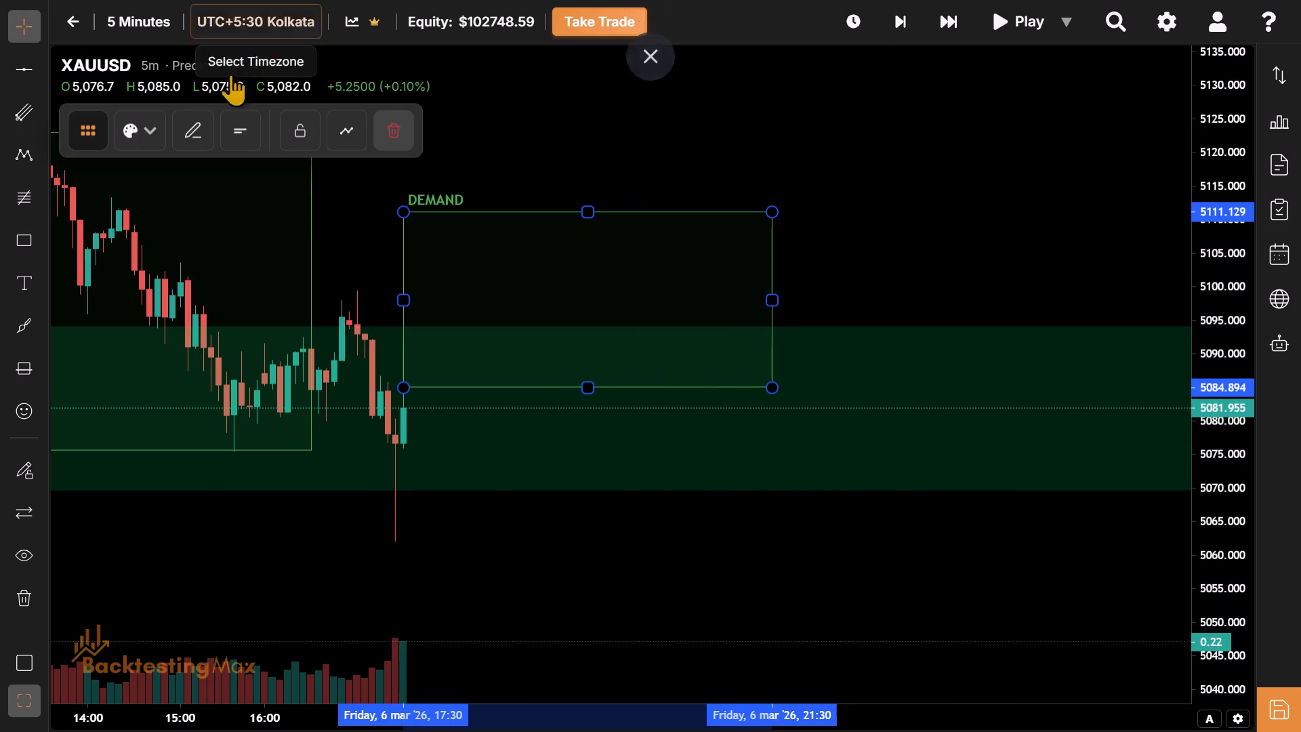
# Apply the NY Session template to the new rectangle.
pyautogui.click(157, 117)
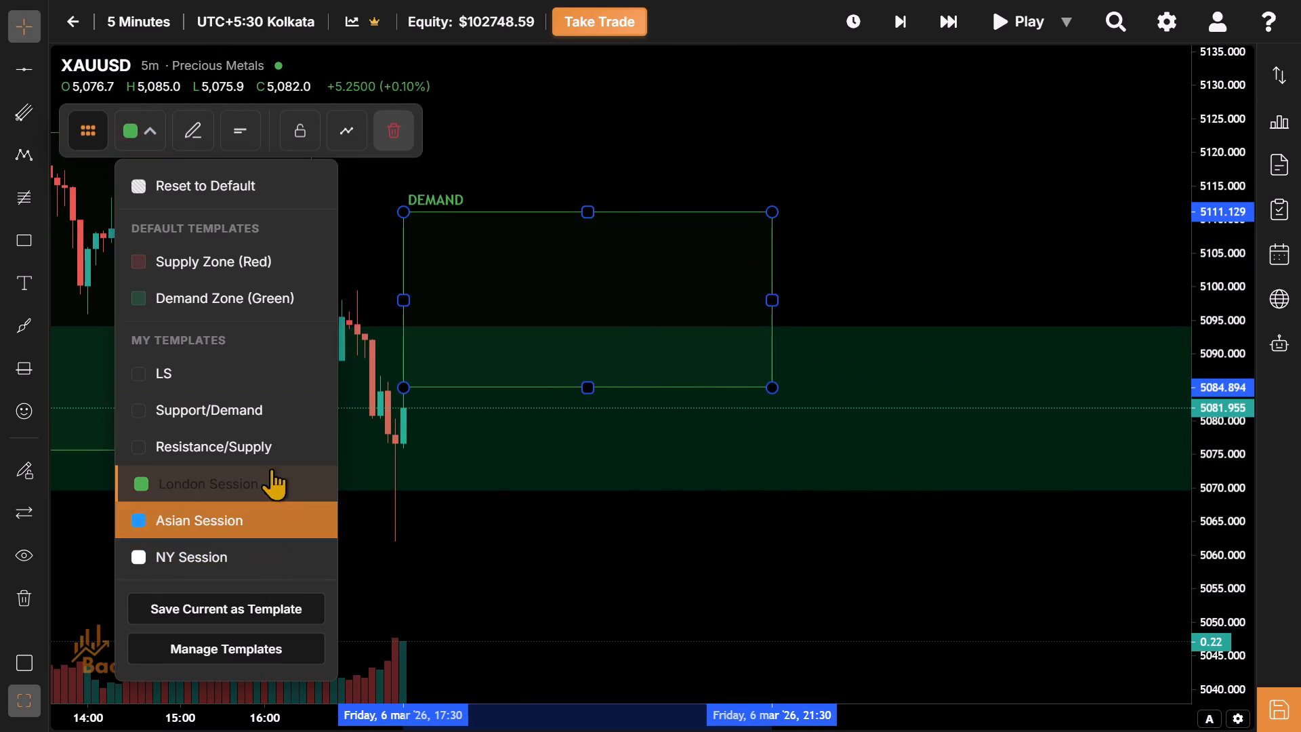
pyautogui.click(238, 515)
pyautogui.click(163, 138)
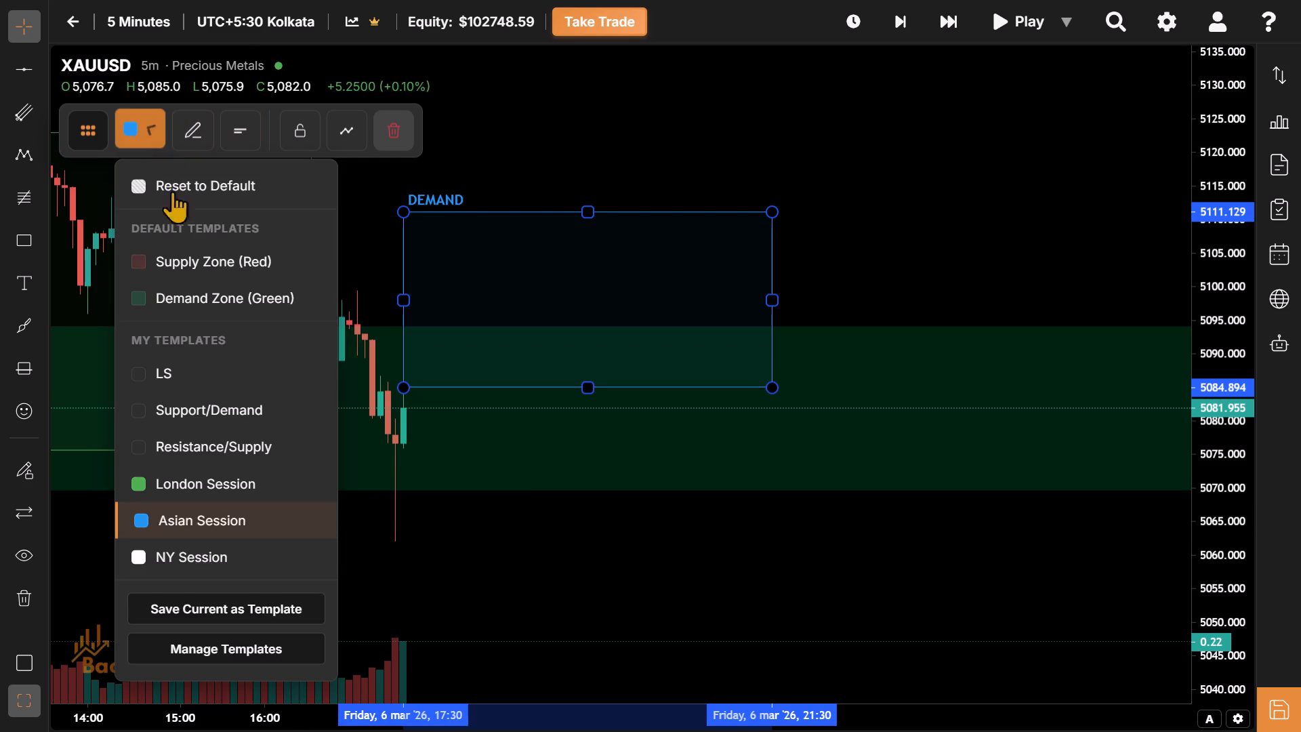
pyautogui.click(293, 572)
pyautogui.moveTo(545, 260); pyautogui.dragTo(536, 283)
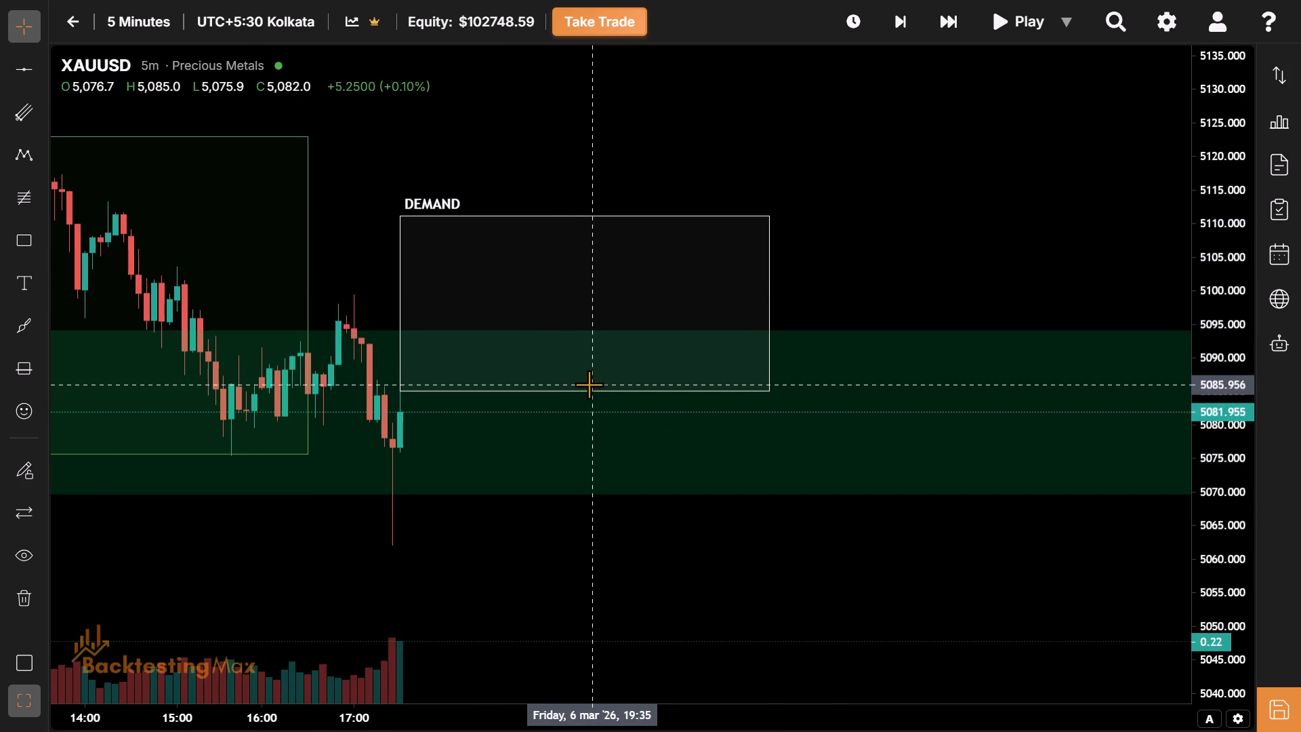
# Lower the bottom edge of the white NY session rectangle to about 5,075.
pyautogui.moveTo(587, 390); pyautogui.dragTo(732, 460)
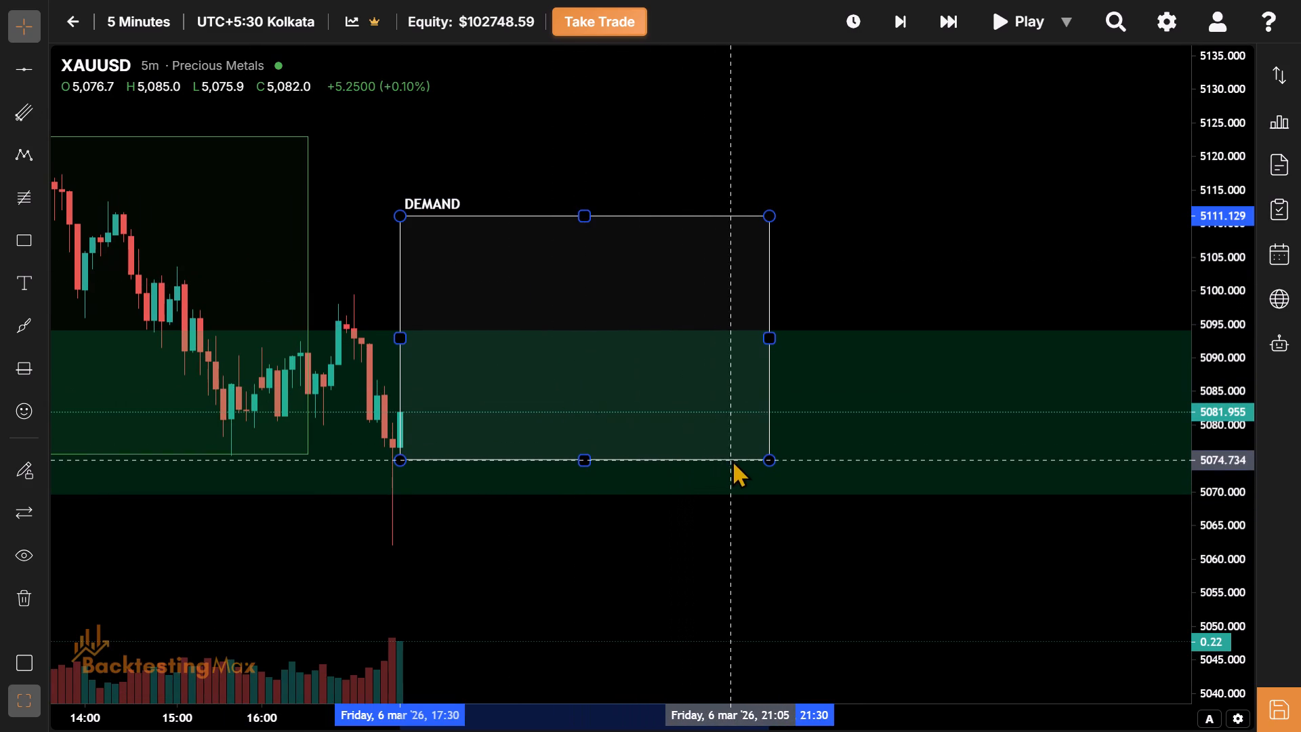
pyautogui.moveTo(732, 460); pyautogui.dragTo(732, 457)
pyautogui.moveTo(513, 598); pyautogui.dragTo(525, 615)
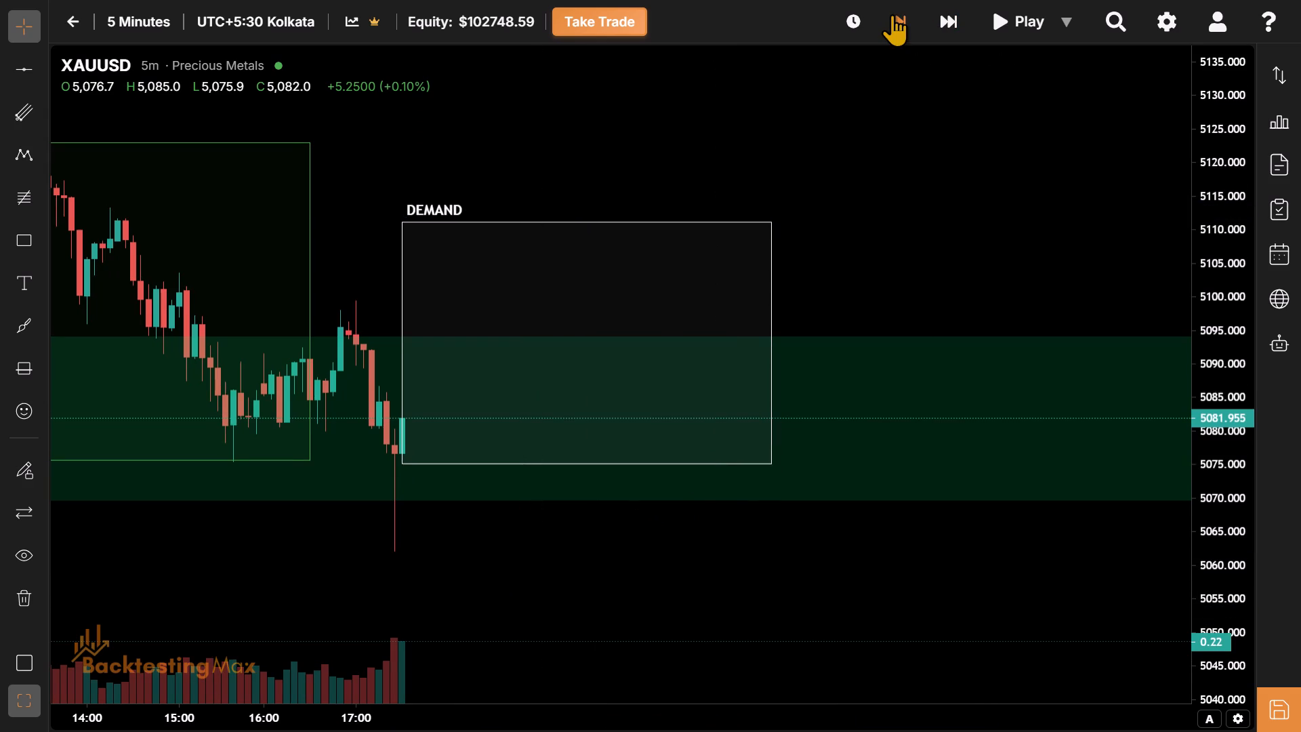
# Advance the replay one bar at a time to 17:55 on 6 March.
pyautogui.click(892, 14)
pyautogui.click(892, 14)
pyautogui.click(892, 14)
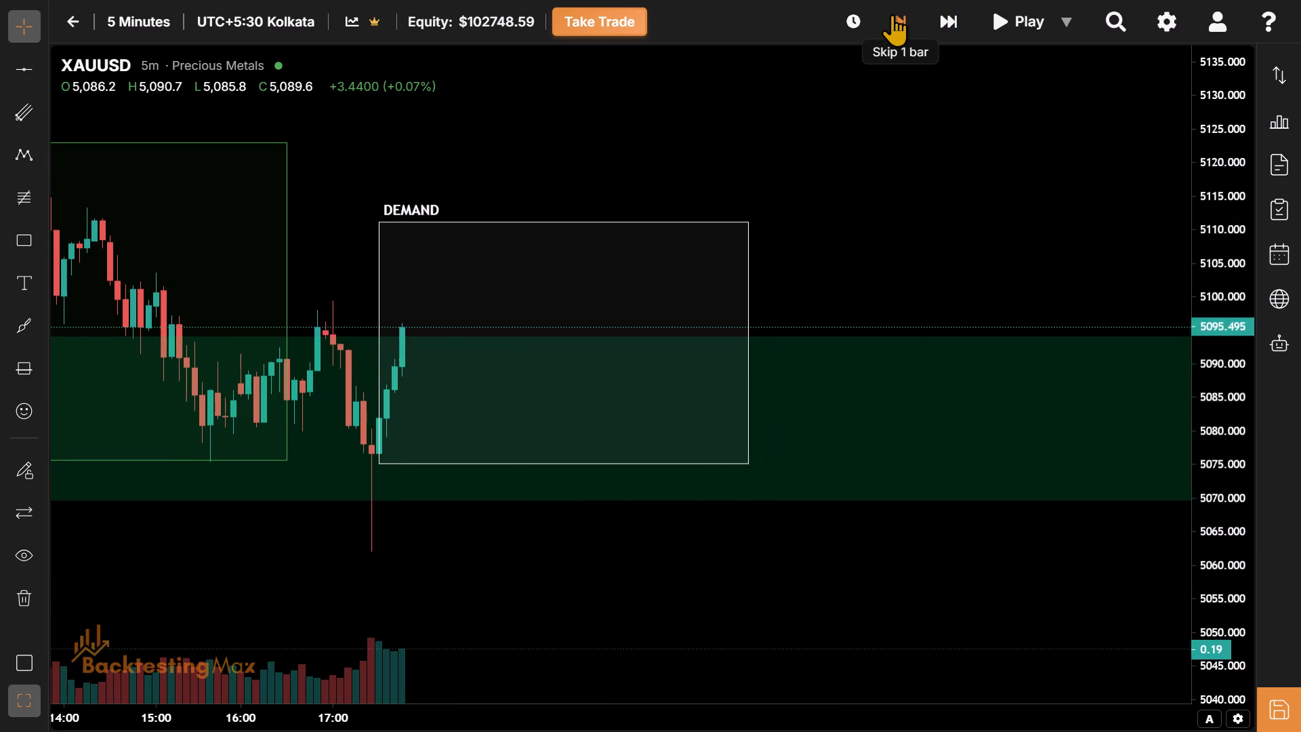
pyautogui.click(892, 14)
pyautogui.moveTo(522, 292); pyautogui.dragTo(537, 325)
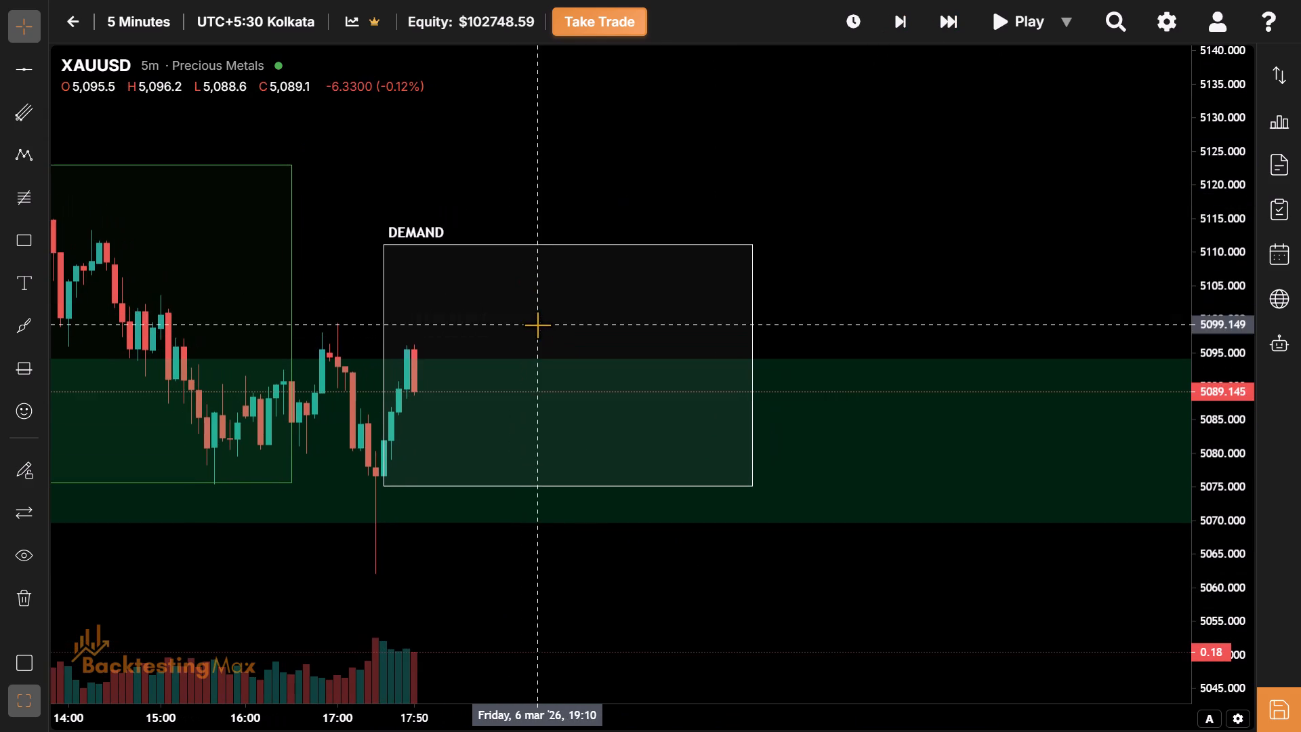
pyautogui.click(898, 37)
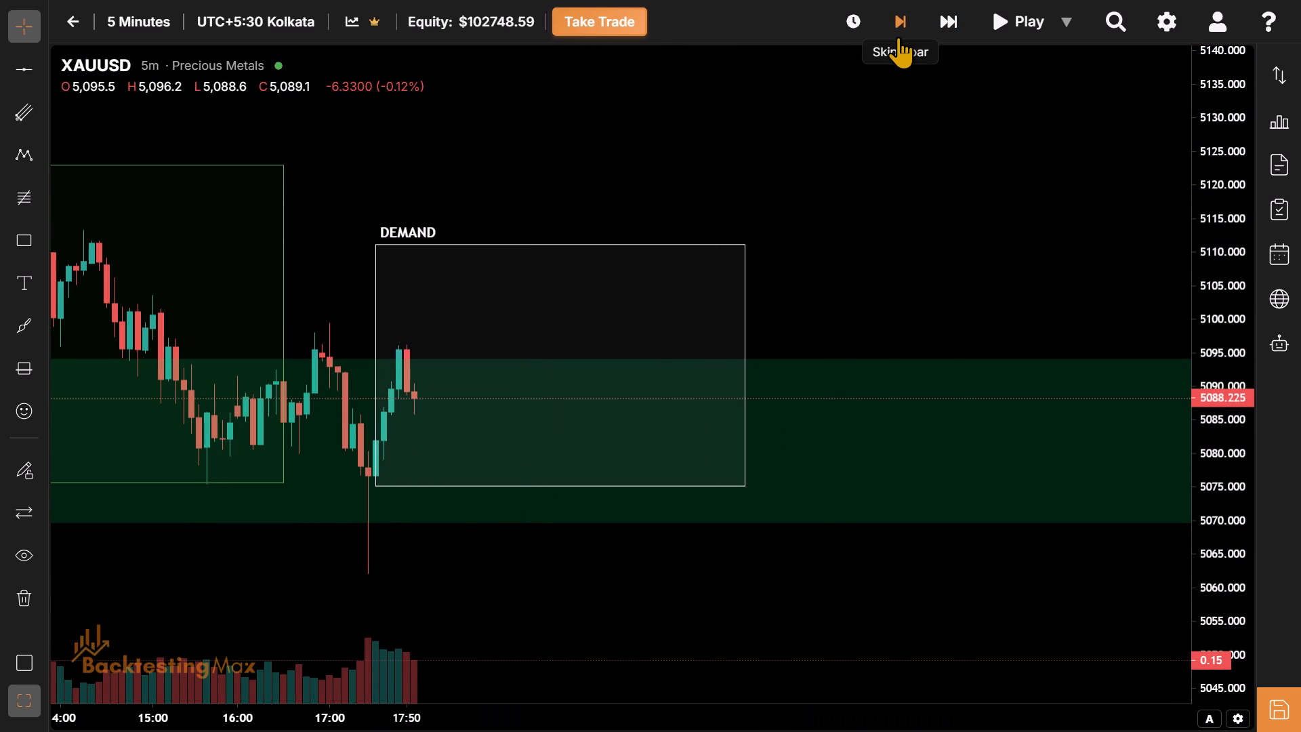
pyautogui.moveTo(447, 283); pyautogui.dragTo(559, 329)
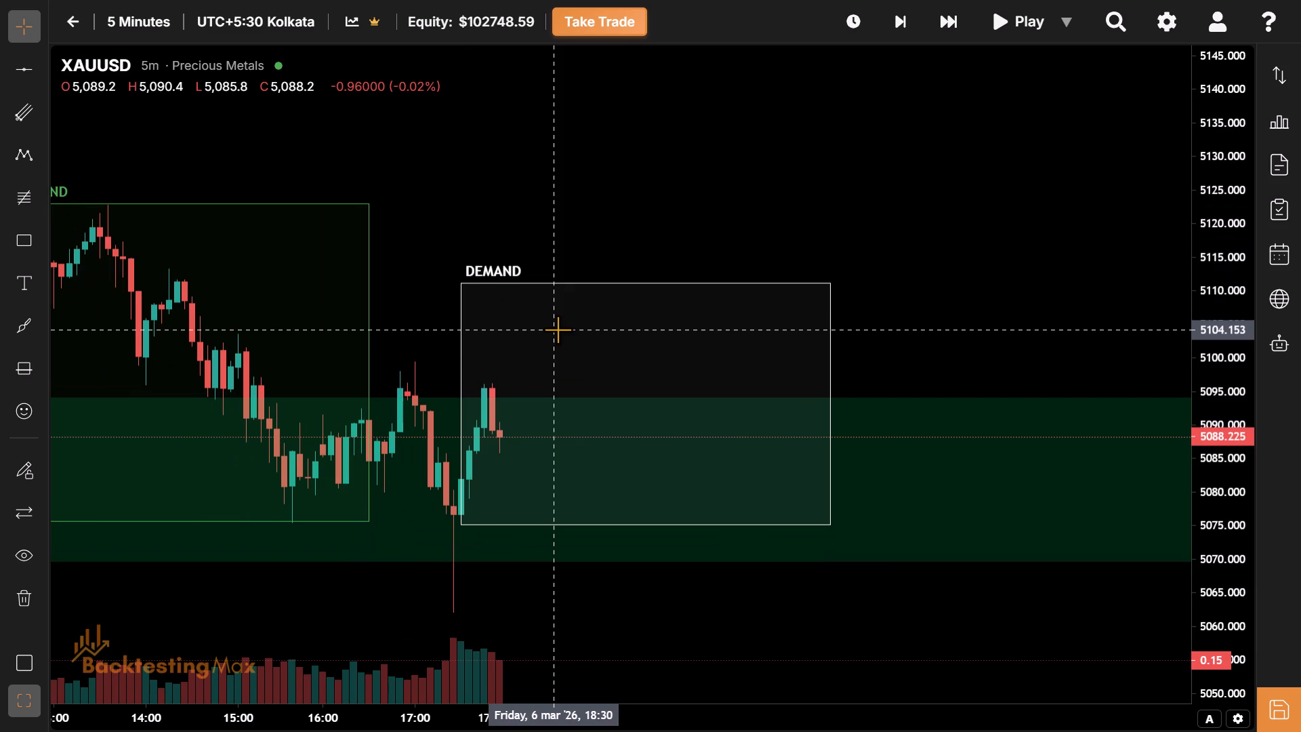
# Advance the replay one bar at a time to 18:35 on 6 March.
pyautogui.moveTo(600, 341); pyautogui.dragTo(545, 310)
pyautogui.click(918, 26)
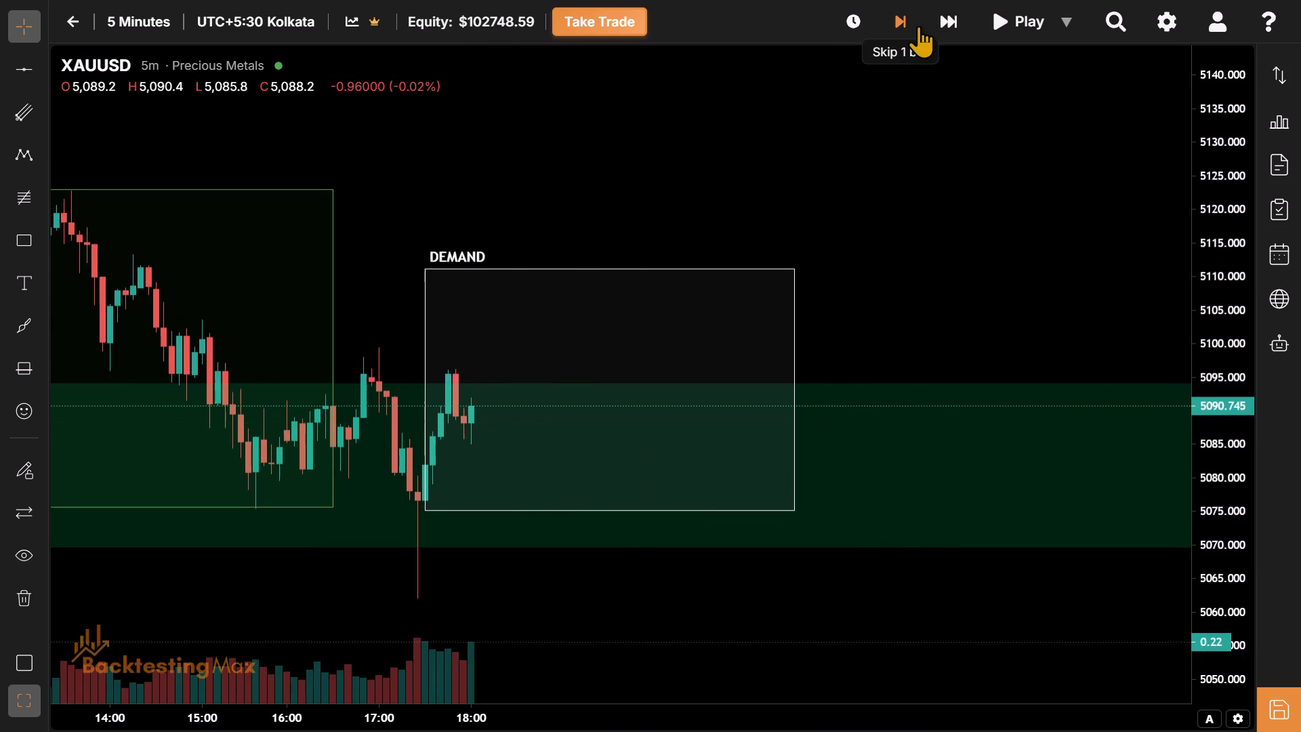
pyautogui.click(918, 26)
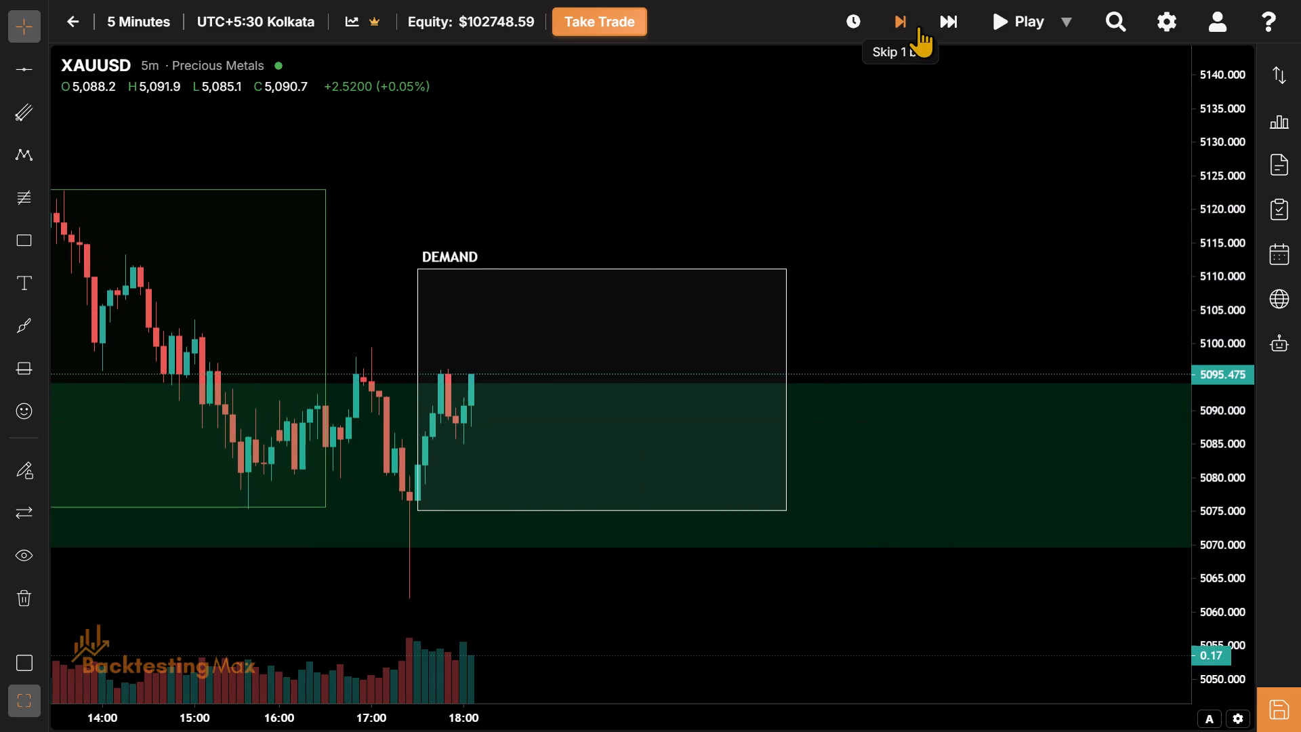
pyautogui.moveTo(573, 348); pyautogui.dragTo(542, 347)
pyautogui.moveTo(542, 347); pyautogui.dragTo(532, 355)
pyautogui.moveTo(532, 355); pyautogui.dragTo(497, 279)
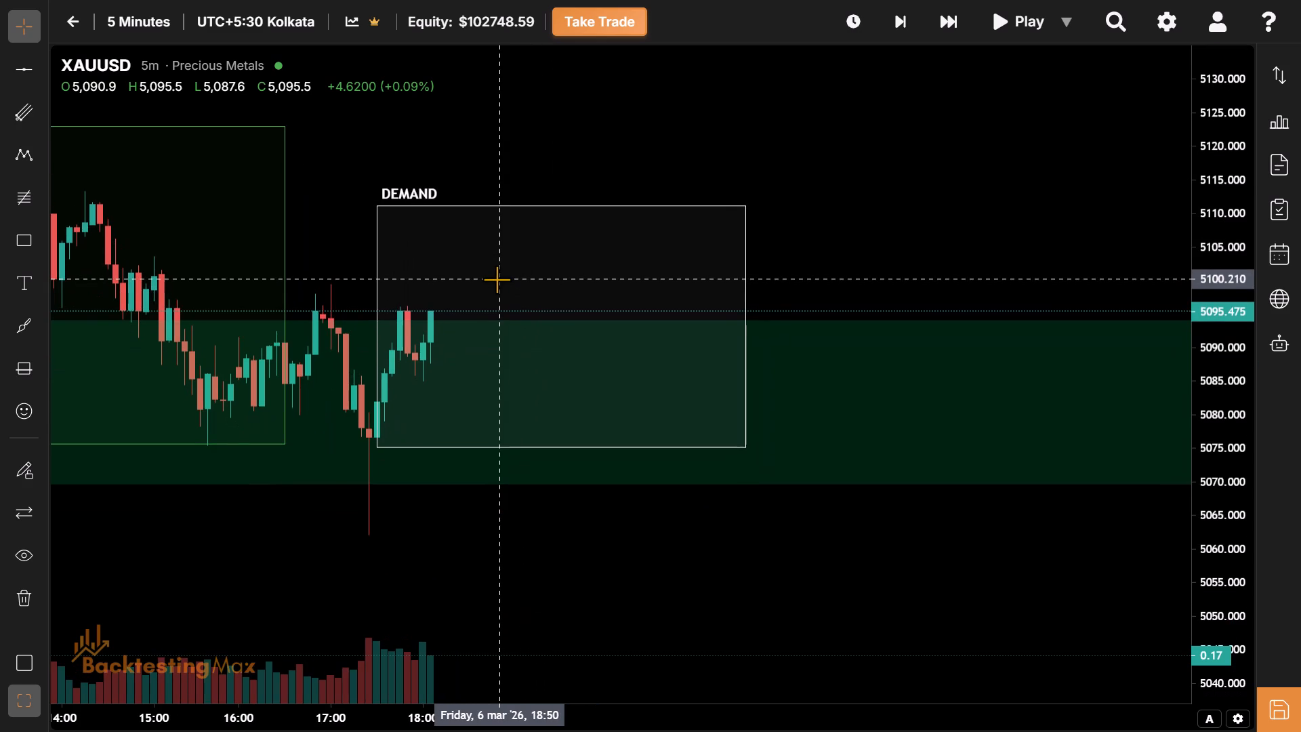
pyautogui.moveTo(436, 300); pyautogui.dragTo(441, 331)
pyautogui.moveTo(441, 331); pyautogui.dragTo(442, 323)
pyautogui.moveTo(442, 323); pyautogui.dragTo(433, 291)
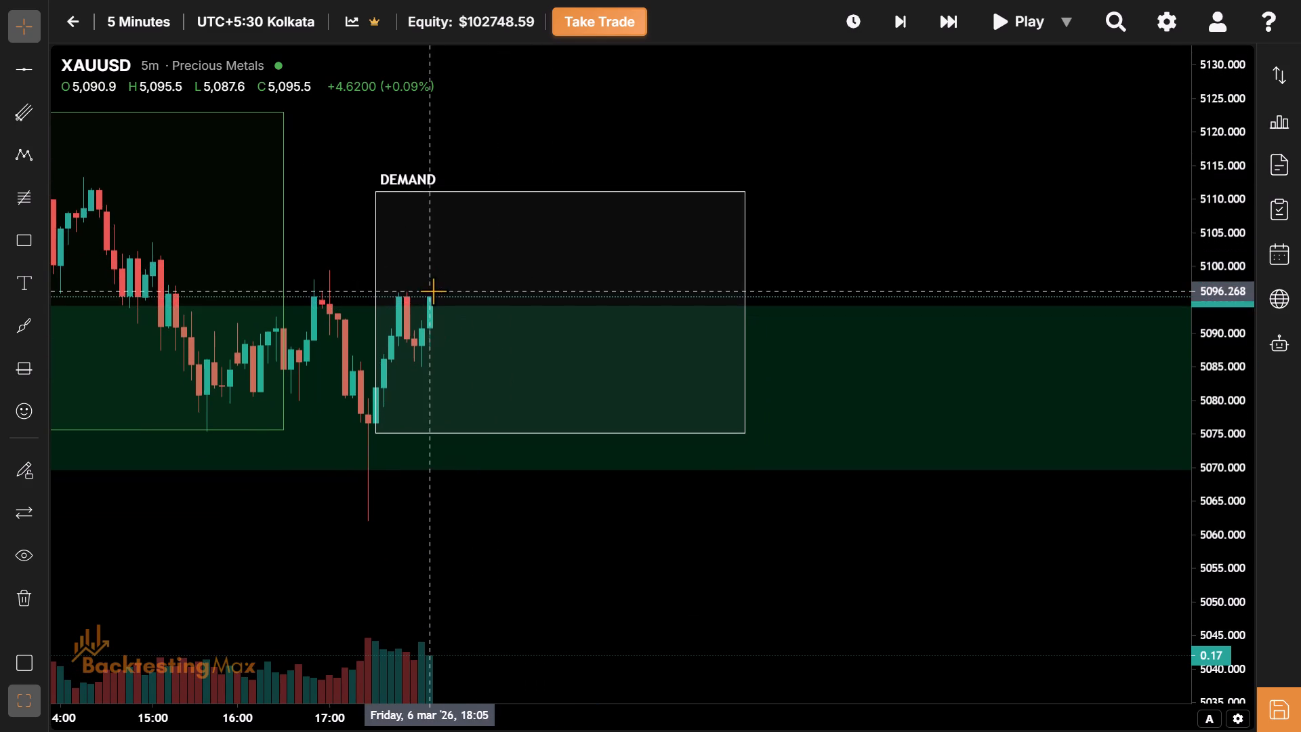
pyautogui.moveTo(436, 285); pyautogui.dragTo(511, 310)
pyautogui.click(888, 35)
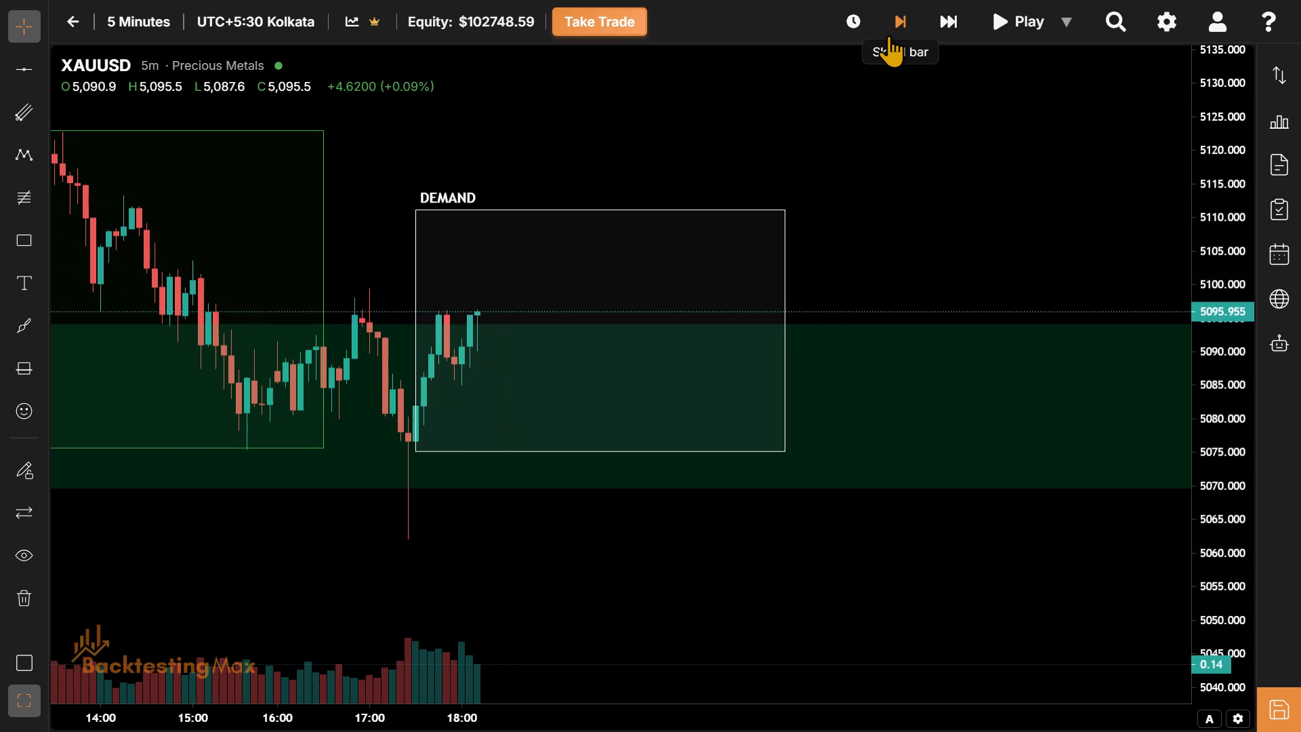
pyautogui.click(888, 35)
pyautogui.click(888, 35)
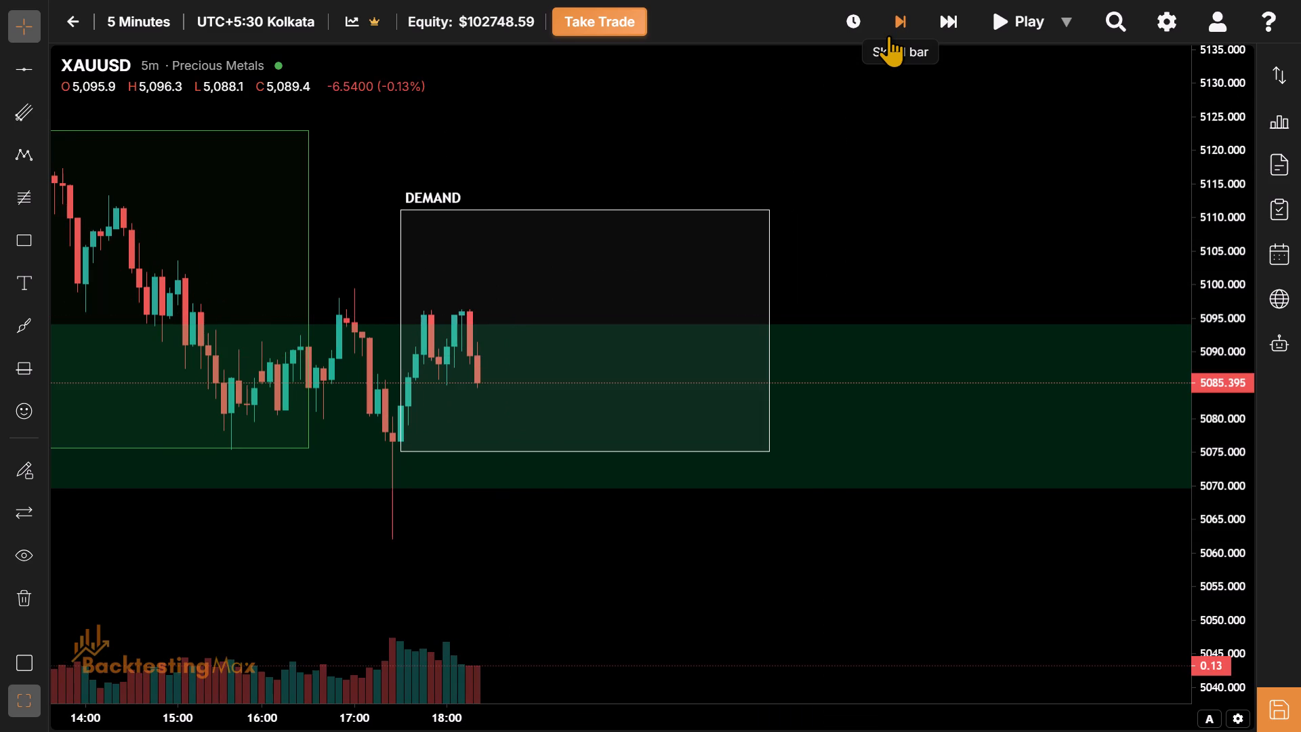
pyautogui.click(888, 35)
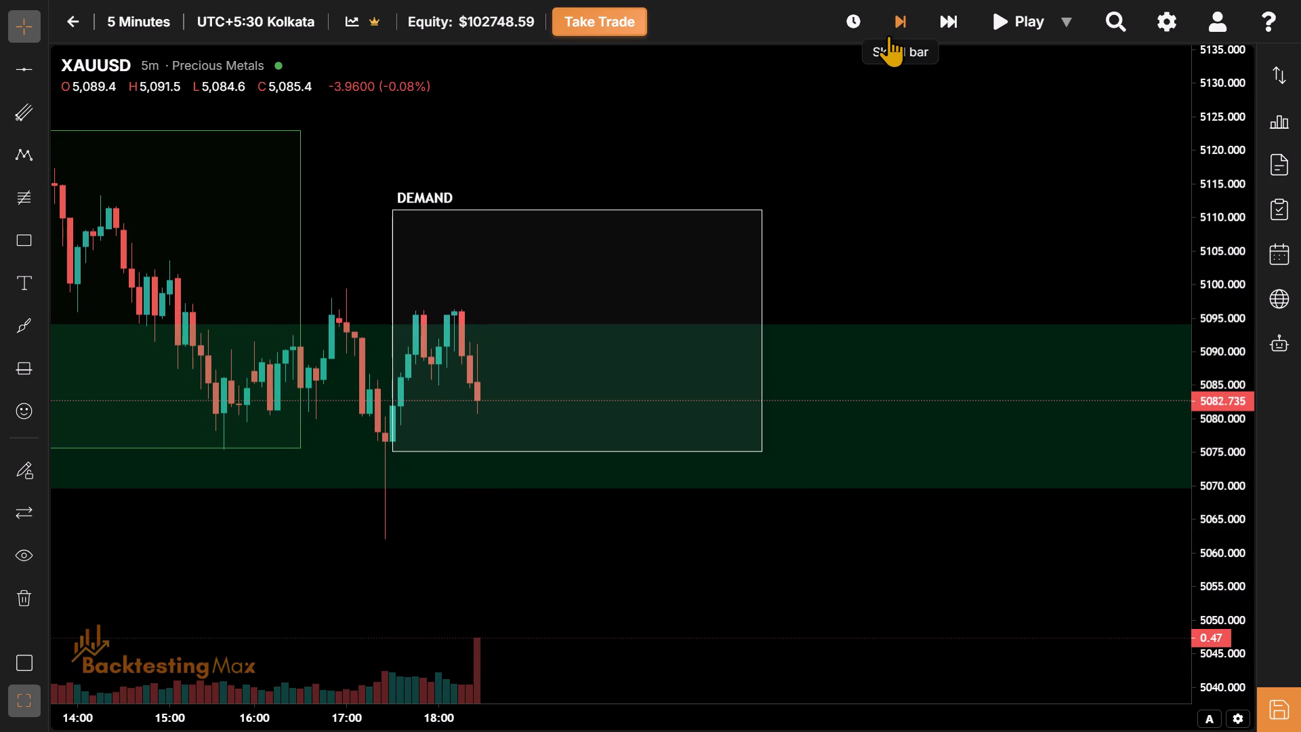
pyautogui.click(888, 35)
pyautogui.moveTo(597, 638); pyautogui.dragTo(648, 574)
pyautogui.moveTo(648, 574); pyautogui.dragTo(669, 604)
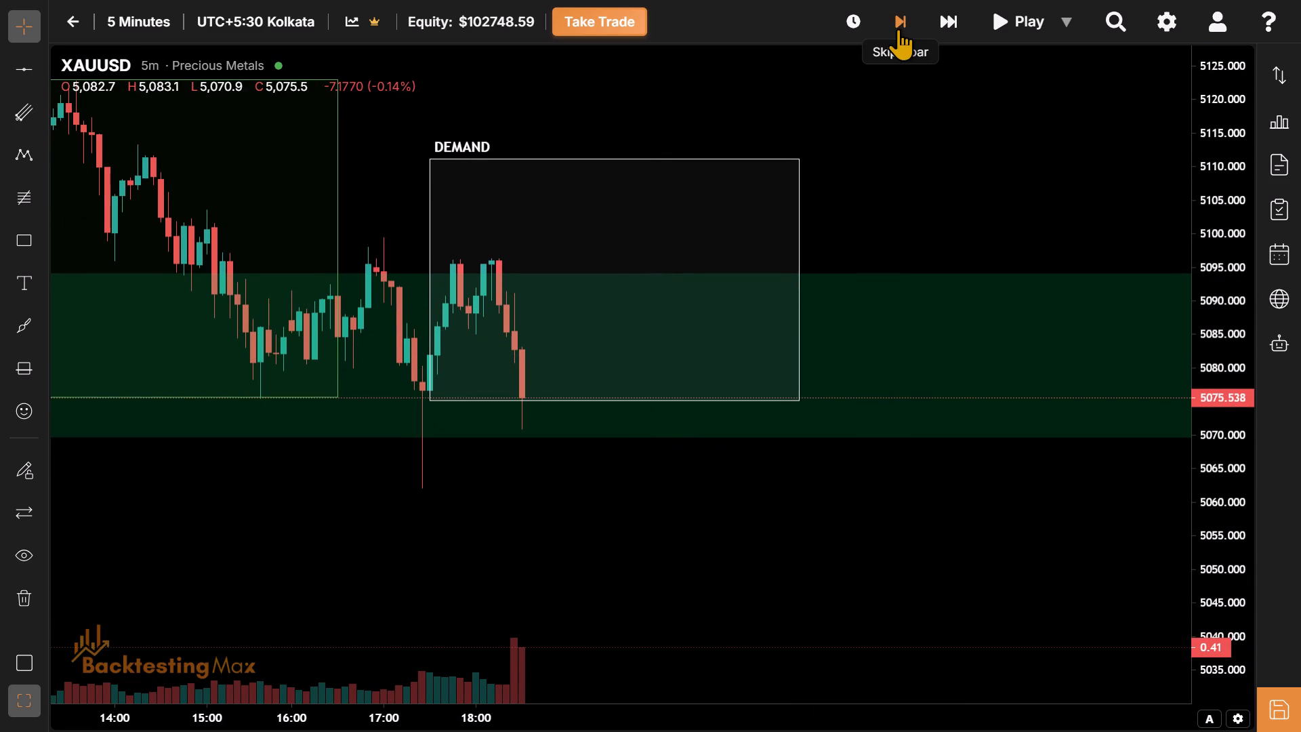
pyautogui.click(899, 25)
# Examine the earlier Asian, London and NY session ranges on 5 and 6 March relative to current price and the green zone.
pyautogui.moveTo(348, 610); pyautogui.dragTo(678, 571)
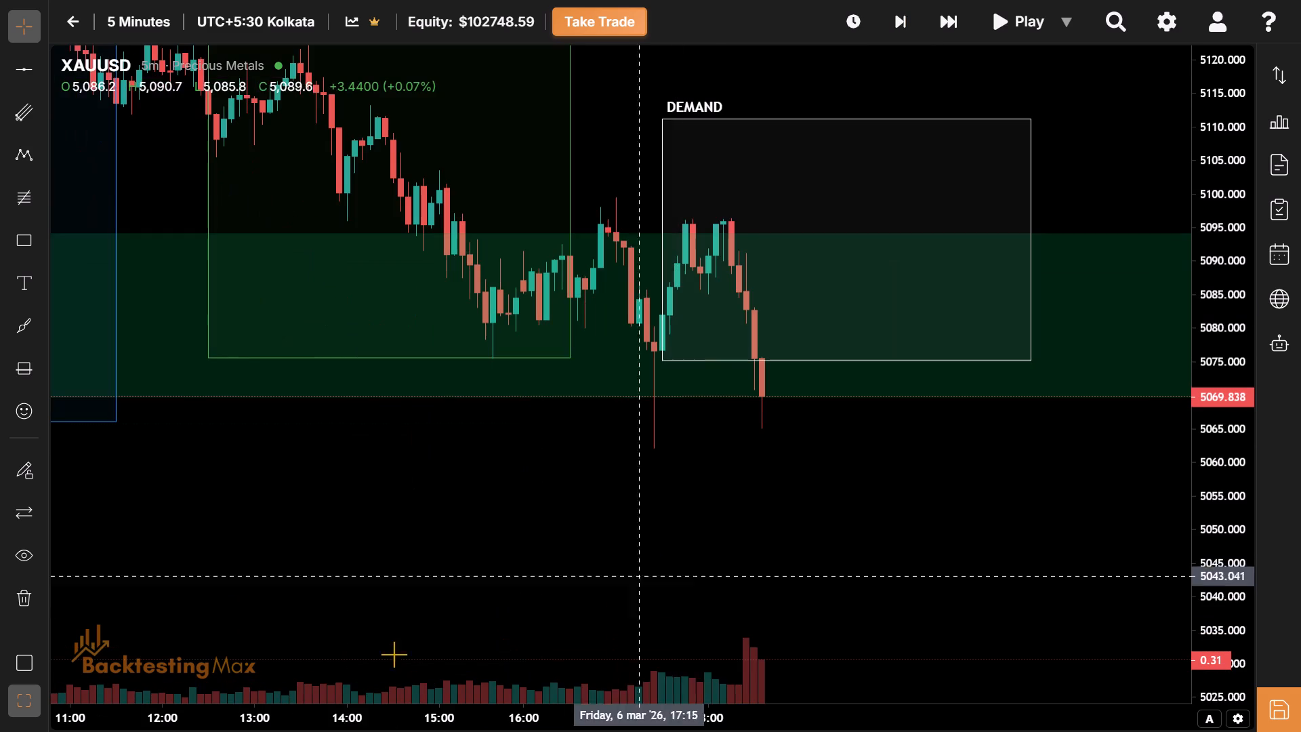
pyautogui.moveTo(333, 709); pyautogui.dragTo(759, 723)
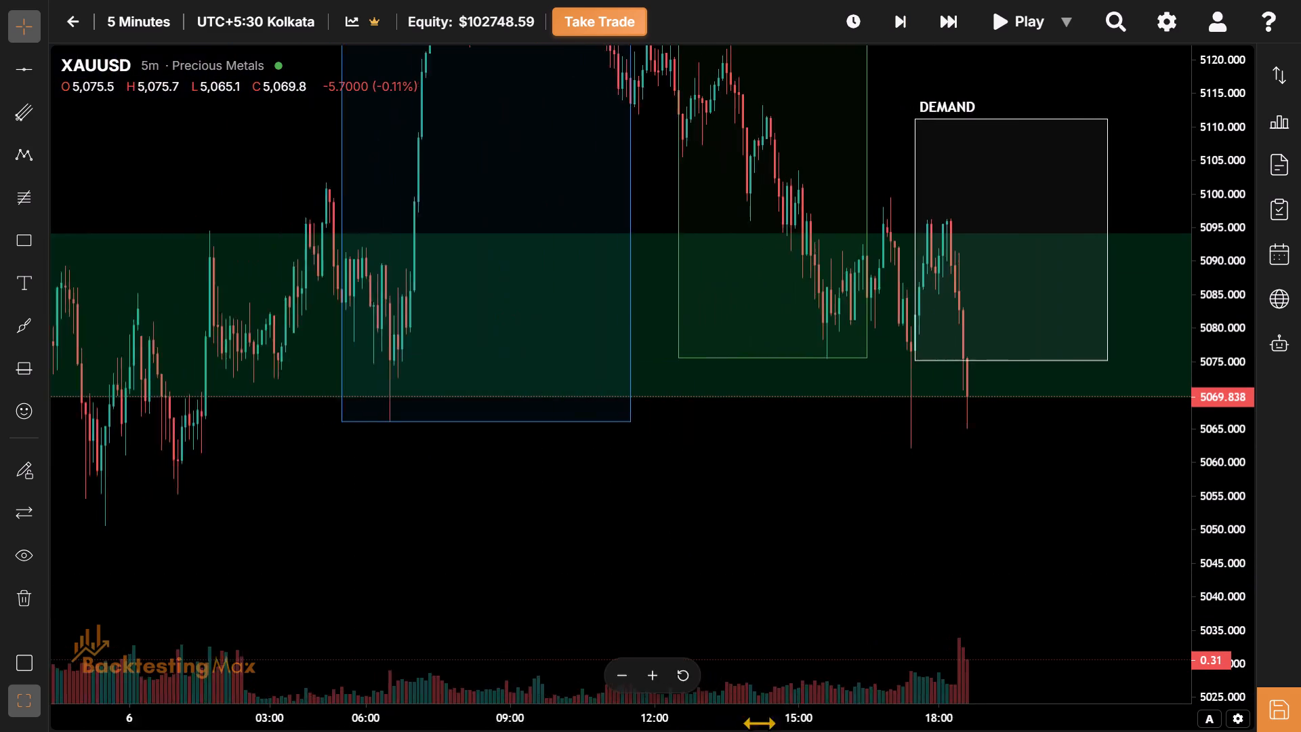
pyautogui.moveTo(759, 723); pyautogui.dragTo(840, 731)
pyautogui.moveTo(1245, 92); pyautogui.dragTo(1237, 159)
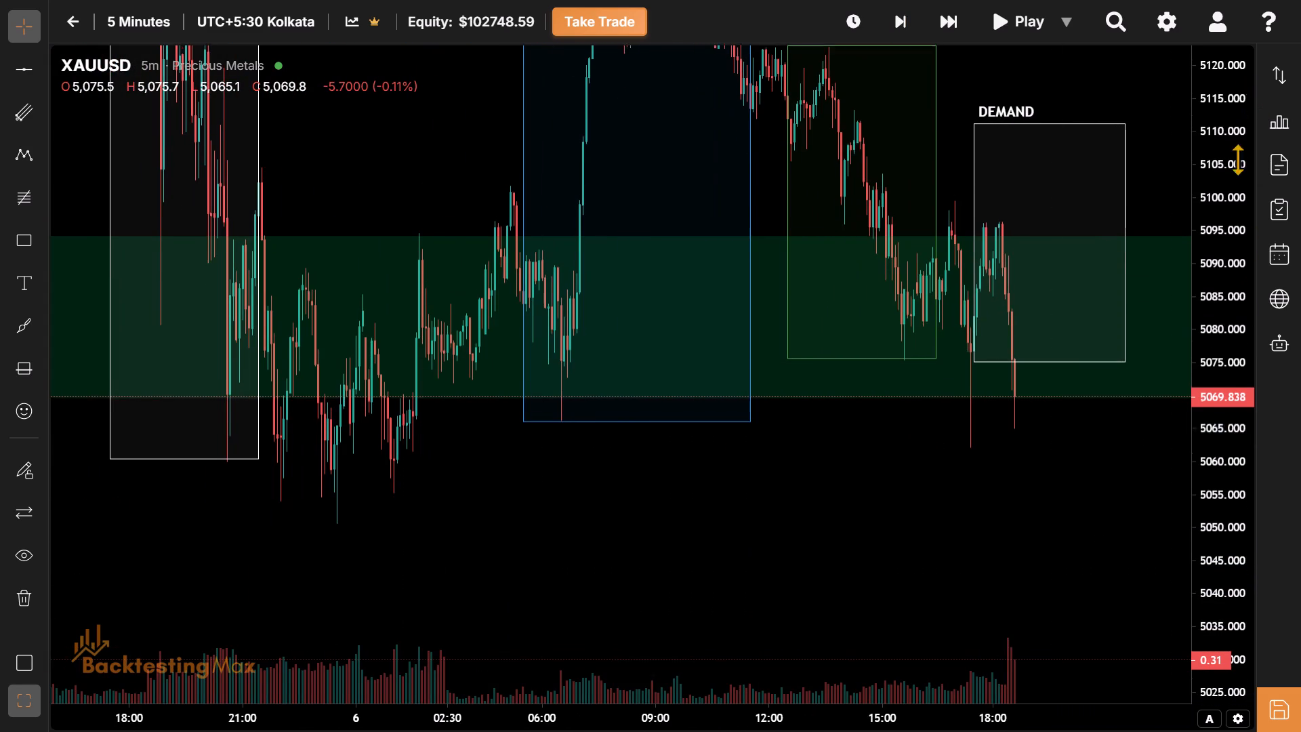
pyautogui.moveTo(1237, 159); pyautogui.dragTo(1222, 350)
pyautogui.moveTo(576, 588); pyautogui.dragTo(753, 622)
pyautogui.moveTo(706, 586); pyautogui.dragTo(376, 556)
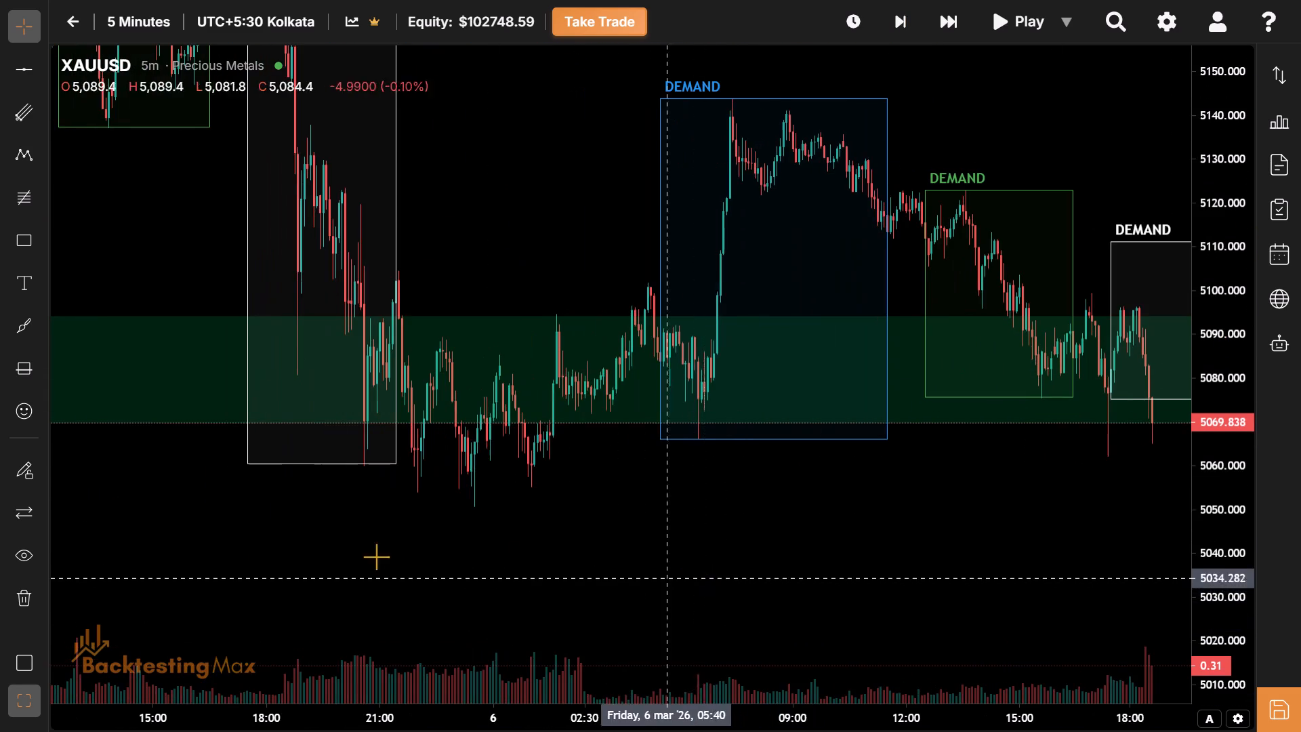
pyautogui.moveTo(376, 556); pyautogui.dragTo(332, 555)
pyautogui.moveTo(832, 549); pyautogui.dragTo(608, 554)
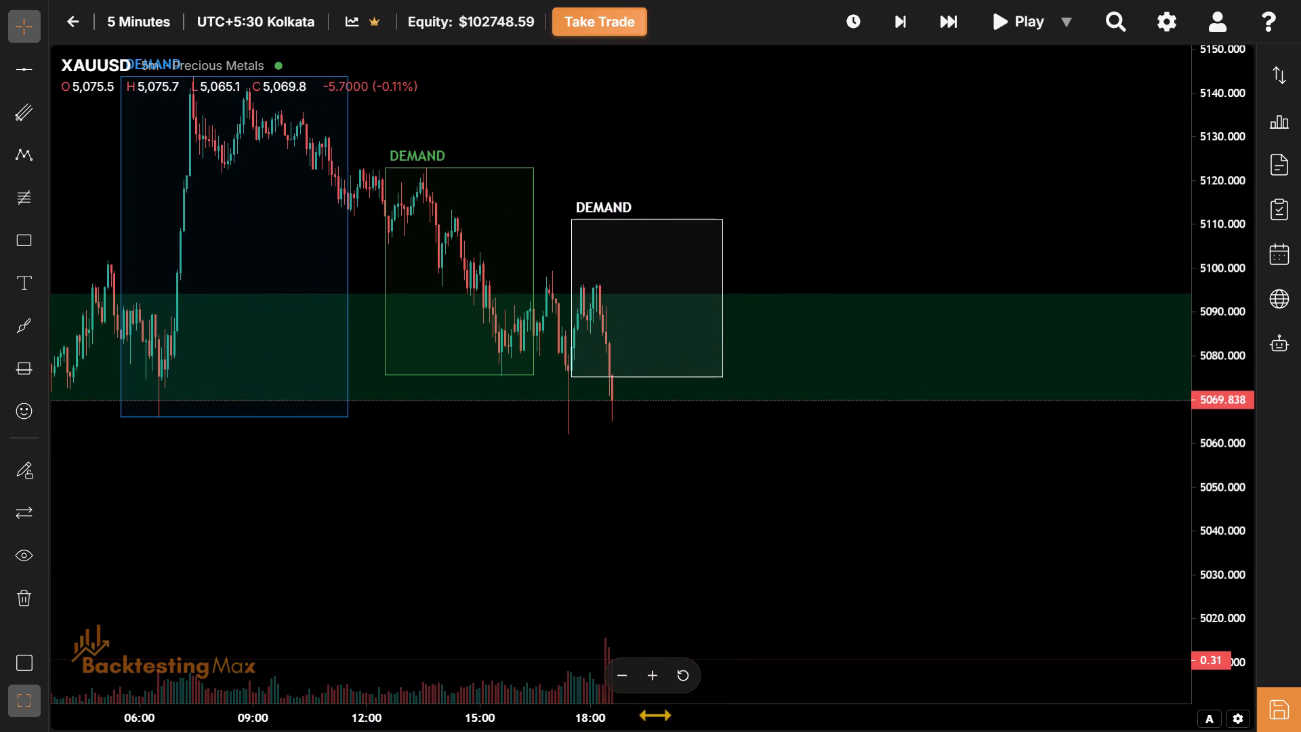
pyautogui.moveTo(714, 714); pyautogui.dragTo(516, 719)
pyautogui.moveTo(342, 550); pyautogui.dragTo(763, 544)
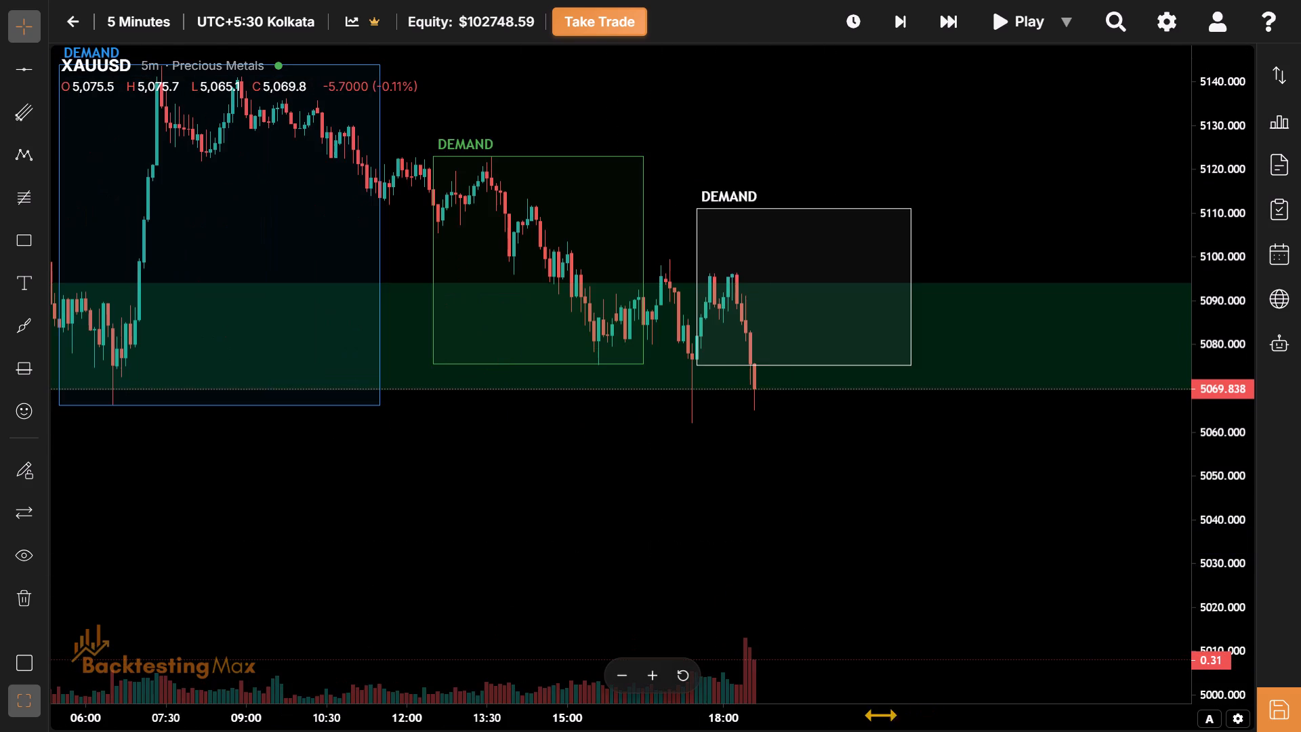
pyautogui.moveTo(856, 717); pyautogui.dragTo(638, 731)
pyautogui.moveTo(528, 601); pyautogui.dragTo(699, 603)
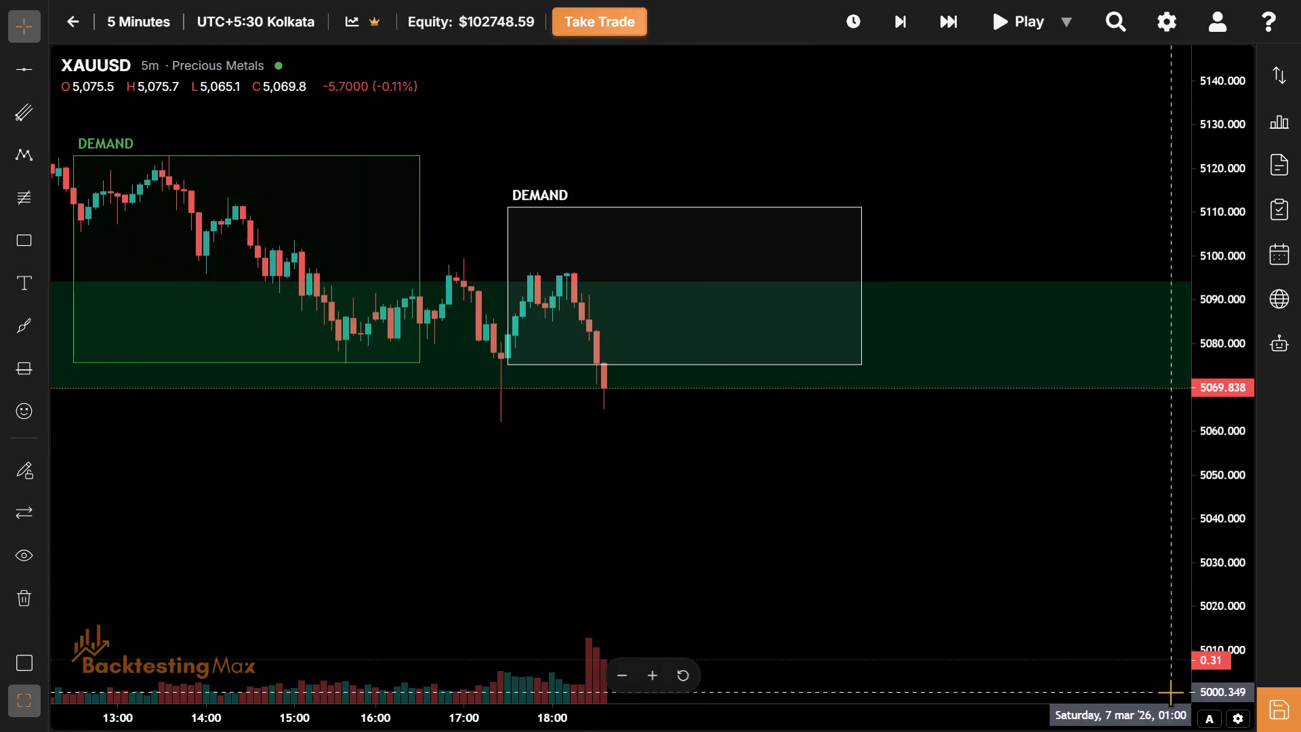
# Fit the white 6 March NY session rectangle to the price range, from about 5,065.2 up to about 5,096.9.
pyautogui.moveTo(1233, 675); pyautogui.dragTo(1215, 552)
pyautogui.moveTo(774, 449); pyautogui.dragTo(701, 591)
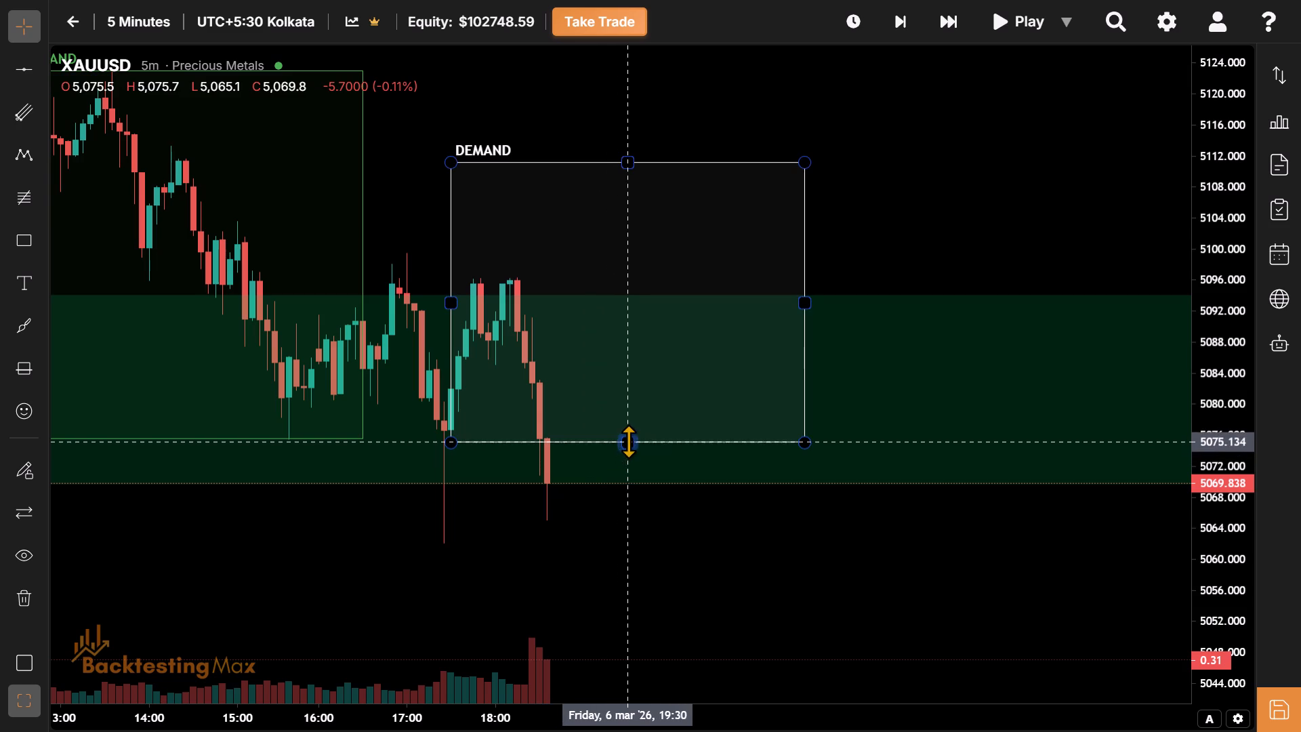
pyautogui.moveTo(628, 441); pyautogui.dragTo(924, 518)
pyautogui.moveTo(629, 163); pyautogui.dragTo(646, 271)
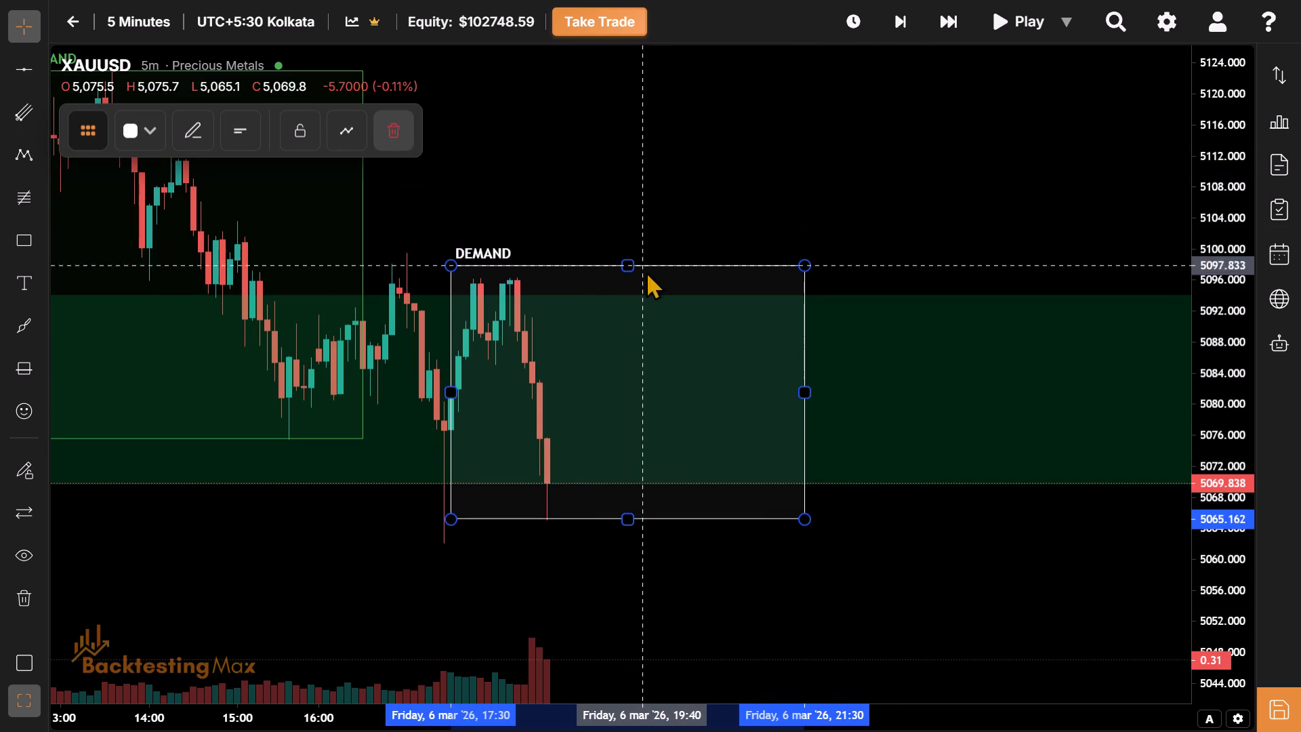
pyautogui.moveTo(646, 271); pyautogui.dragTo(655, 272)
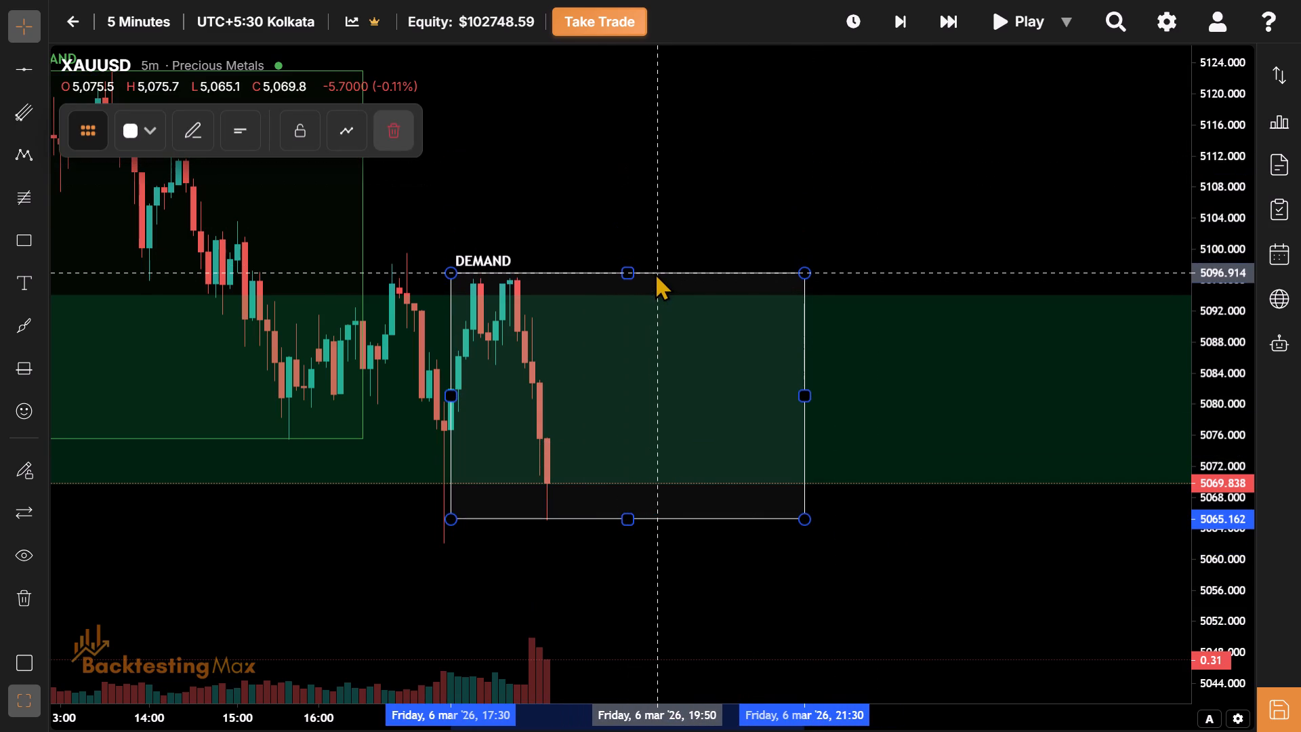
pyautogui.moveTo(655, 272); pyautogui.dragTo(655, 273)
# Advance the replay one bar at a time to 19:00 on 6 March.
pyautogui.moveTo(920, 213); pyautogui.dragTo(868, 196)
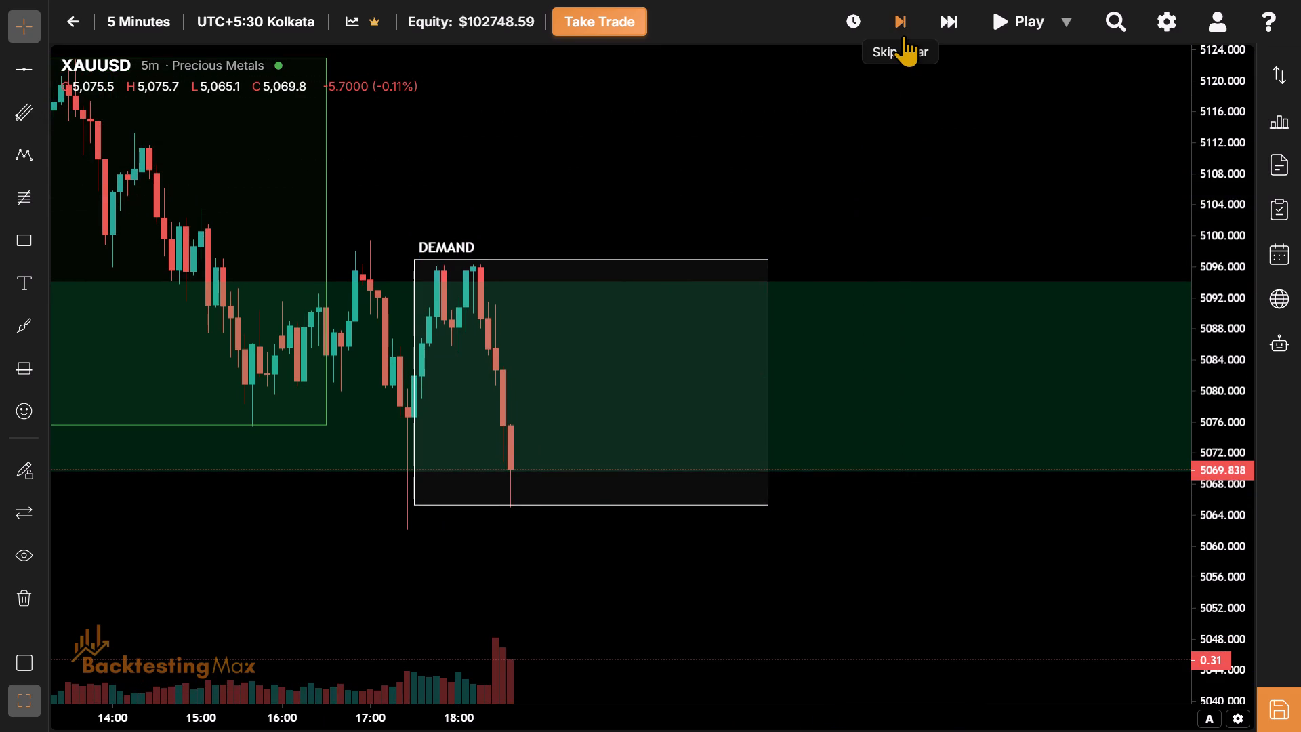
pyautogui.click(903, 35)
pyautogui.click(903, 35)
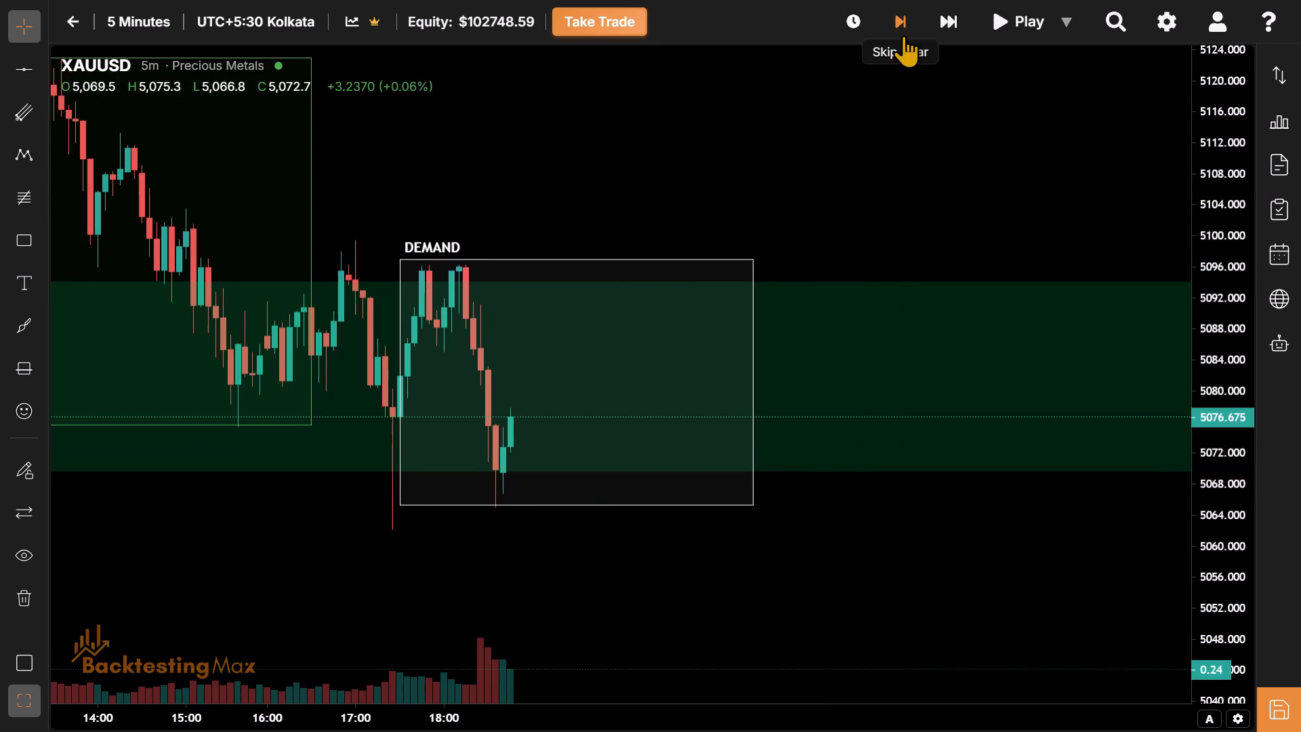
pyautogui.click(903, 35)
pyautogui.click(903, 35)
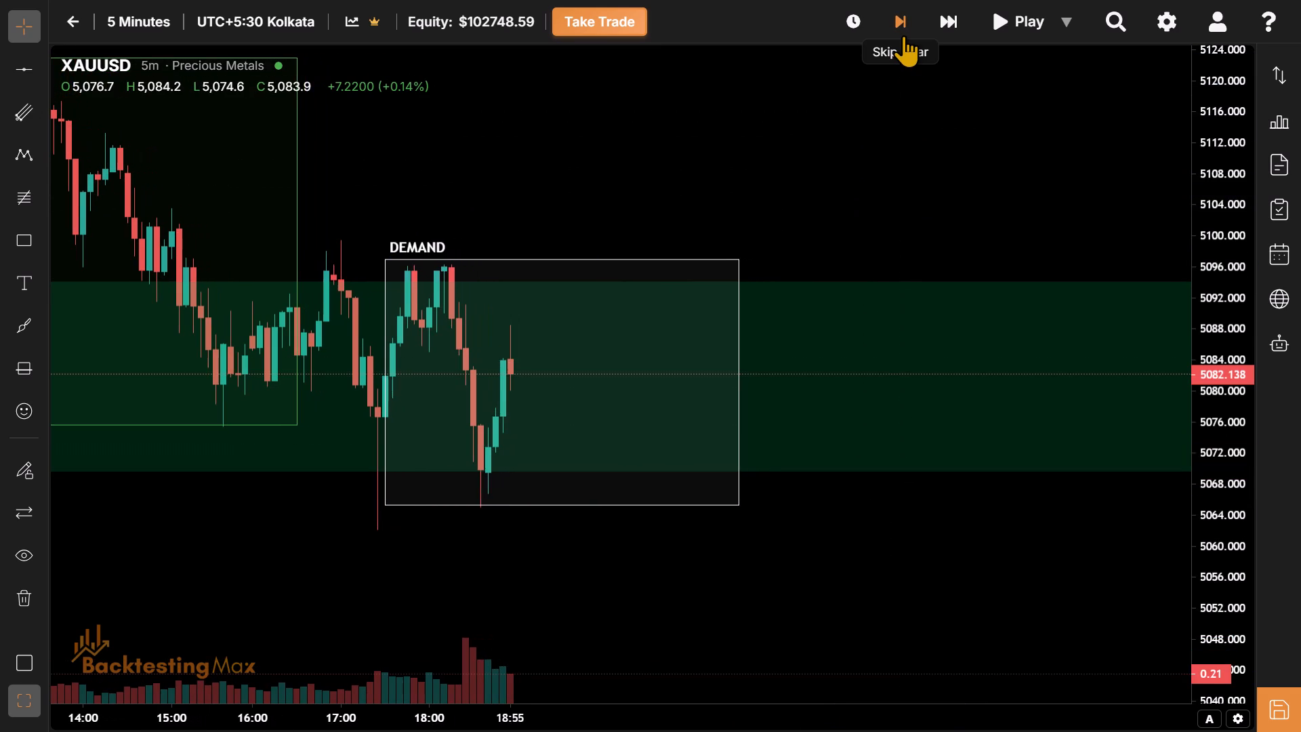
pyautogui.click(903, 35)
# Raise the top edge of the white NY session rectangle to the 19:00 candle's high, about 5,125.9.
pyautogui.moveTo(688, 199); pyautogui.dragTo(777, 451)
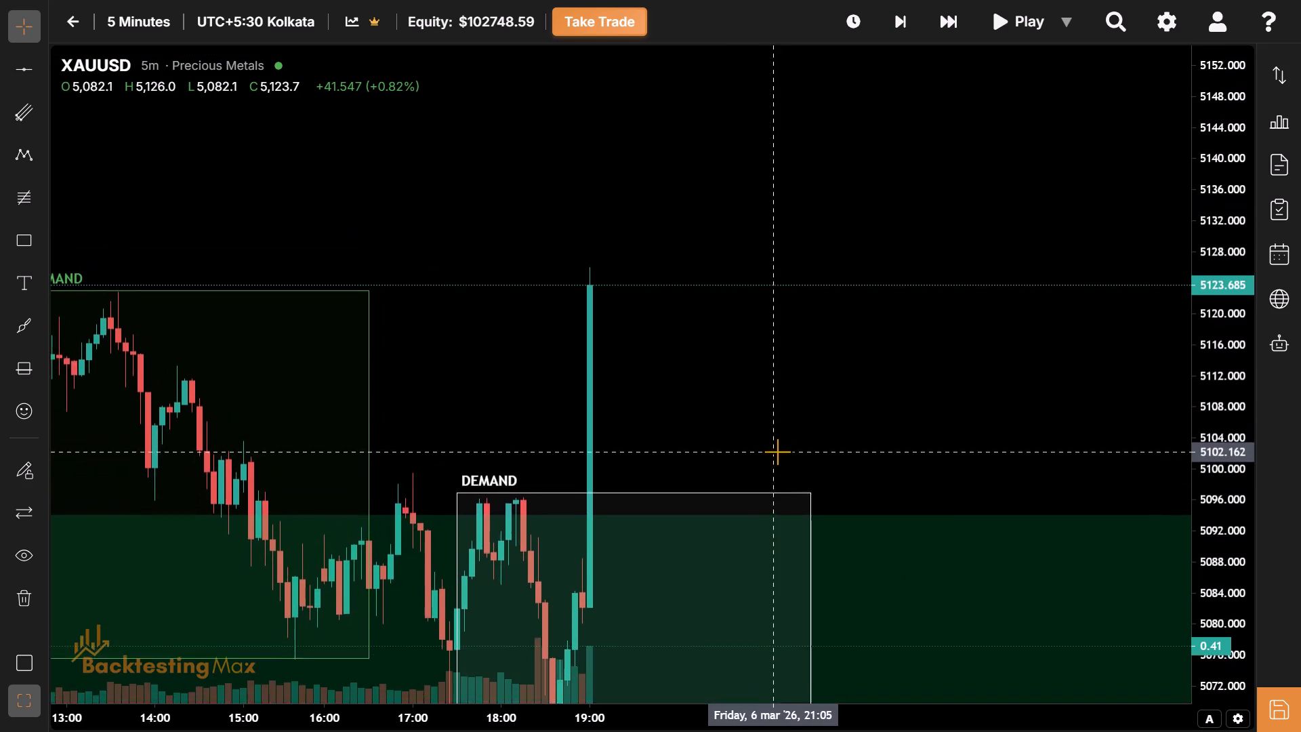
pyautogui.moveTo(777, 451); pyautogui.dragTo(745, 419)
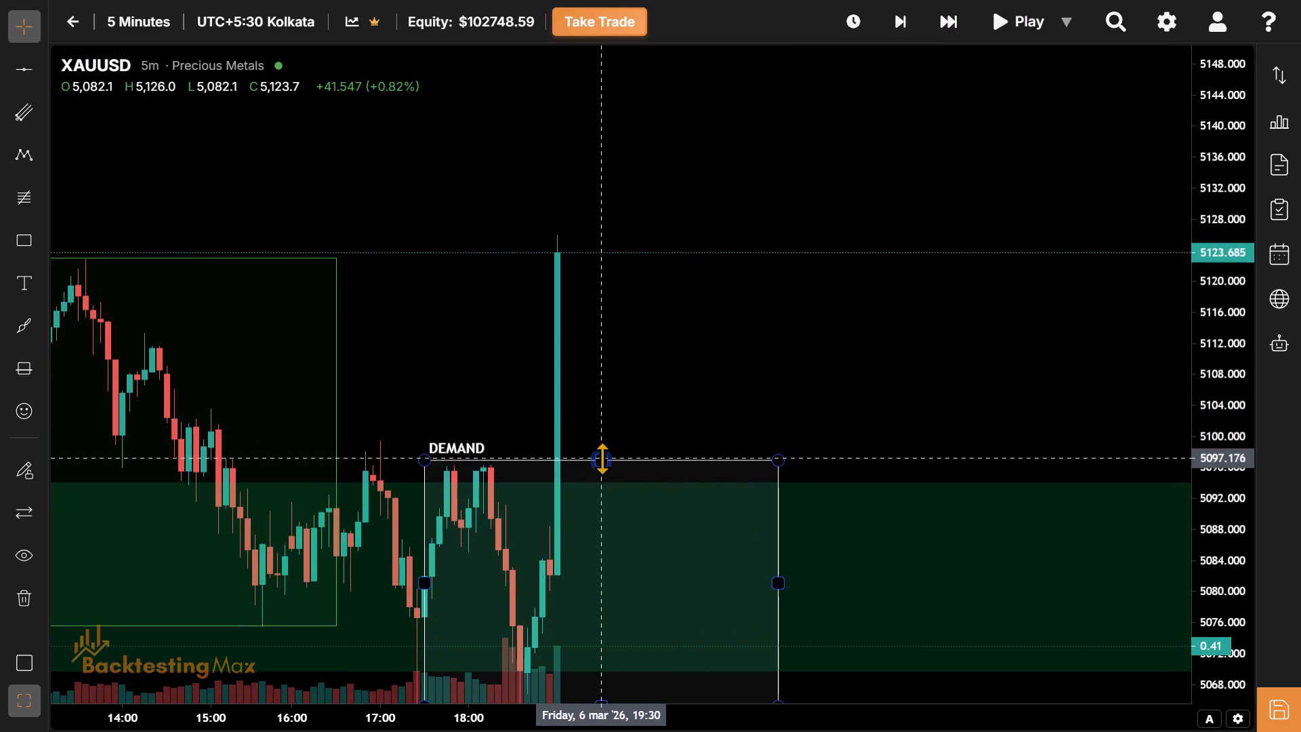
pyautogui.moveTo(602, 458); pyautogui.dragTo(600, 230)
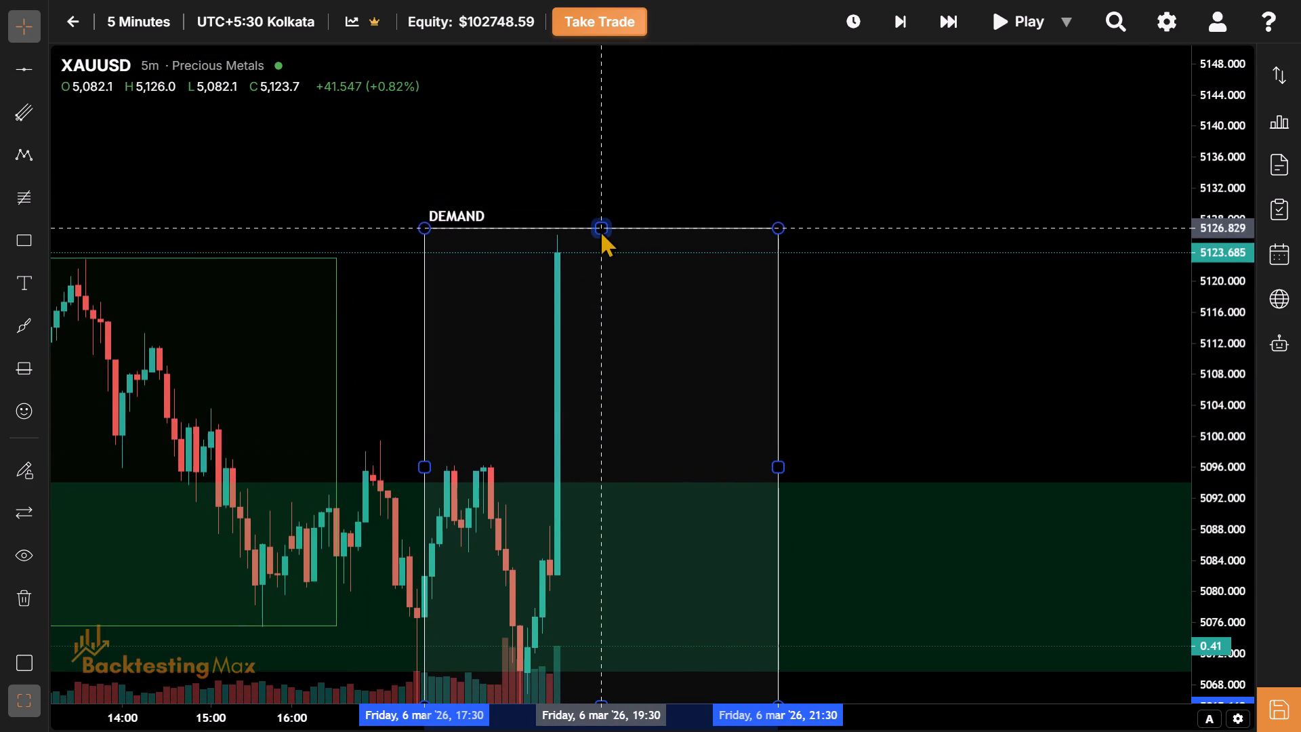
pyautogui.moveTo(600, 230); pyautogui.dragTo(600, 235)
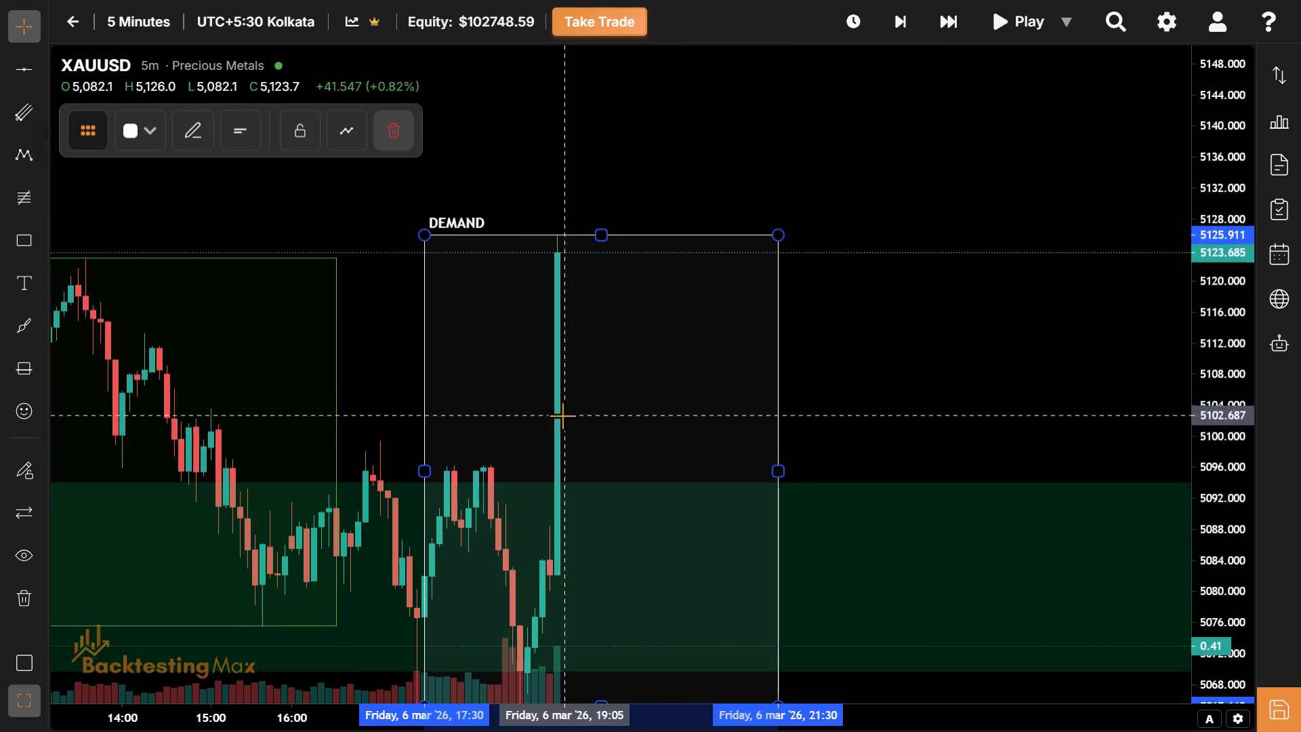
# Examine the large 19:00 candle against the London and Asian session ranges and the preceding NY session price action.
pyautogui.moveTo(559, 416); pyautogui.dragTo(538, 288)
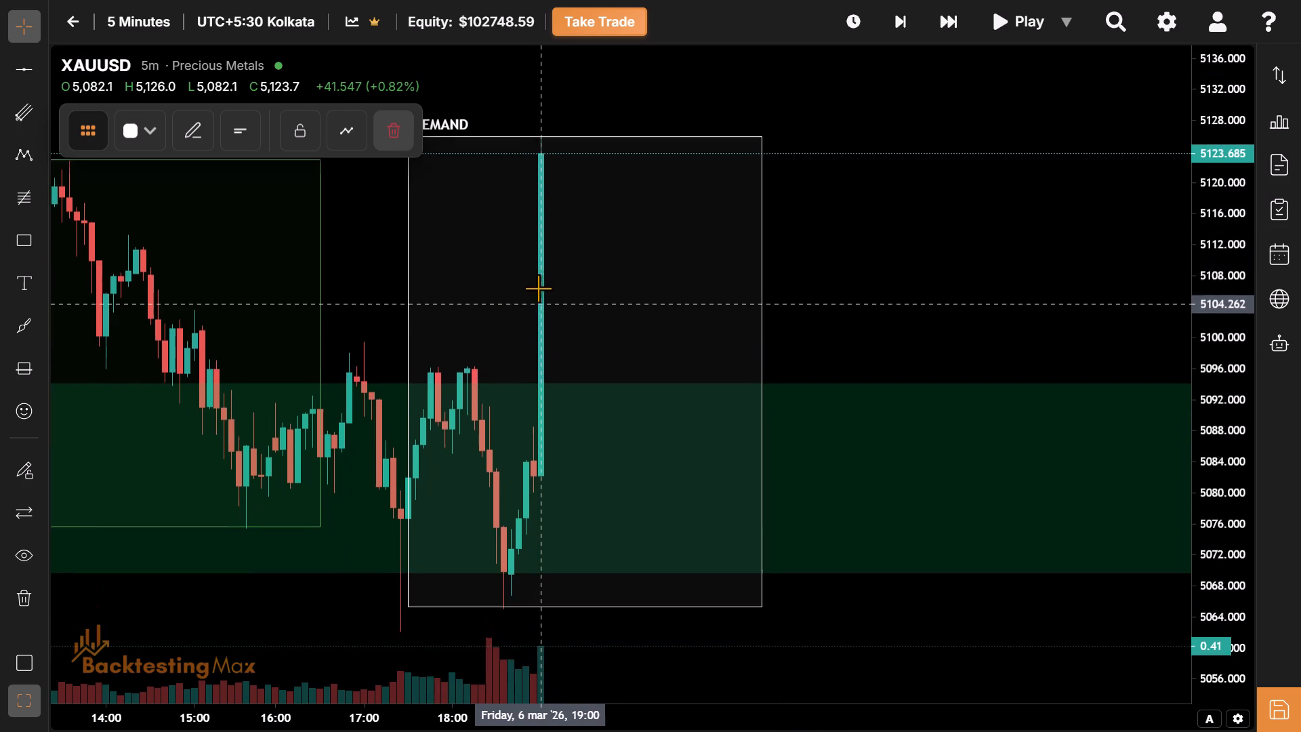
pyautogui.moveTo(538, 288); pyautogui.dragTo(536, 273)
pyautogui.moveTo(536, 273); pyautogui.dragTo(535, 283)
pyautogui.click(535, 283)
pyautogui.moveTo(532, 283); pyautogui.dragTo(520, 260)
pyautogui.moveTo(520, 260); pyautogui.dragTo(519, 277)
pyautogui.moveTo(519, 277); pyautogui.dragTo(835, 415)
pyautogui.moveTo(503, 280); pyautogui.dragTo(656, 338)
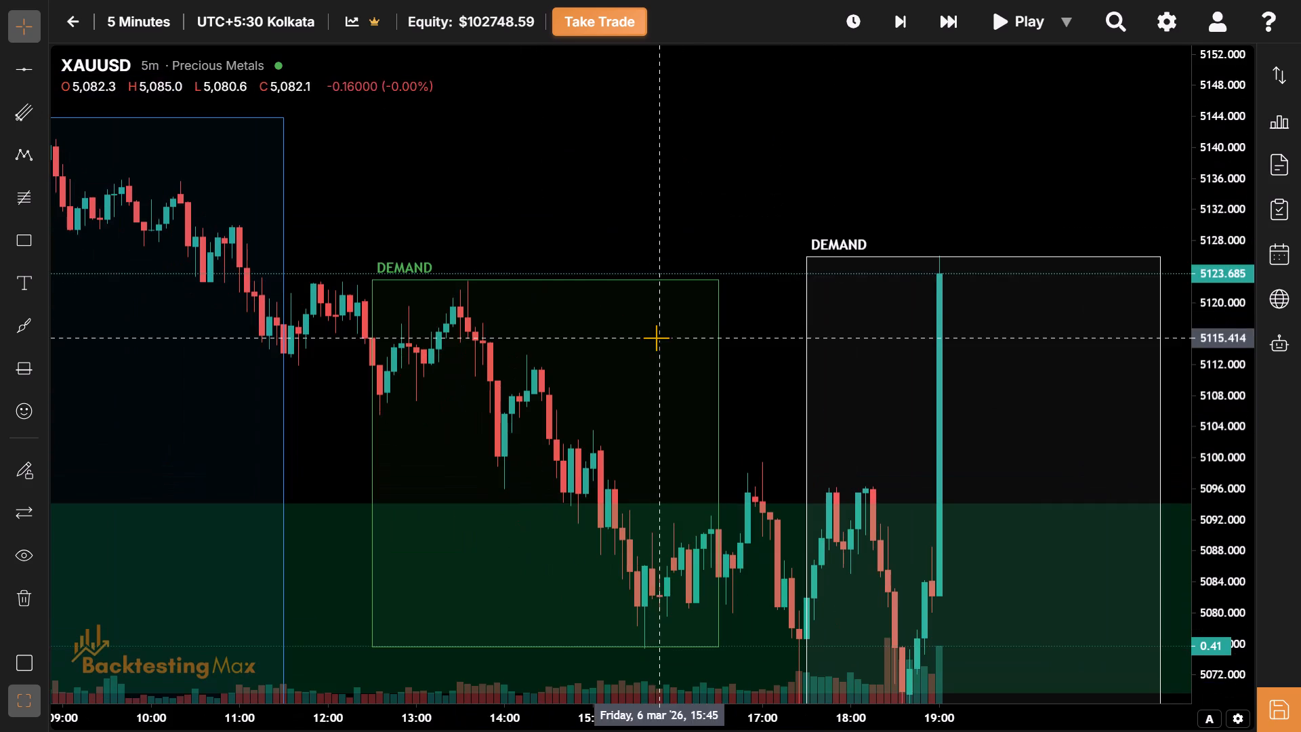
pyautogui.moveTo(543, 288); pyautogui.dragTo(899, 361)
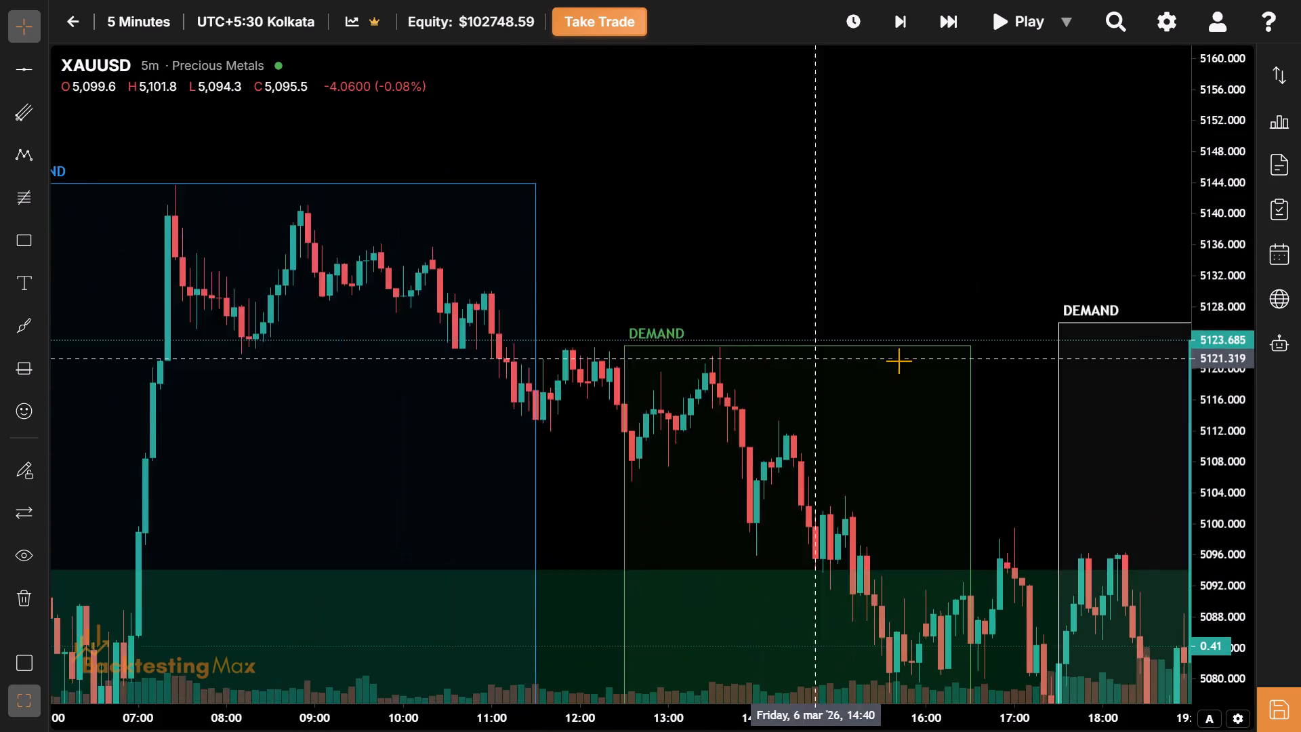
pyautogui.moveTo(899, 361); pyautogui.dragTo(840, 369)
pyautogui.moveTo(701, 201); pyautogui.dragTo(322, 140)
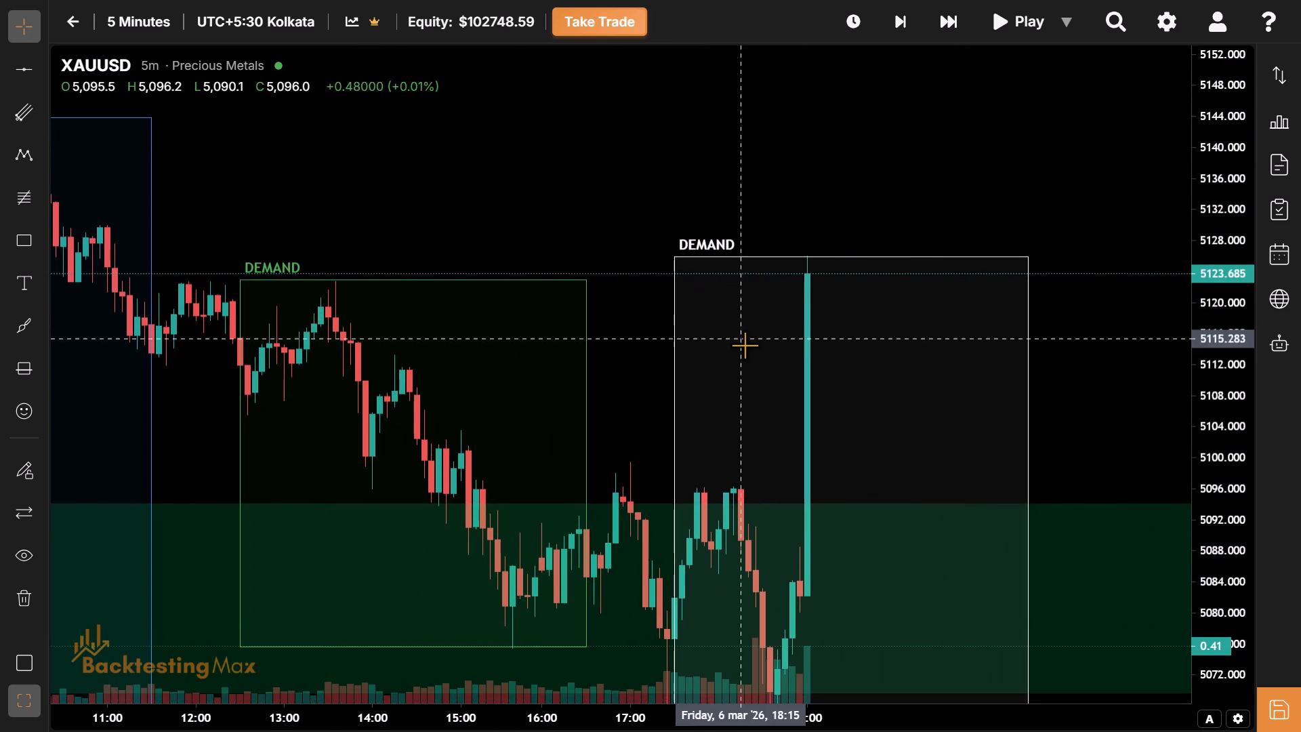
pyautogui.moveTo(745, 345); pyautogui.dragTo(334, 92)
pyautogui.moveTo(559, 167); pyautogui.dragTo(558, 201)
pyautogui.moveTo(558, 201); pyautogui.dragTo(564, 255)
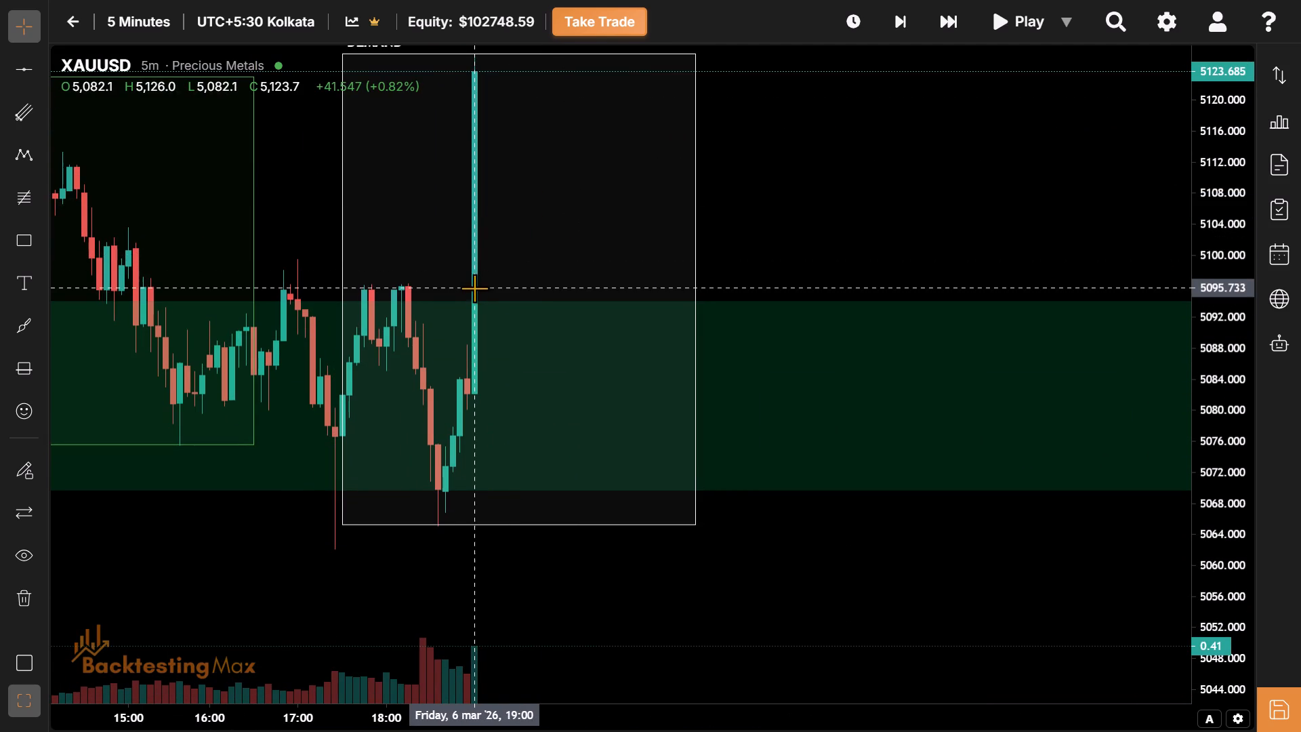
pyautogui.moveTo(522, 239); pyautogui.dragTo(538, 250)
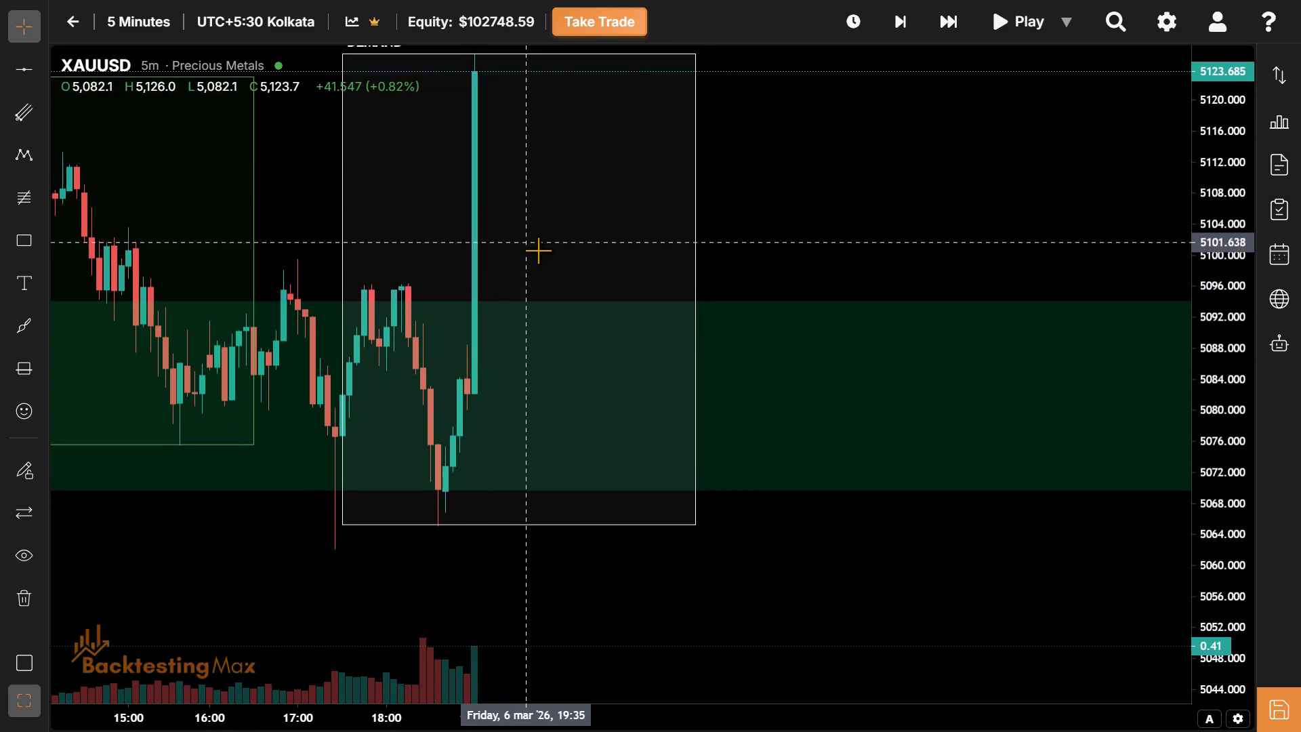
pyautogui.moveTo(538, 250); pyautogui.dragTo(542, 253)
pyautogui.moveTo(542, 253); pyautogui.dragTo(543, 266)
pyautogui.moveTo(543, 266); pyautogui.dragTo(545, 289)
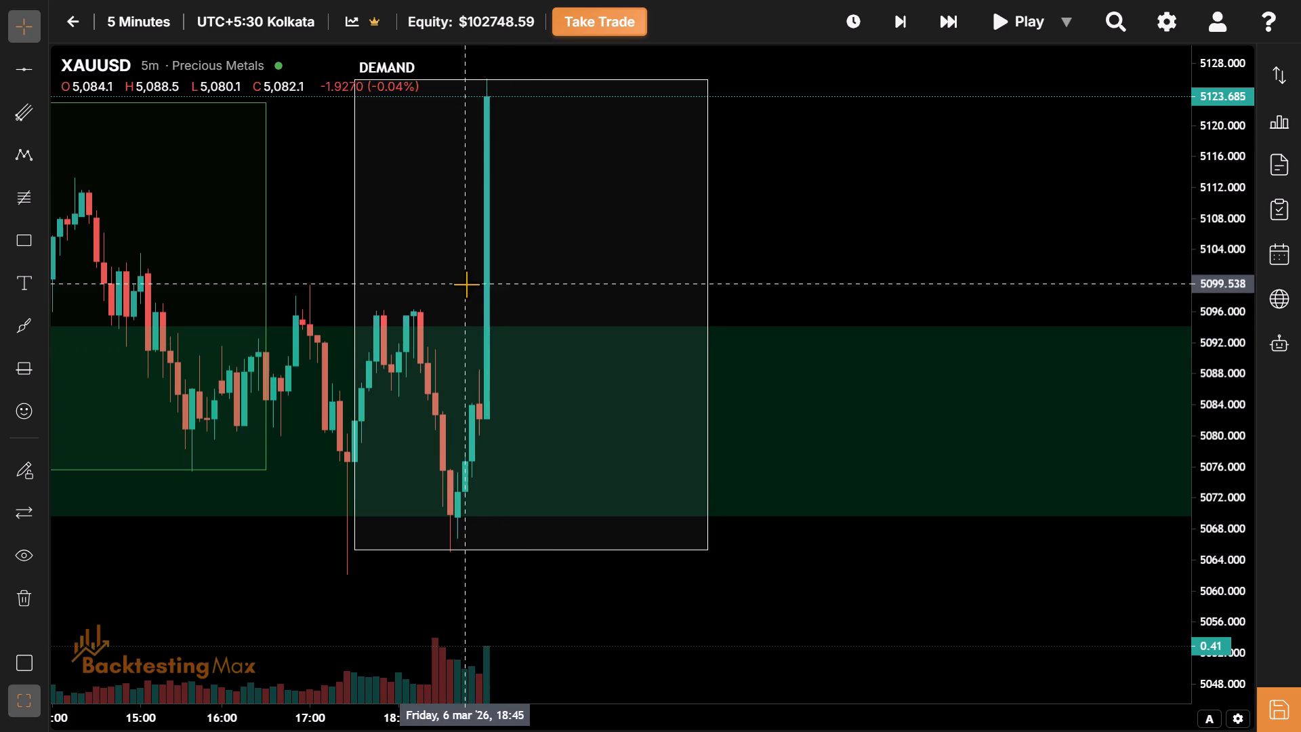
pyautogui.moveTo(466, 284); pyautogui.dragTo(530, 304)
pyautogui.moveTo(530, 304); pyautogui.dragTo(460, 288)
pyautogui.moveTo(460, 288); pyautogui.dragTo(416, 276)
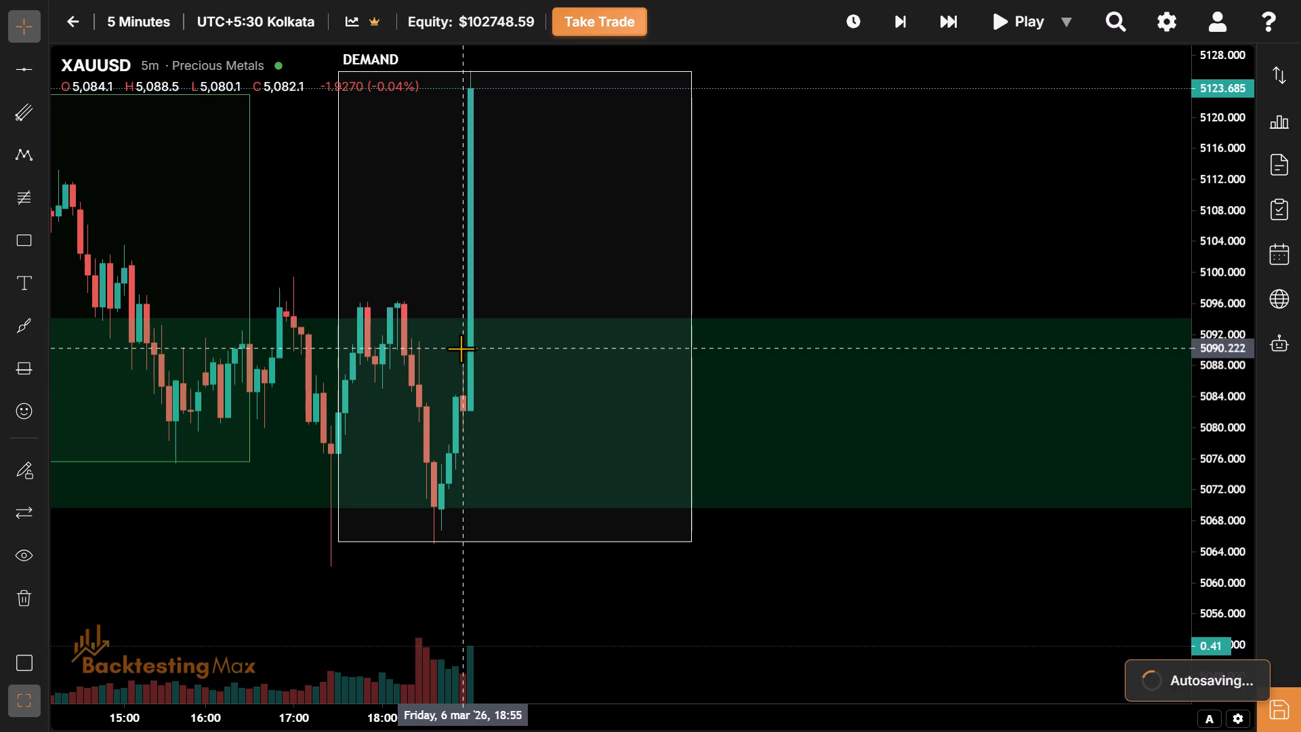
# Advance the replay one bar to 19:05 on 6 March.
pyautogui.moveTo(565, 225); pyautogui.dragTo(543, 367)
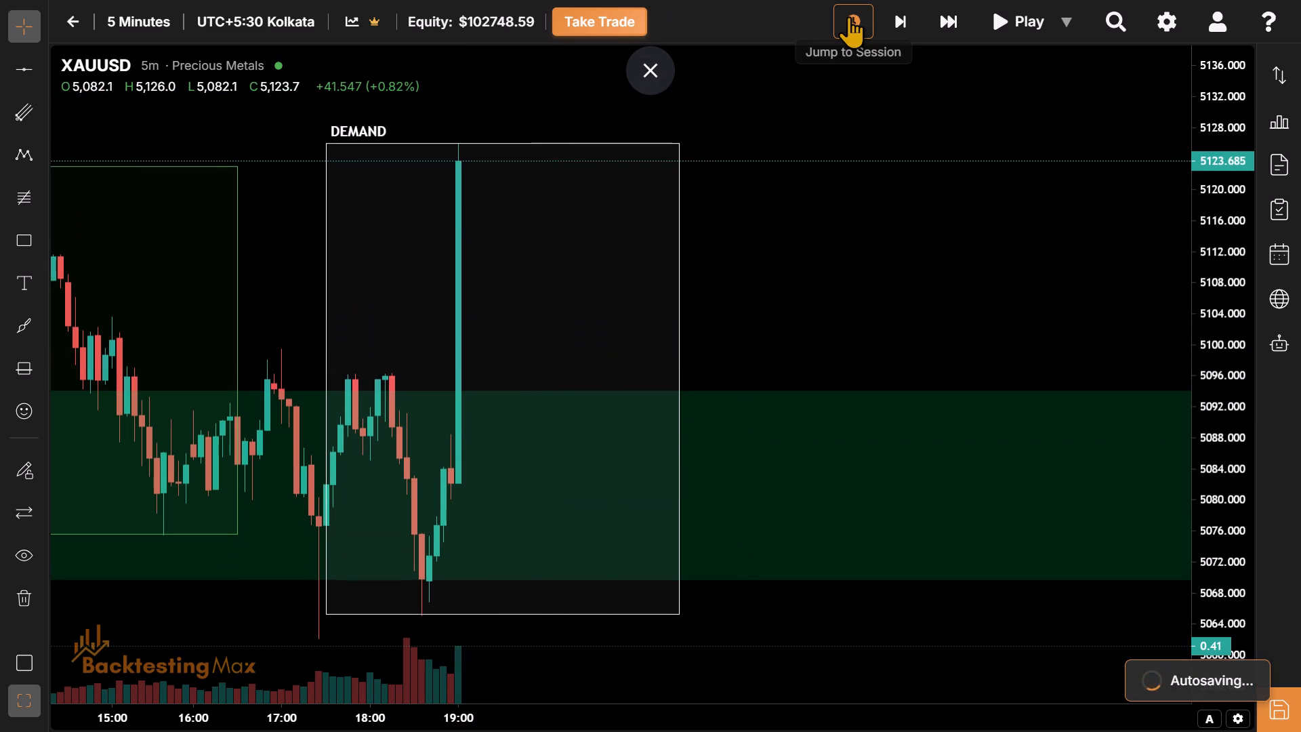
pyautogui.click(894, 20)
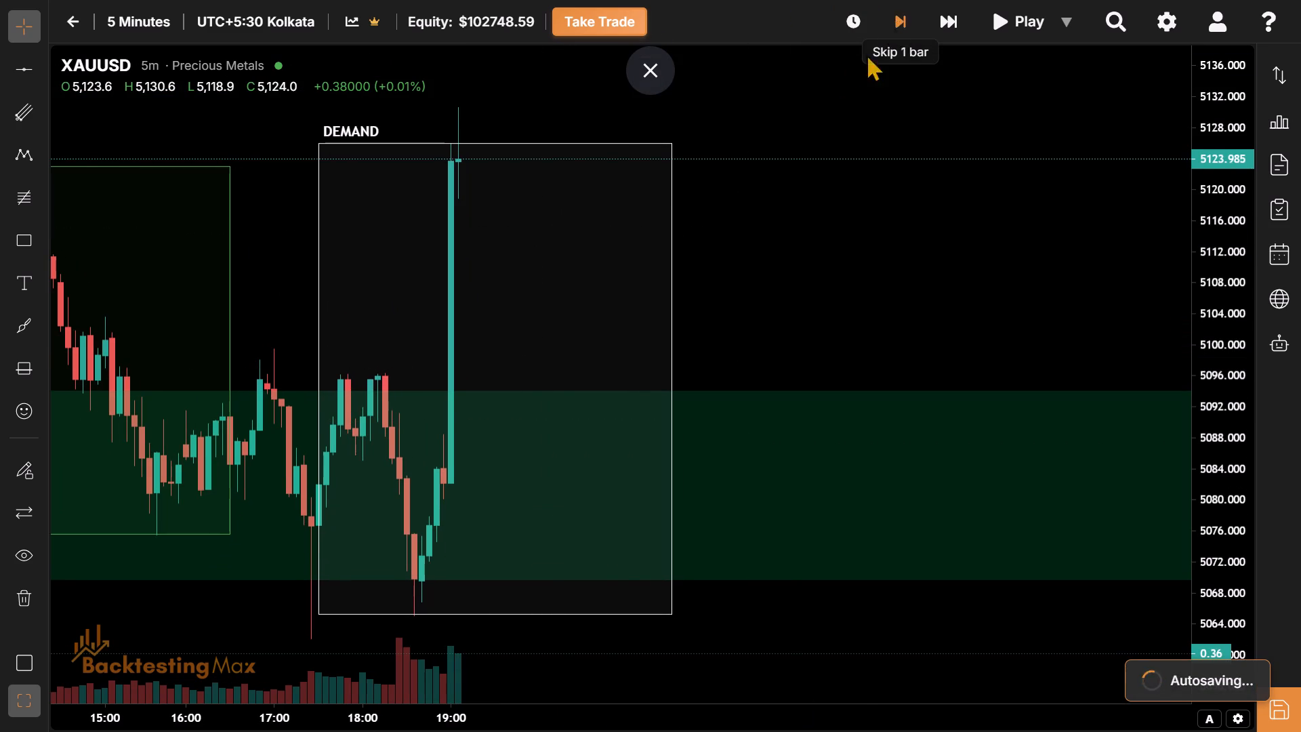
# Advance the replay one bar to 19:10 on 6 March.
pyautogui.moveTo(624, 195); pyautogui.dragTo(688, 310)
pyautogui.click(901, 30)
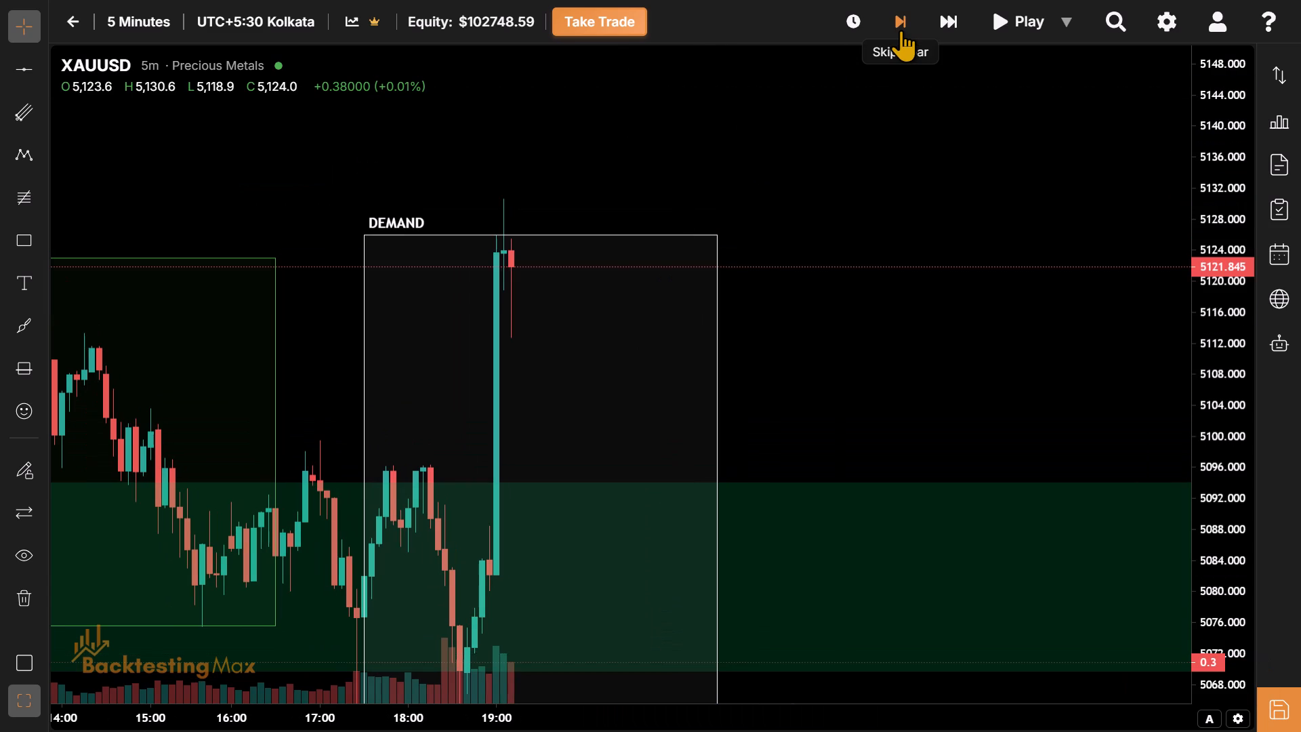
# Raise the top edge of the white NY session rectangle to the 19:05 candle's high, about 5,130.5.
pyautogui.moveTo(888, 178); pyautogui.dragTo(941, 114)
pyautogui.moveTo(873, 163); pyautogui.dragTo(861, 249)
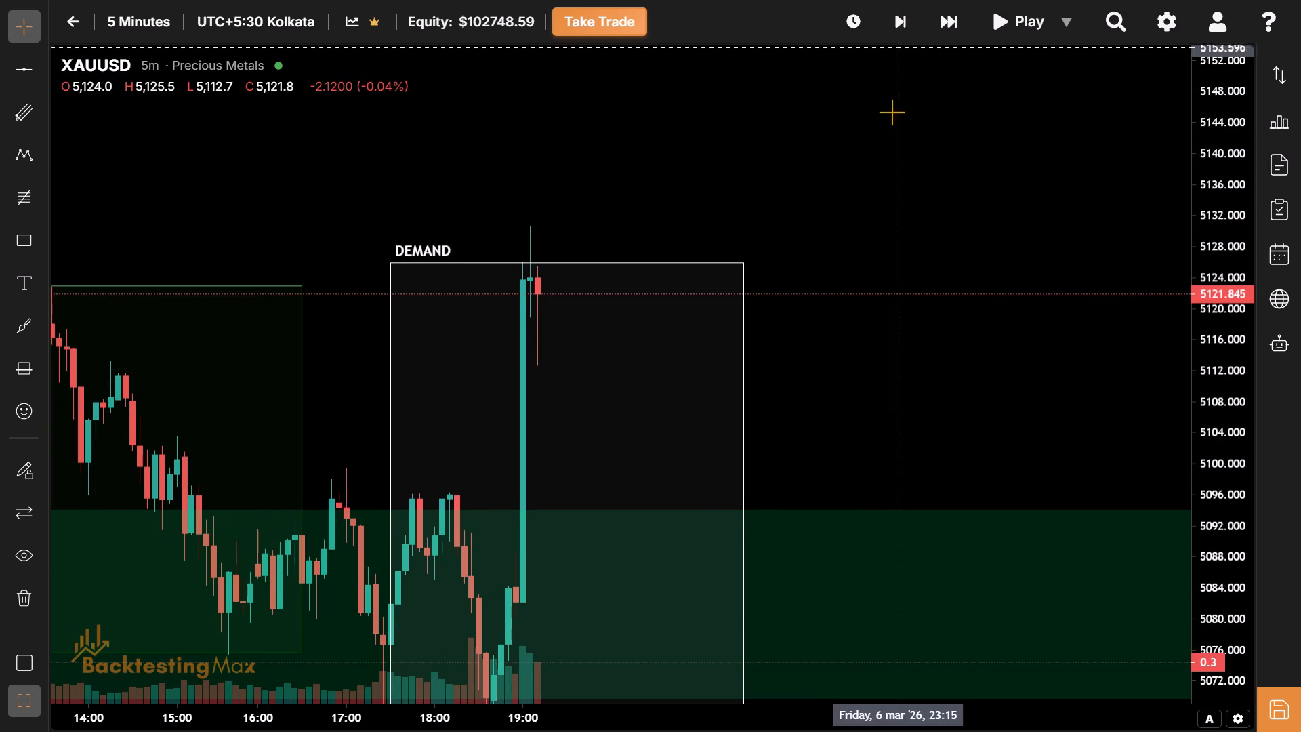
pyautogui.moveTo(839, 317); pyautogui.dragTo(963, 390)
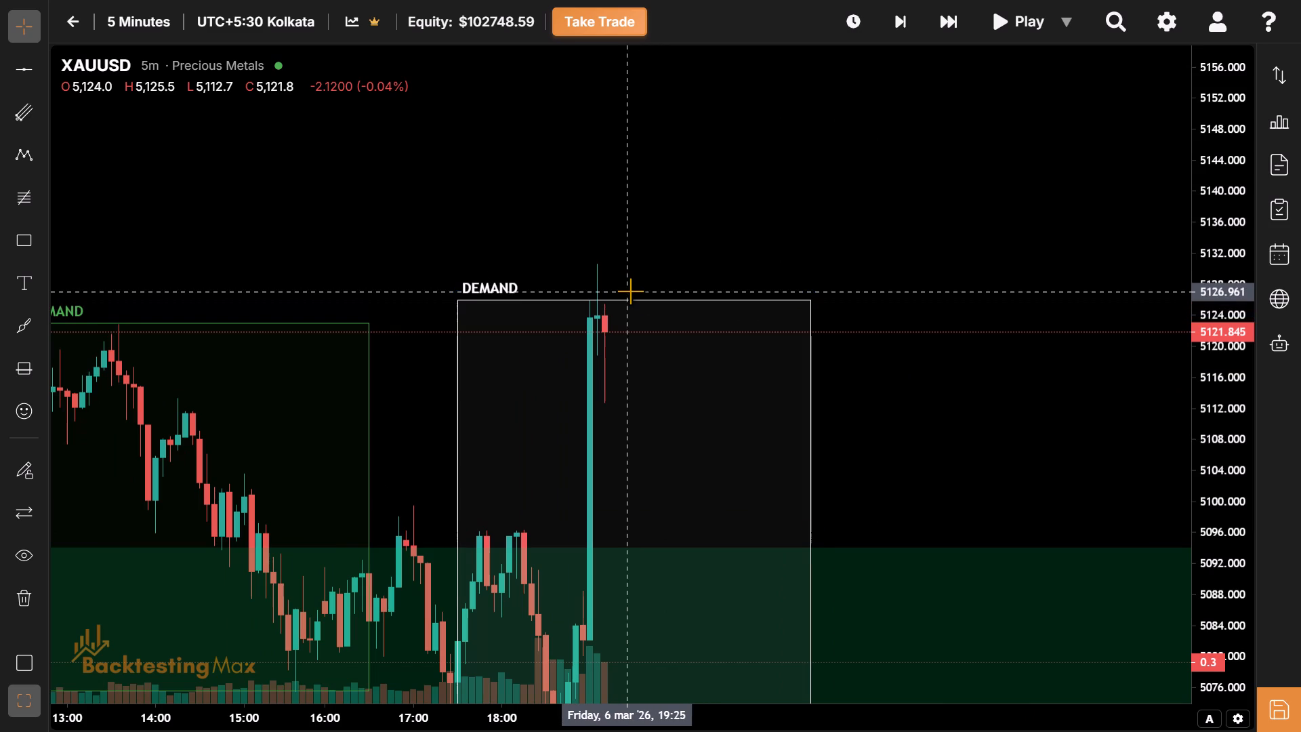
pyautogui.moveTo(632, 294); pyautogui.dragTo(638, 266)
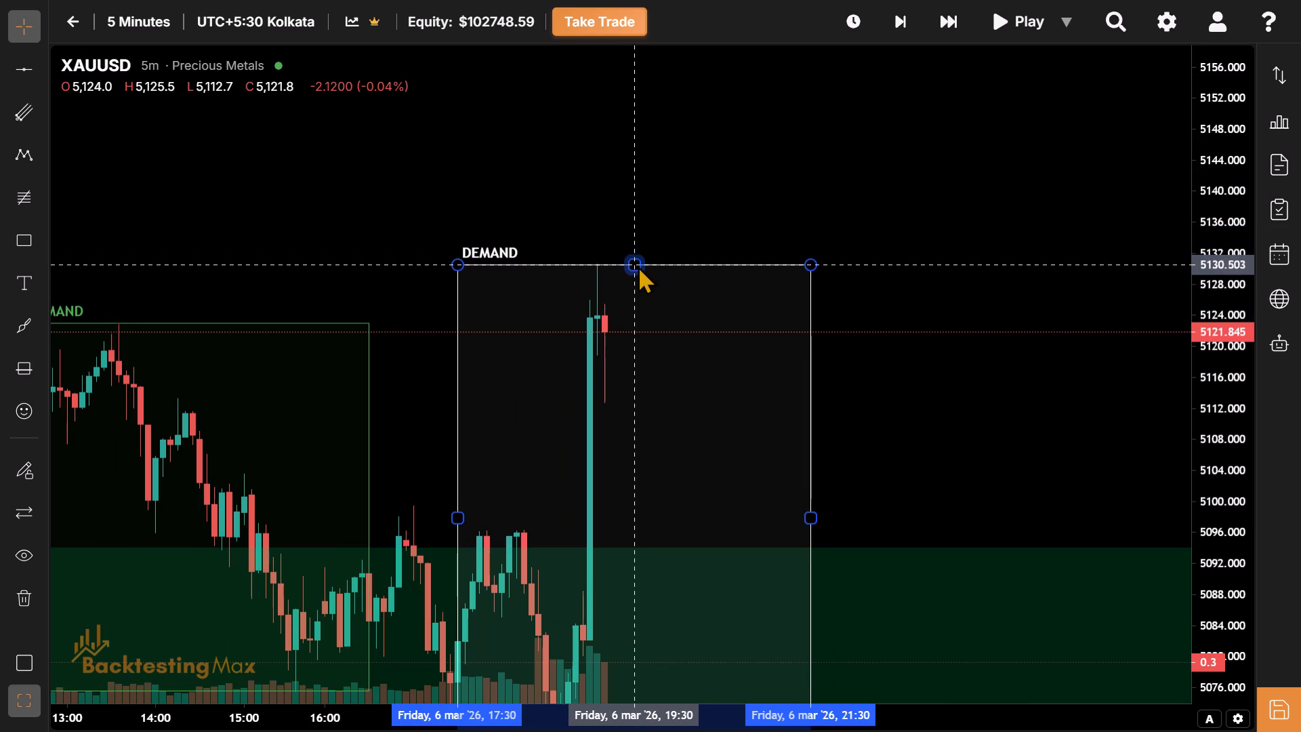
pyautogui.moveTo(638, 266); pyautogui.dragTo(639, 265)
# Advance the replay one bar at a time to 19:30 on 6 March.
pyautogui.moveTo(552, 419); pyautogui.dragTo(553, 329)
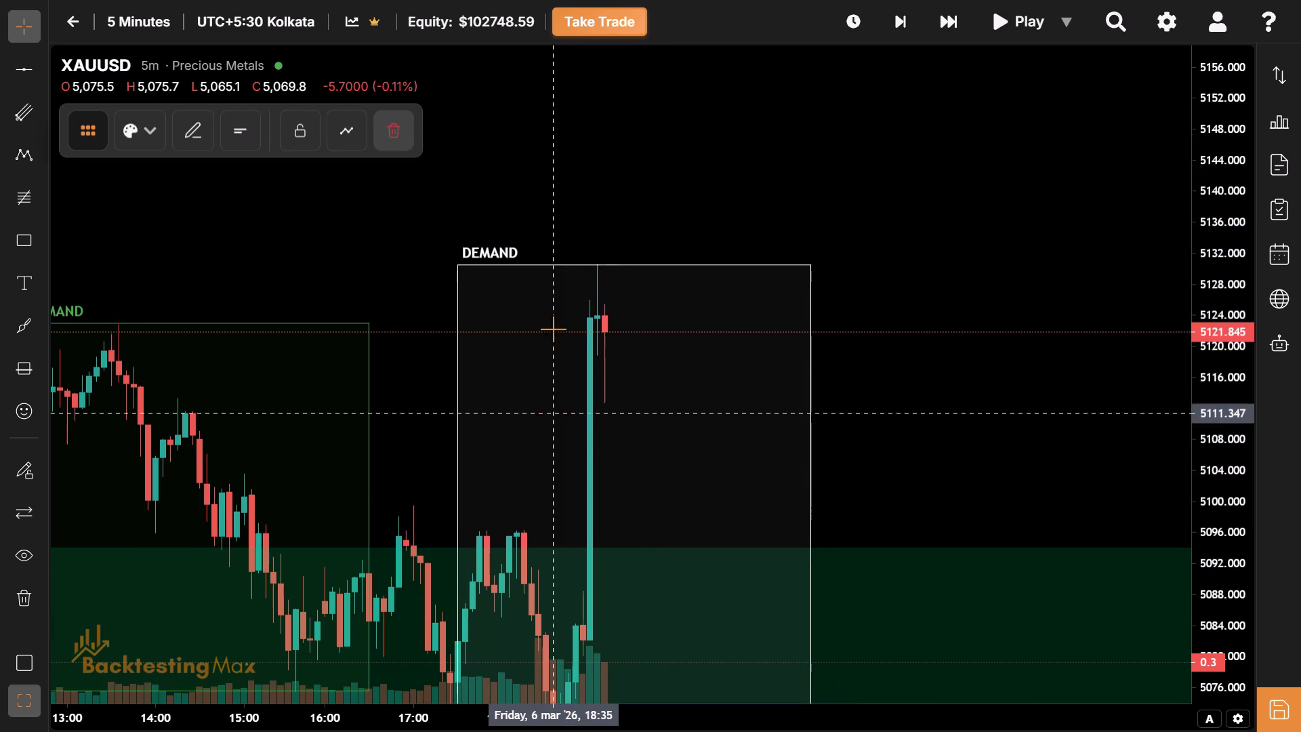
pyautogui.moveTo(553, 329); pyautogui.dragTo(537, 205)
pyautogui.moveTo(600, 239); pyautogui.dragTo(575, 254)
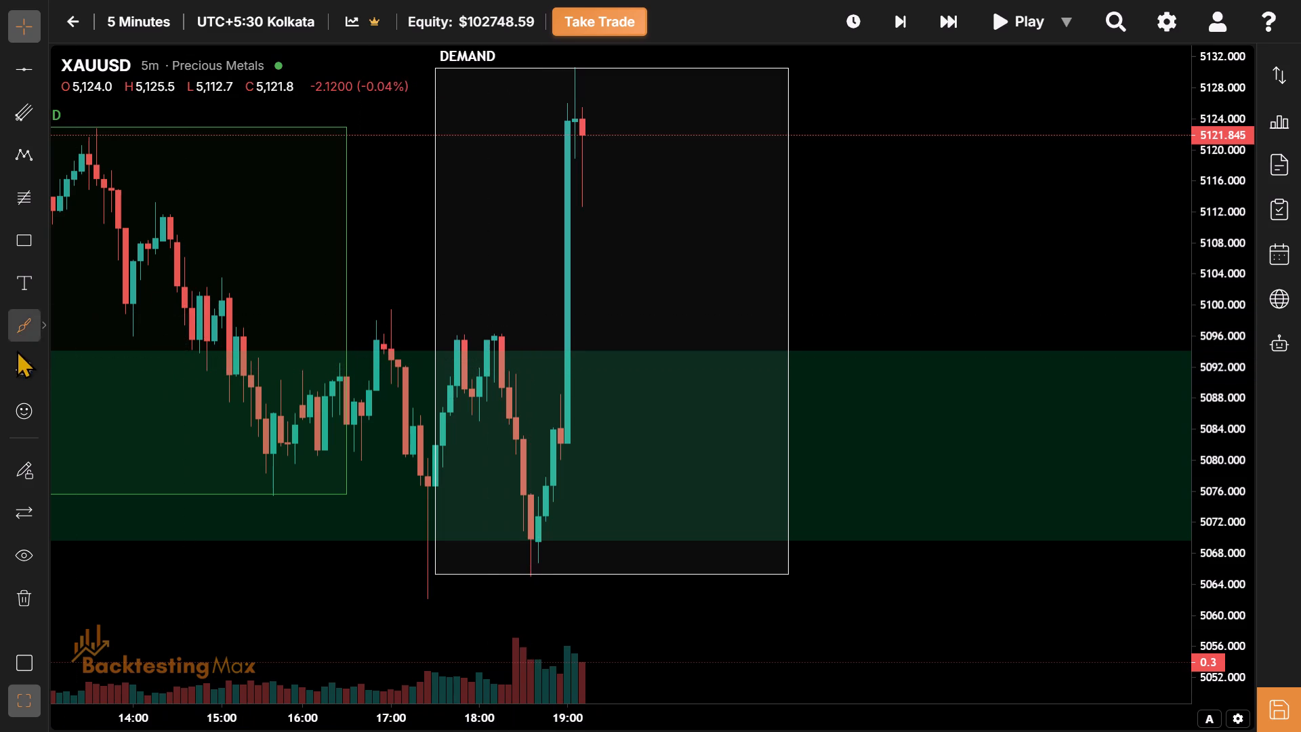
pyautogui.moveTo(737, 298); pyautogui.dragTo(670, 394)
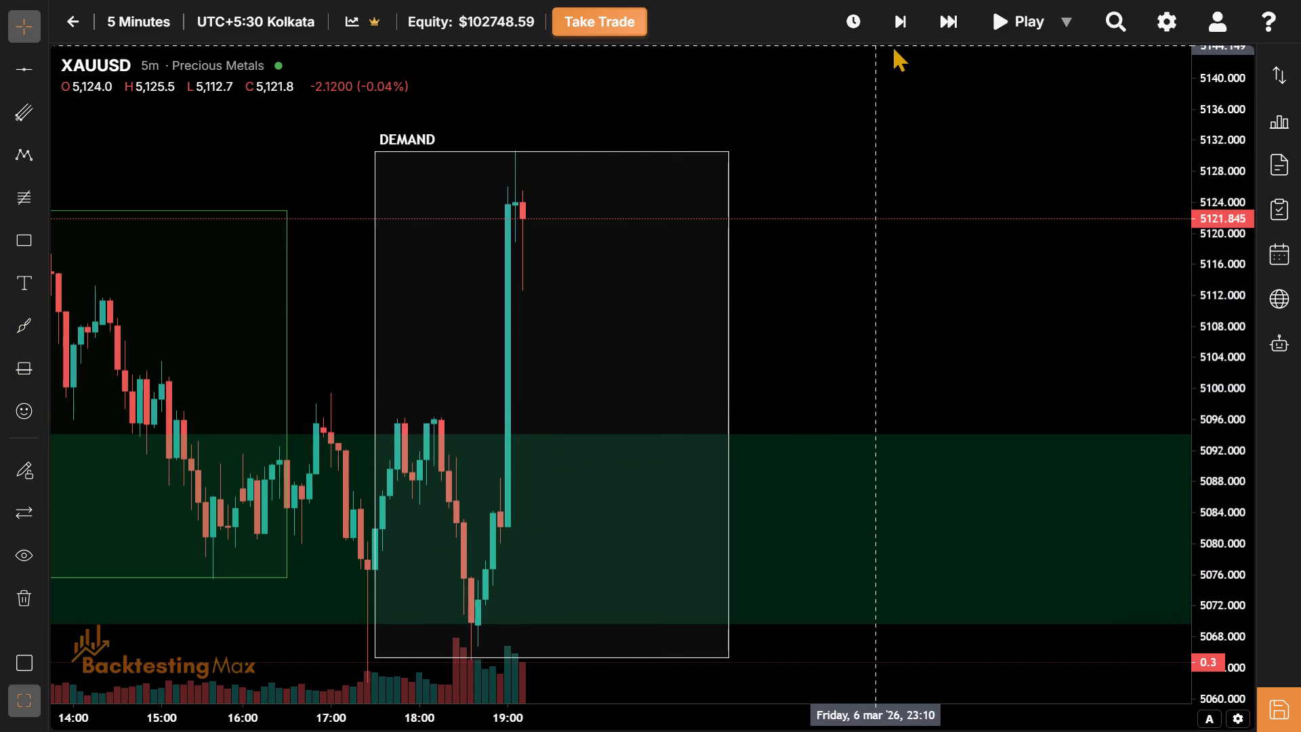
pyautogui.click(892, 34)
pyautogui.click(892, 34)
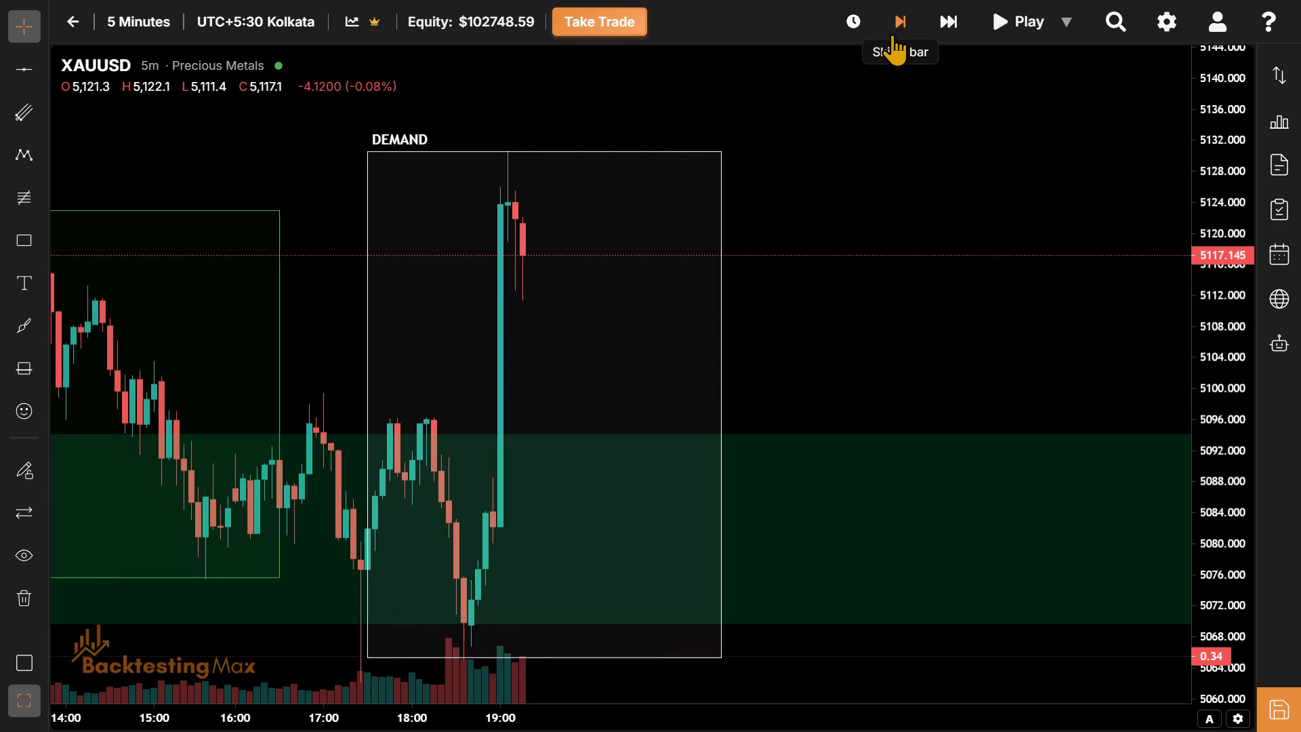
pyautogui.click(892, 34)
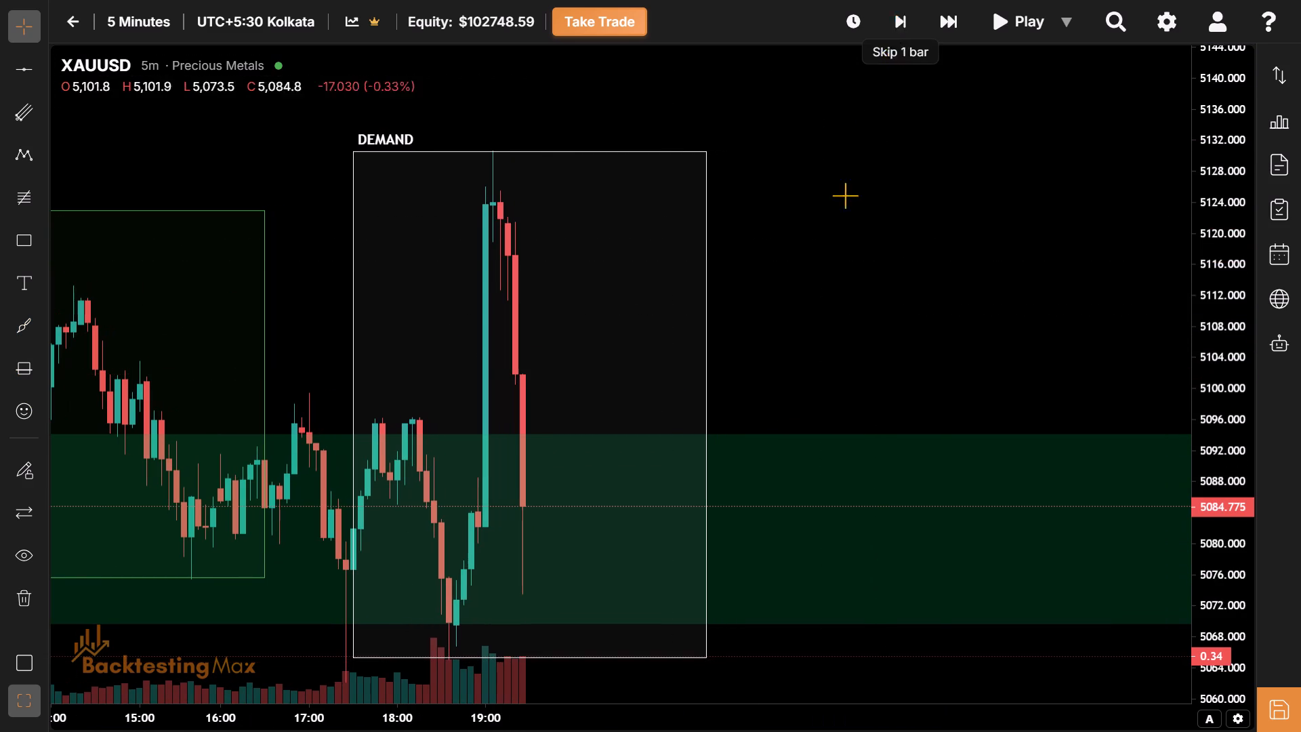
pyautogui.moveTo(834, 259); pyautogui.dragTo(886, 189)
pyautogui.moveTo(886, 189); pyautogui.dragTo(1011, 227)
pyautogui.moveTo(985, 242); pyautogui.dragTo(931, 206)
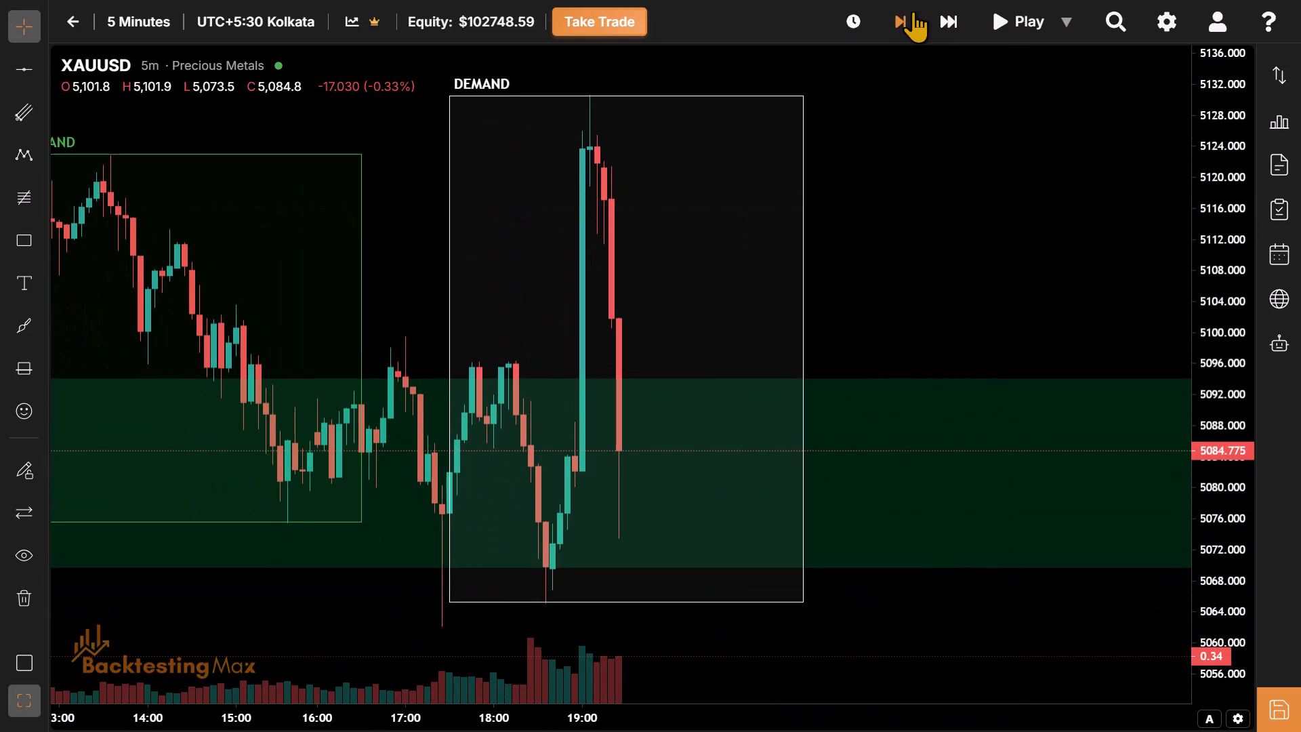
pyautogui.click(899, 24)
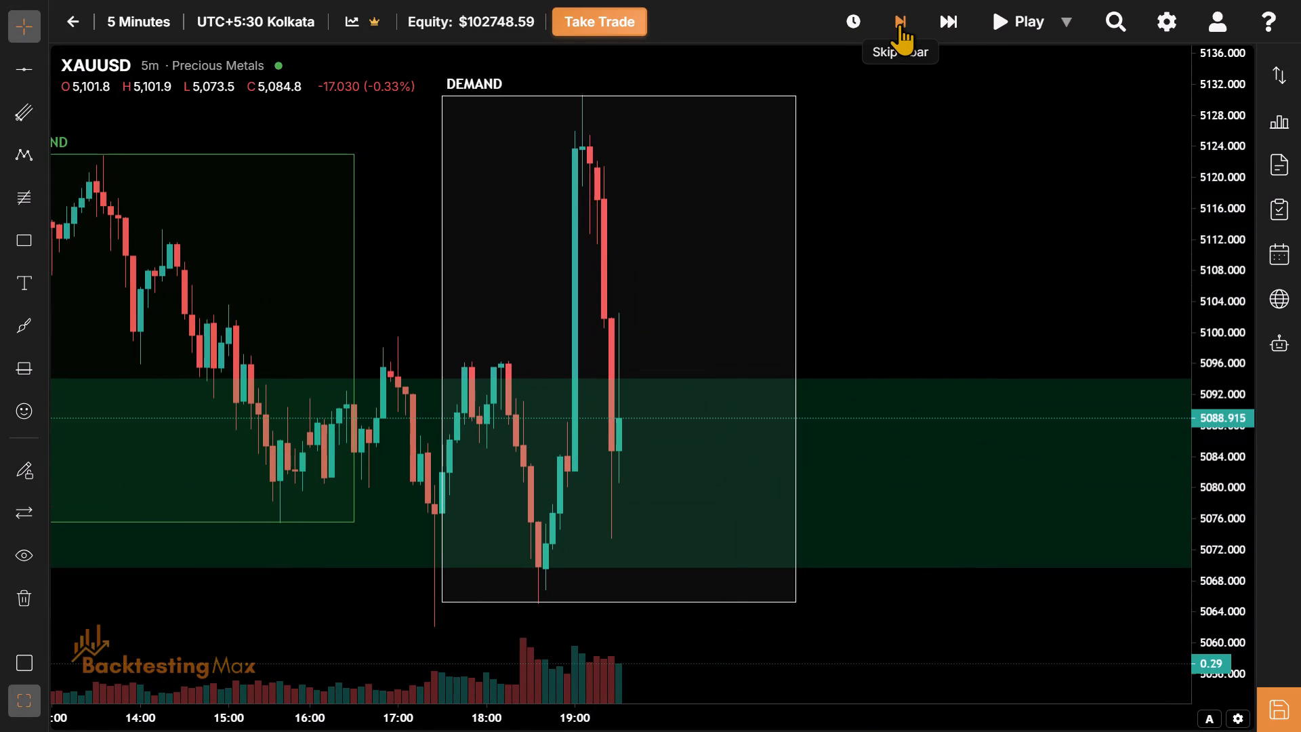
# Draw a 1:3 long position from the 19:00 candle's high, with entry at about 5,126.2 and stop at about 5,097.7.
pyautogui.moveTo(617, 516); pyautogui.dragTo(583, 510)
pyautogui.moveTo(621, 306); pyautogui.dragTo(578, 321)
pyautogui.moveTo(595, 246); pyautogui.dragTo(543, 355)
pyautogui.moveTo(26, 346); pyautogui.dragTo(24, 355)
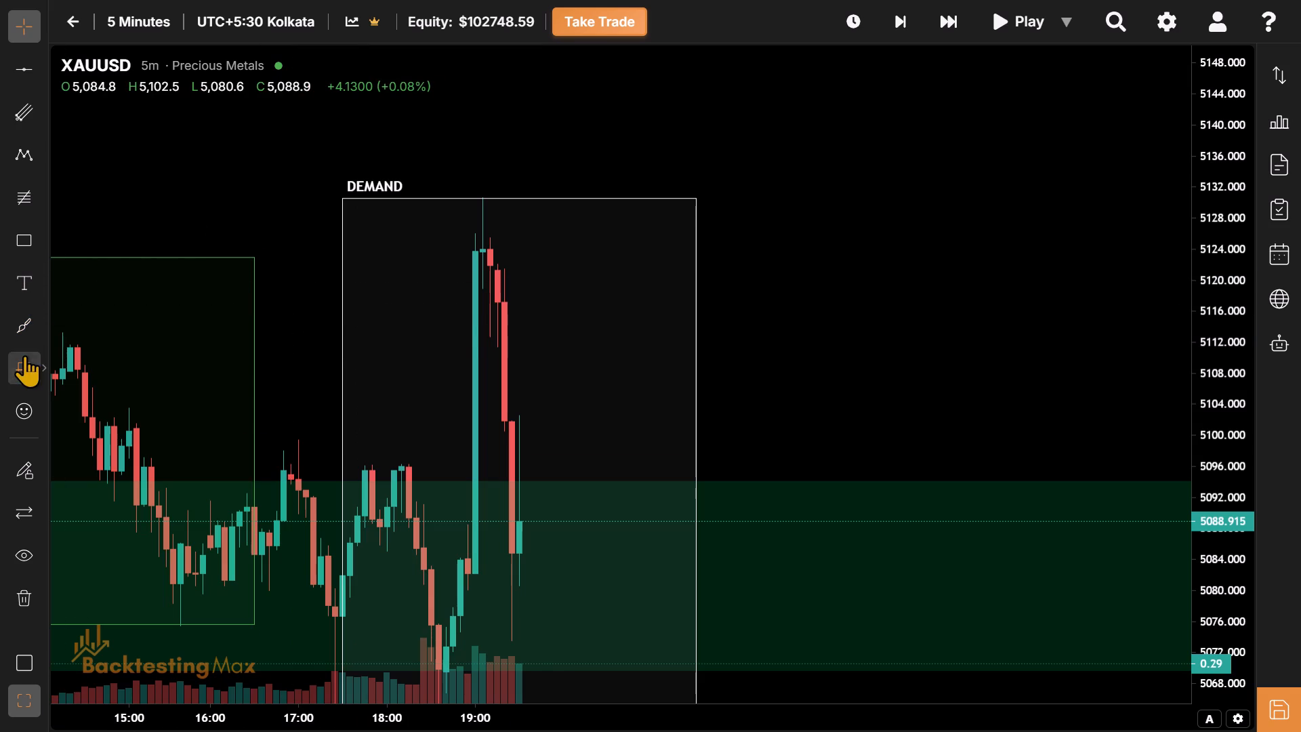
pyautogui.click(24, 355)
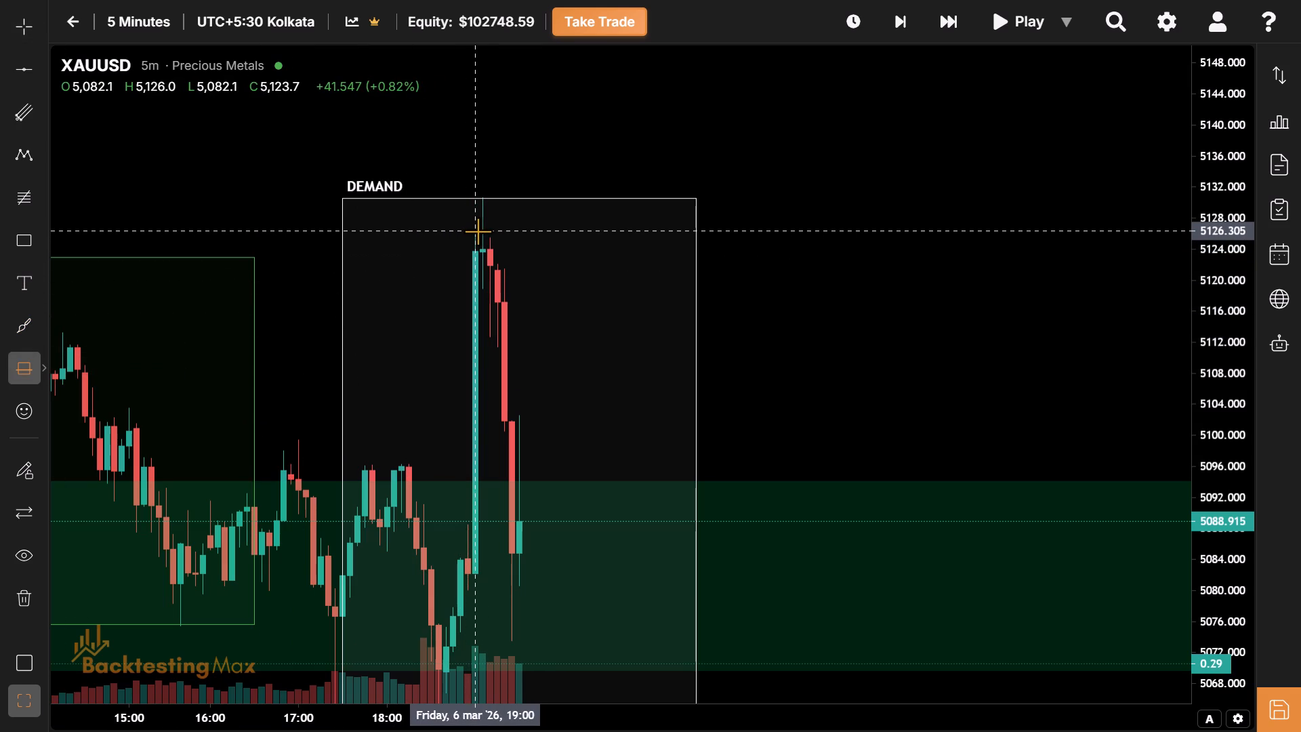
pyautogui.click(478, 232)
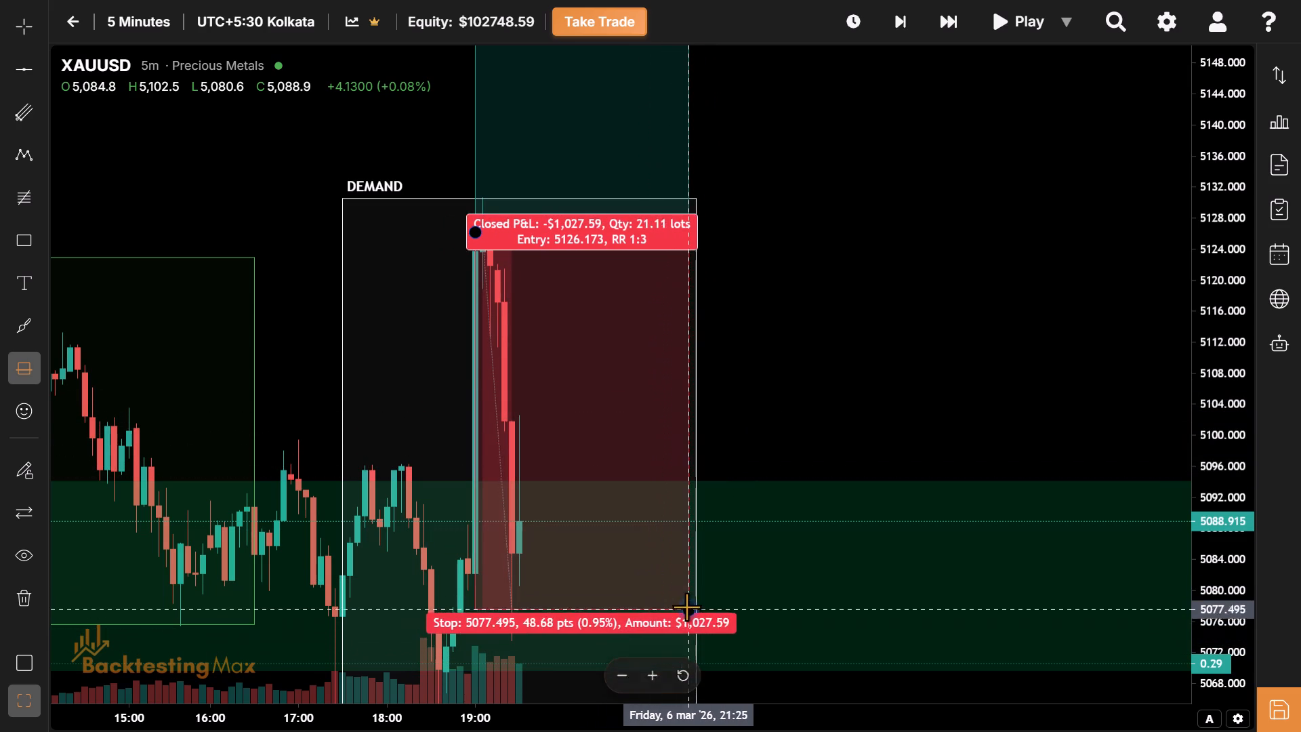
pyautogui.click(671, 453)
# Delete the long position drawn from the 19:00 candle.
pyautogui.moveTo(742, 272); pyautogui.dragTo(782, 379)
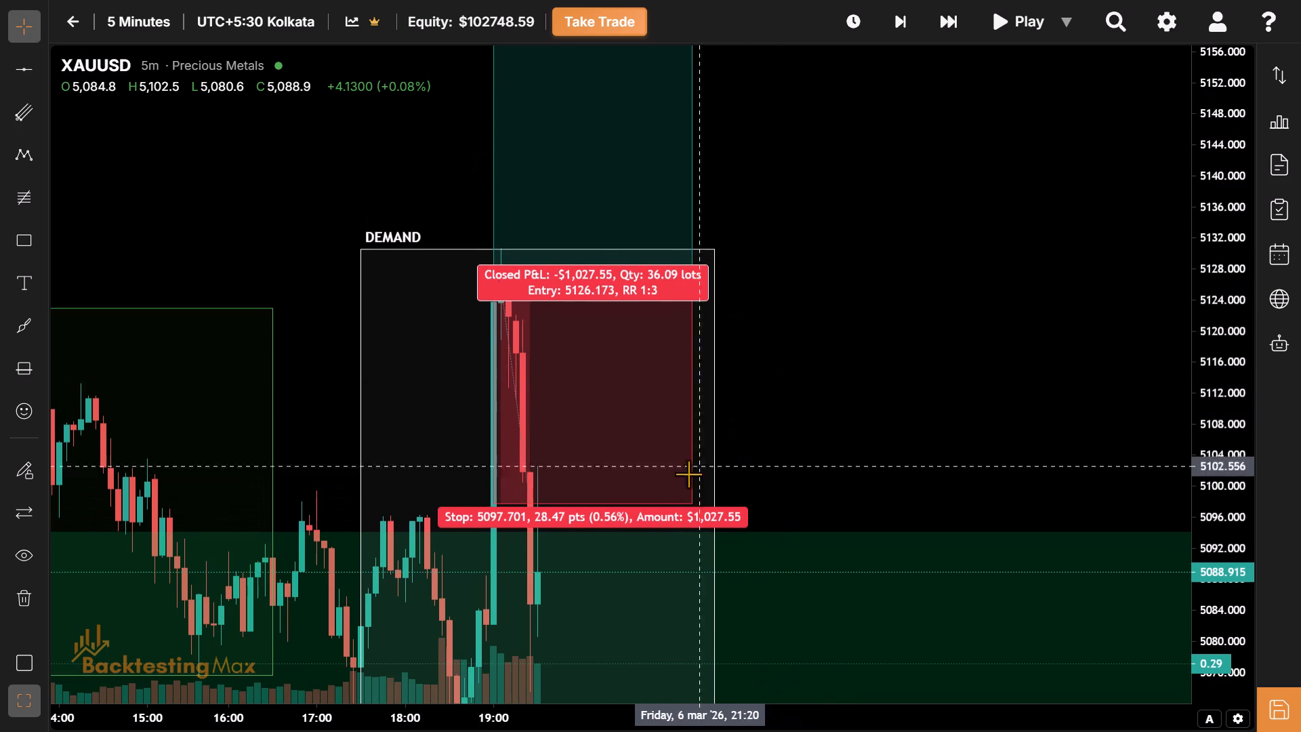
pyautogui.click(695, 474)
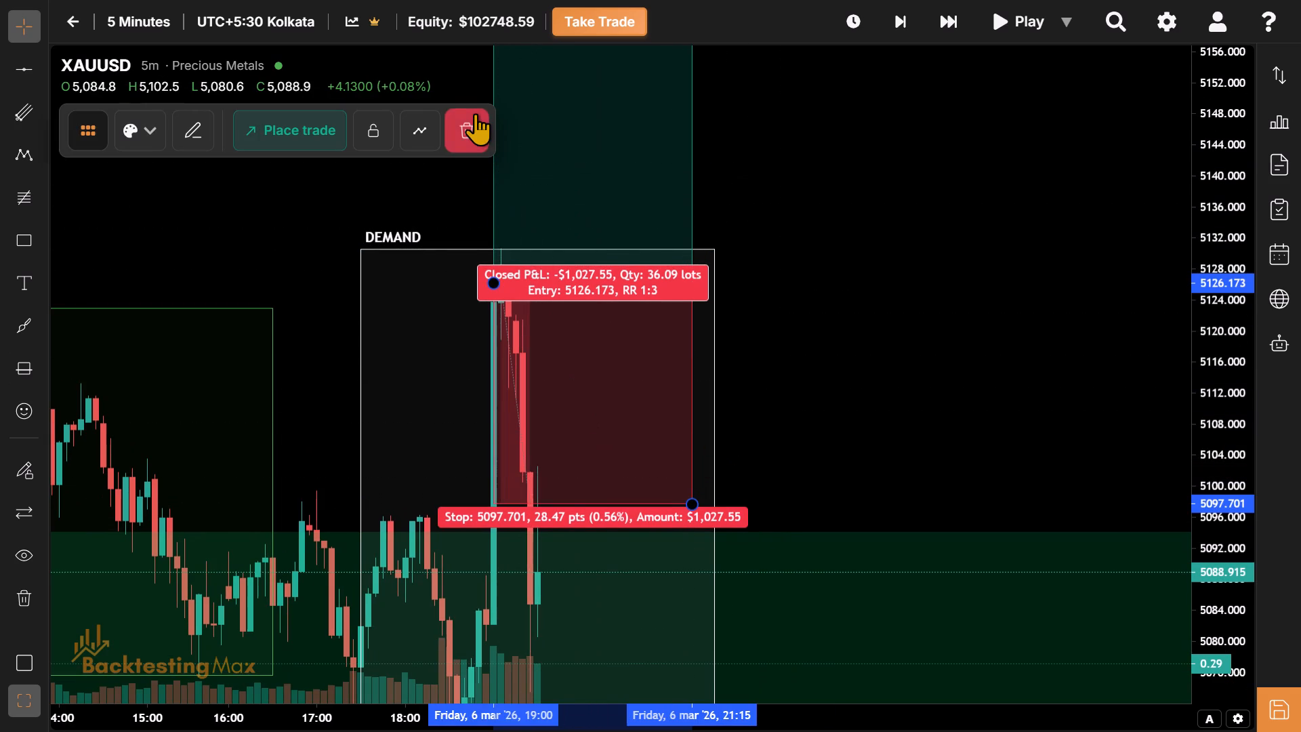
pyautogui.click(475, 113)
# Advance the replay one bar at a time to 20:05 on 6 March.
pyautogui.moveTo(580, 356); pyautogui.dragTo(516, 113)
pyautogui.moveTo(507, 211); pyautogui.dragTo(512, 283)
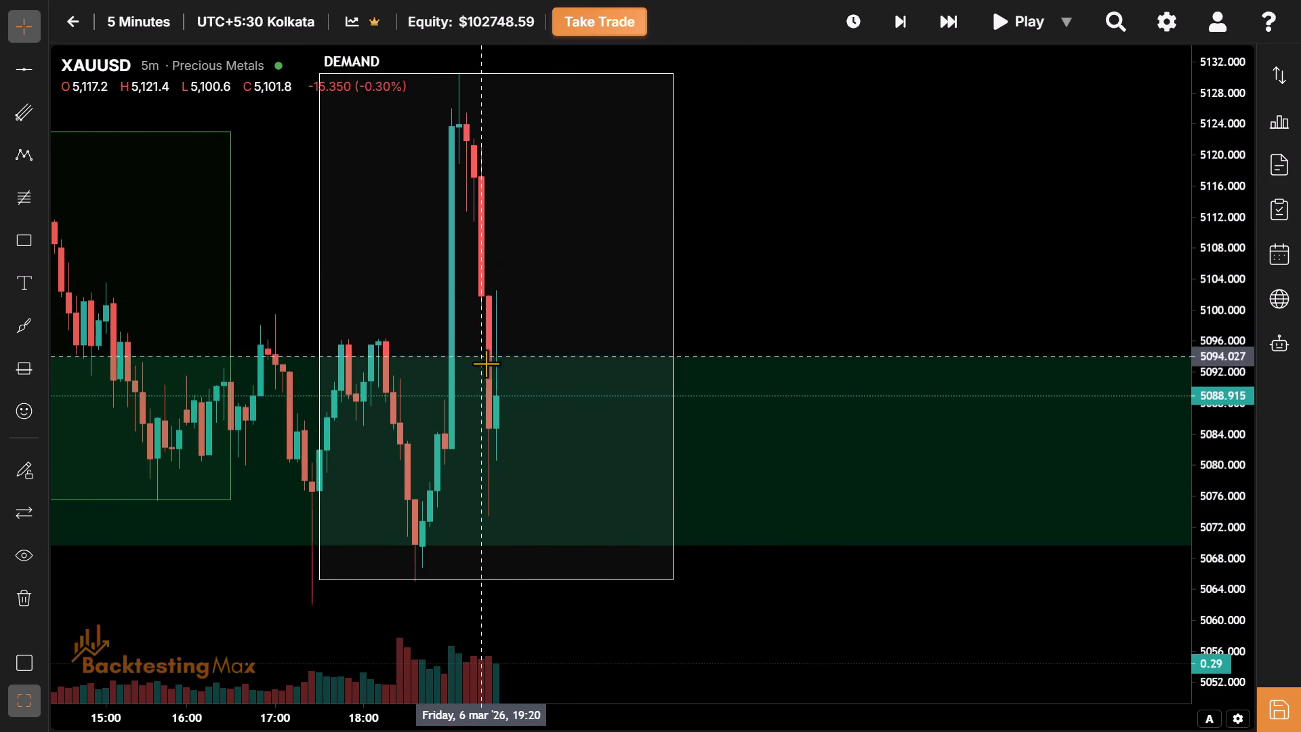
pyautogui.moveTo(566, 239); pyautogui.dragTo(569, 271)
pyautogui.click(896, 20)
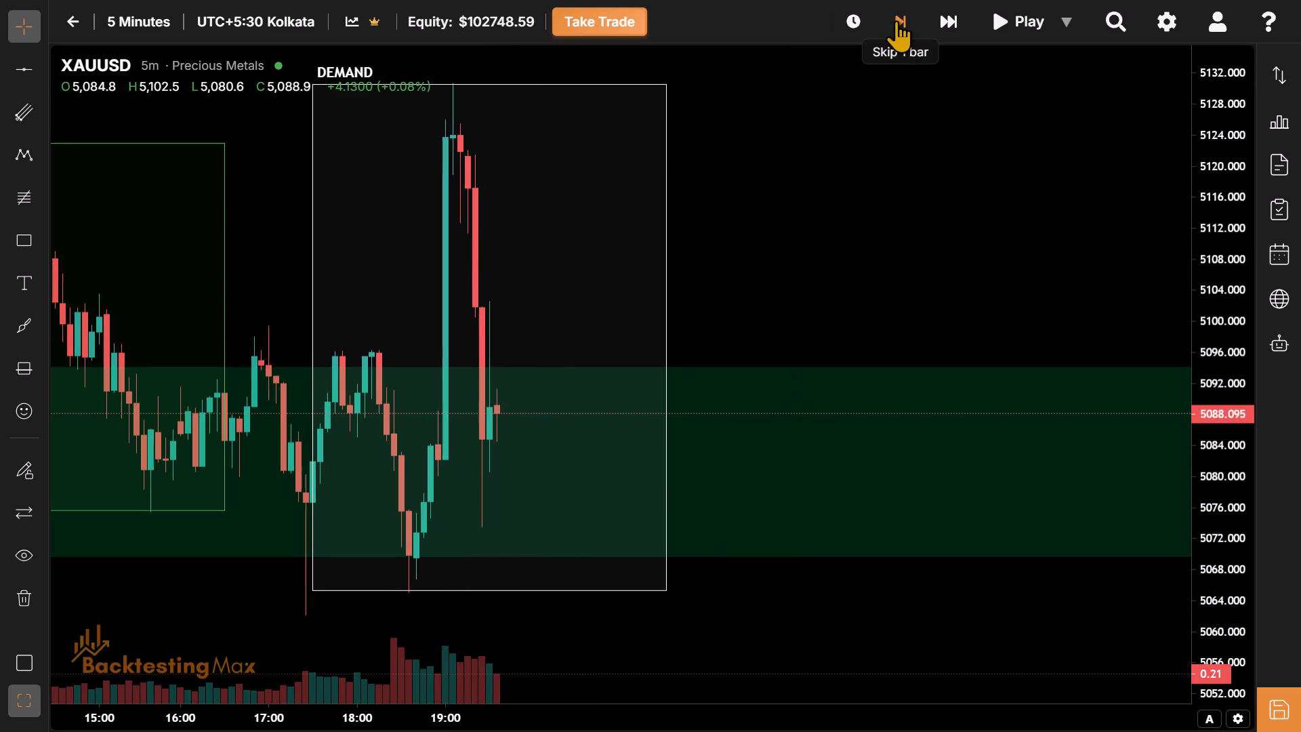
pyautogui.click(896, 20)
pyautogui.click(896, 20)
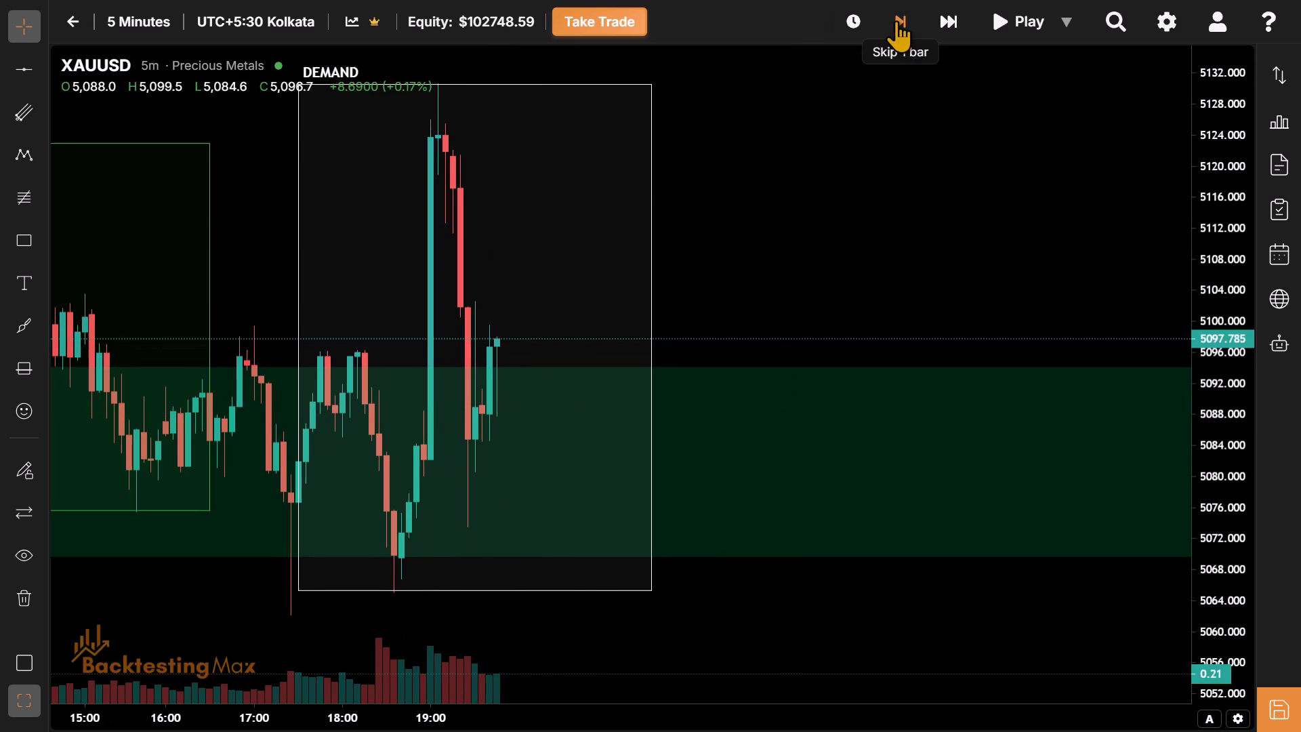
pyautogui.click(896, 20)
pyautogui.moveTo(831, 226); pyautogui.dragTo(840, 259)
pyautogui.moveTo(823, 257); pyautogui.dragTo(825, 309)
pyautogui.click(900, 14)
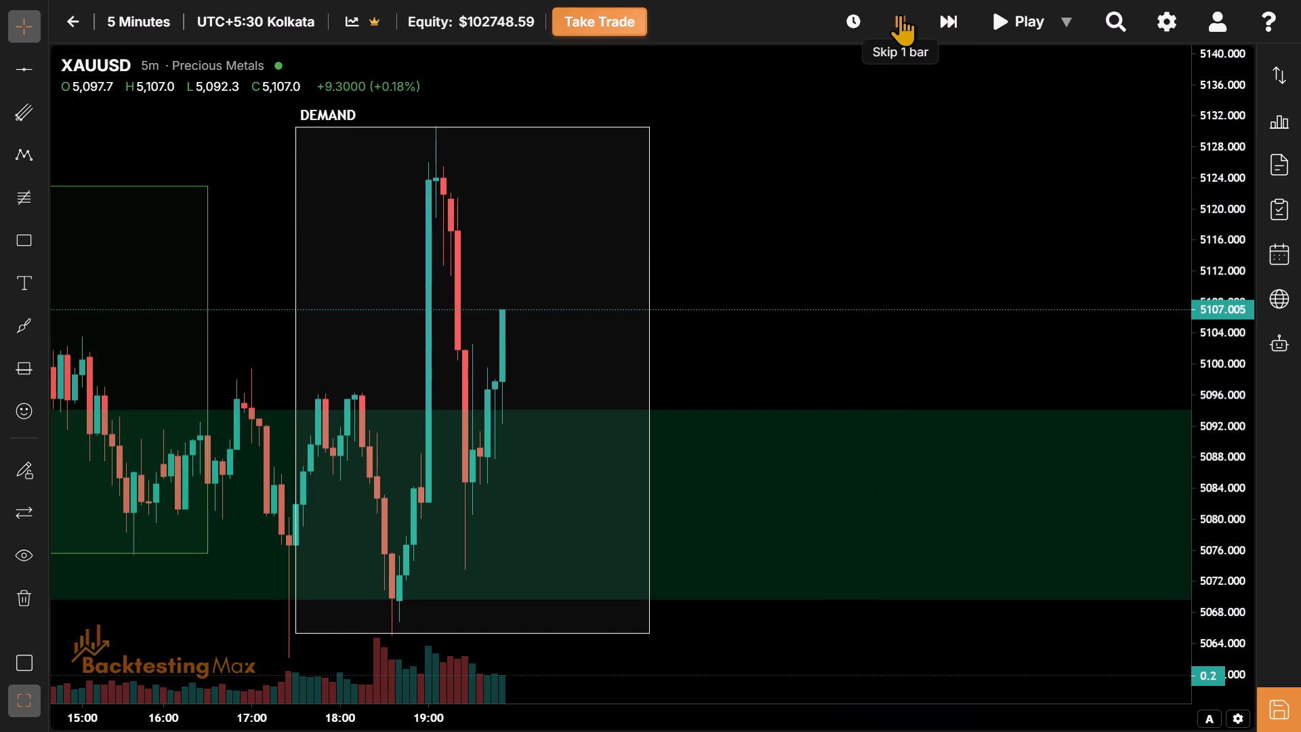
pyautogui.click(900, 14)
pyautogui.click(900, 14)
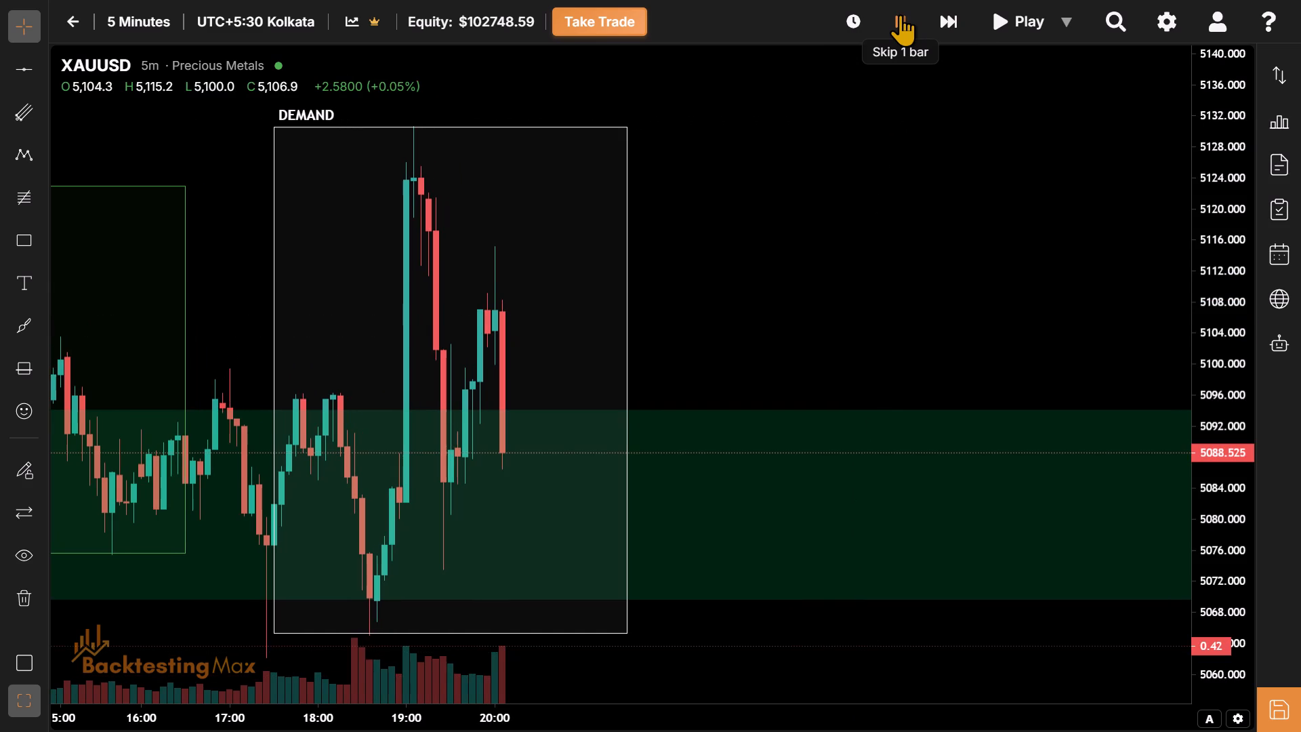
# Advance the replay one bar at a time to 20:25 on 6 March.
pyautogui.moveTo(791, 281); pyautogui.dragTo(766, 254)
pyautogui.moveTo(766, 254); pyautogui.dragTo(775, 282)
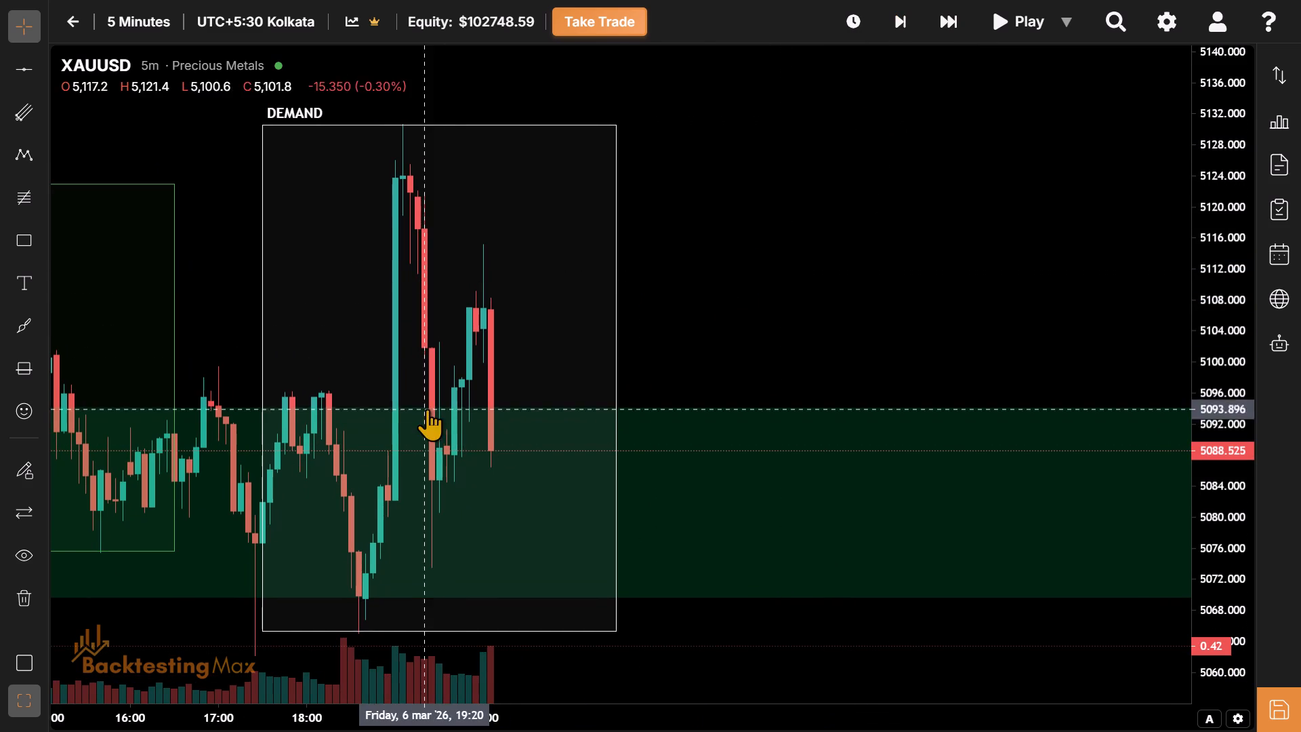
pyautogui.moveTo(751, 302); pyautogui.dragTo(753, 356)
pyautogui.moveTo(821, 290); pyautogui.dragTo(759, 253)
pyautogui.moveTo(759, 253); pyautogui.dragTo(718, 261)
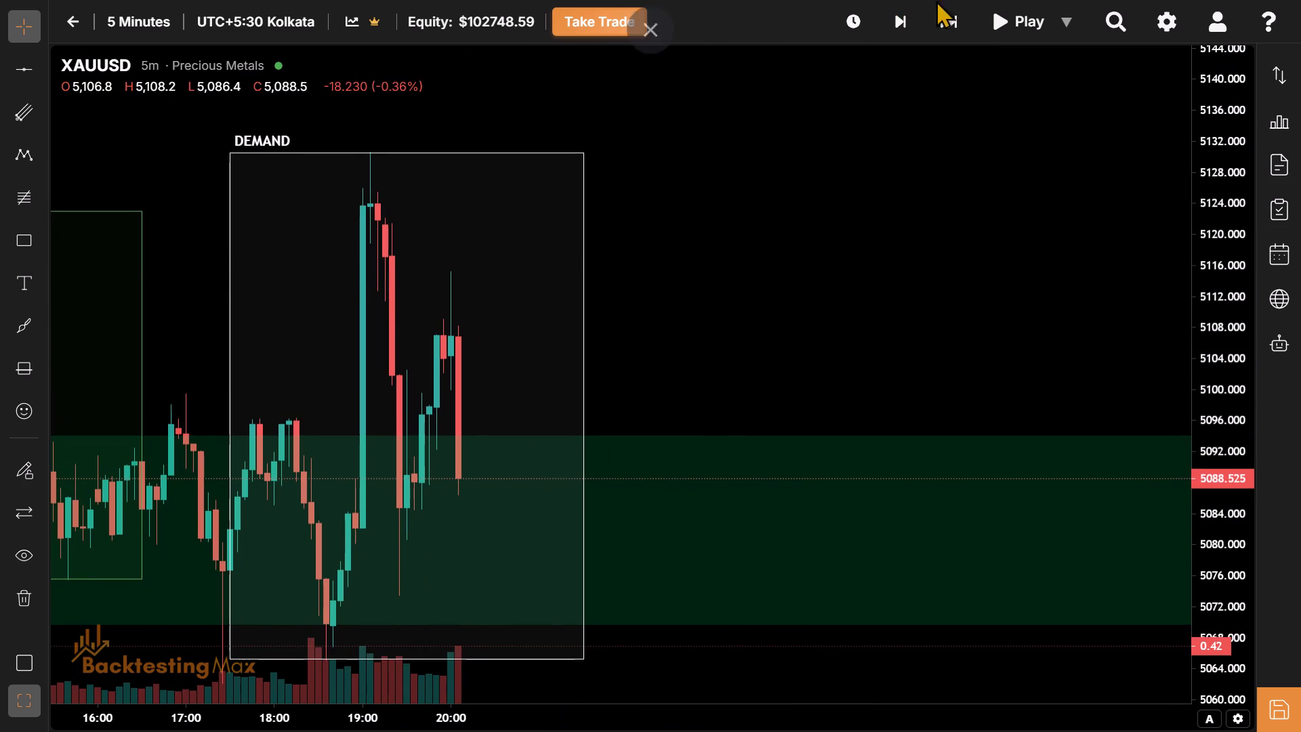
pyautogui.click(891, 37)
pyautogui.click(891, 37)
pyautogui.click(891, 37)
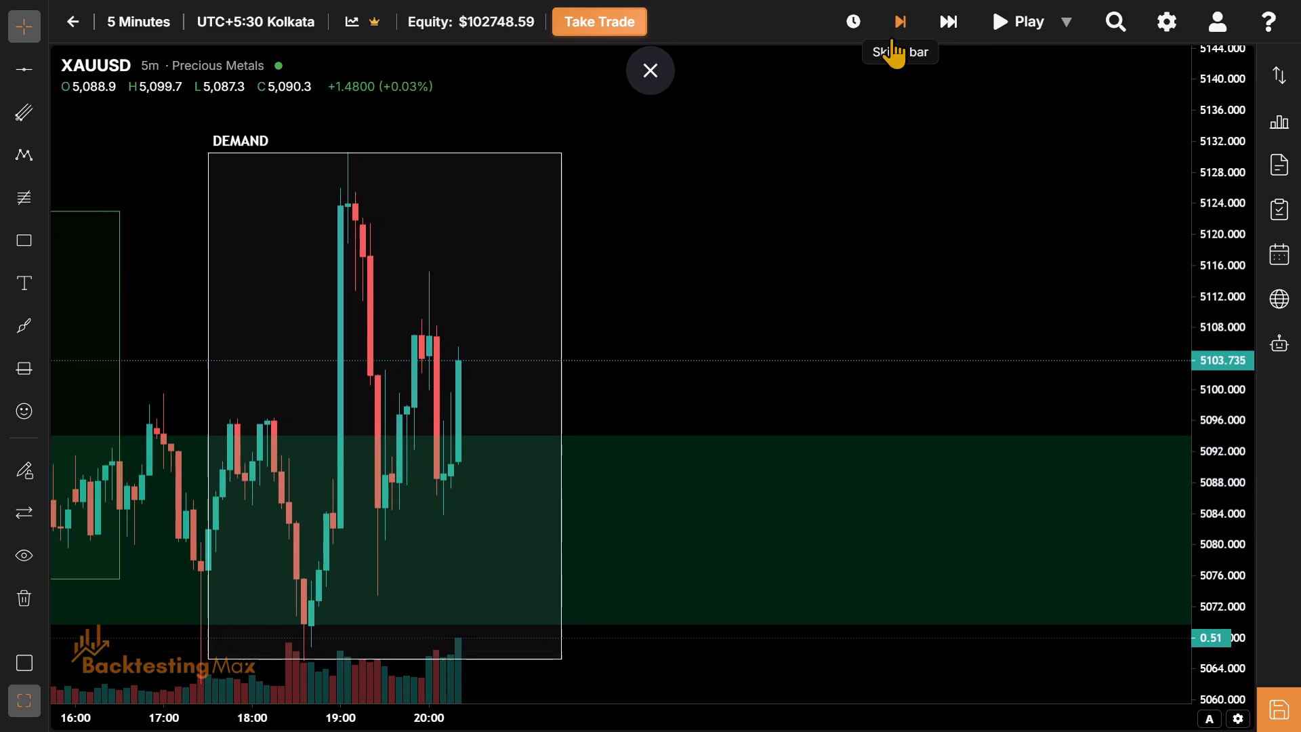
pyautogui.moveTo(726, 321); pyautogui.dragTo(1027, 282)
pyautogui.moveTo(712, 303); pyautogui.dragTo(587, 317)
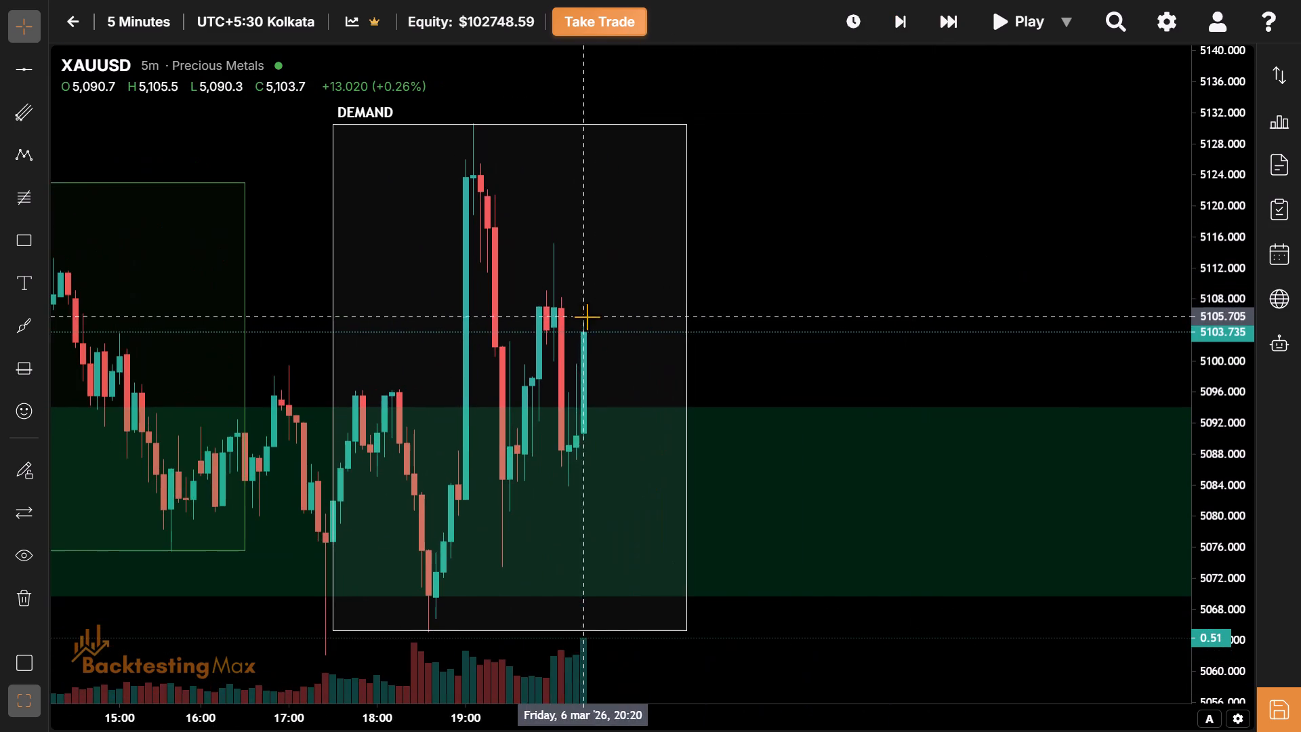
pyautogui.moveTo(865, 327); pyautogui.dragTo(779, 313)
pyautogui.click(901, 14)
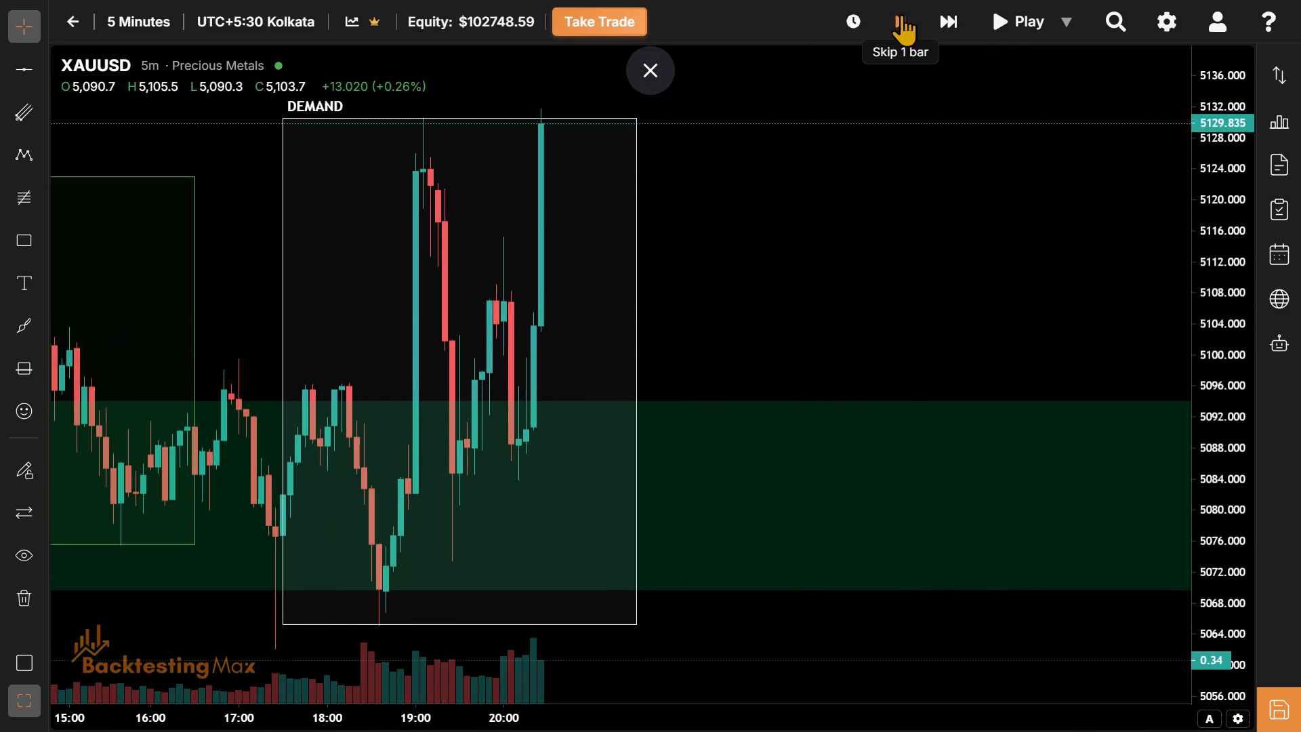
# Examine the 20:25 candle against the NY session high and the earlier London and Asian session ranges.
pyautogui.moveTo(709, 362); pyautogui.dragTo(747, 435)
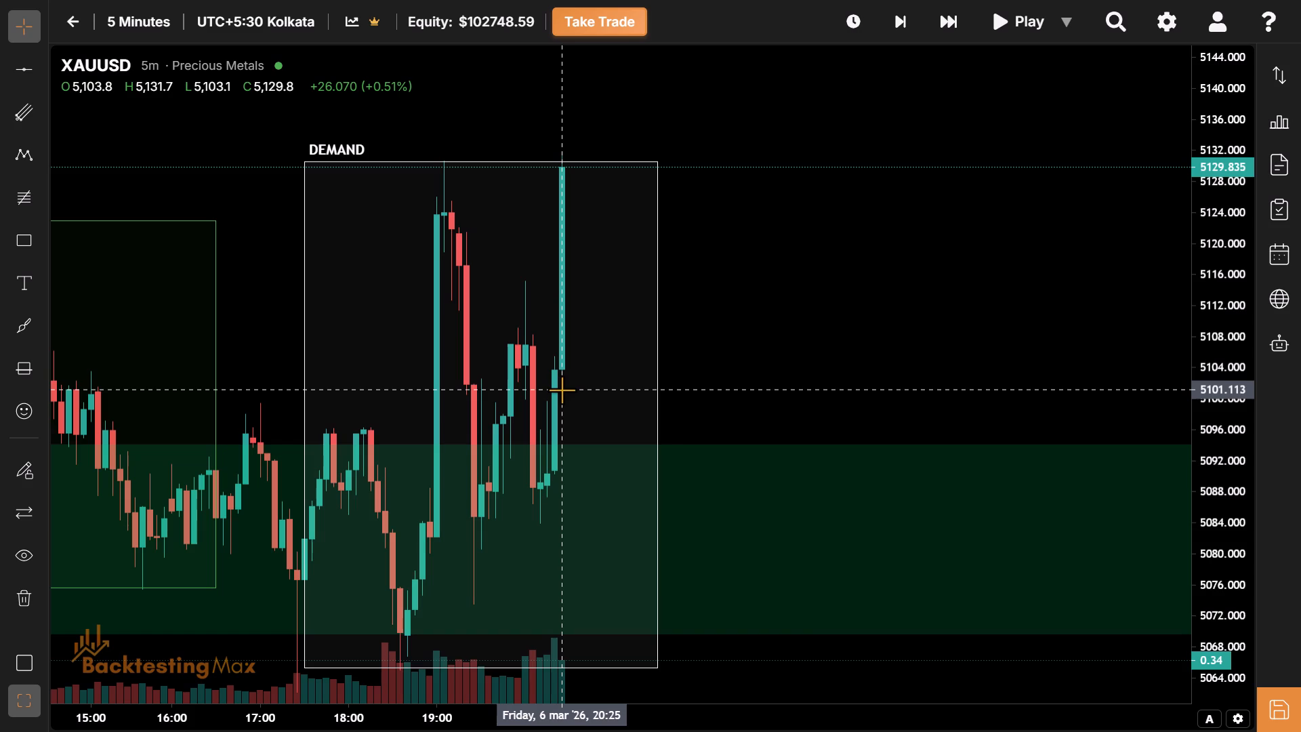
pyautogui.moveTo(489, 317); pyautogui.dragTo(853, 361)
pyautogui.moveTo(445, 200); pyautogui.dragTo(800, 313)
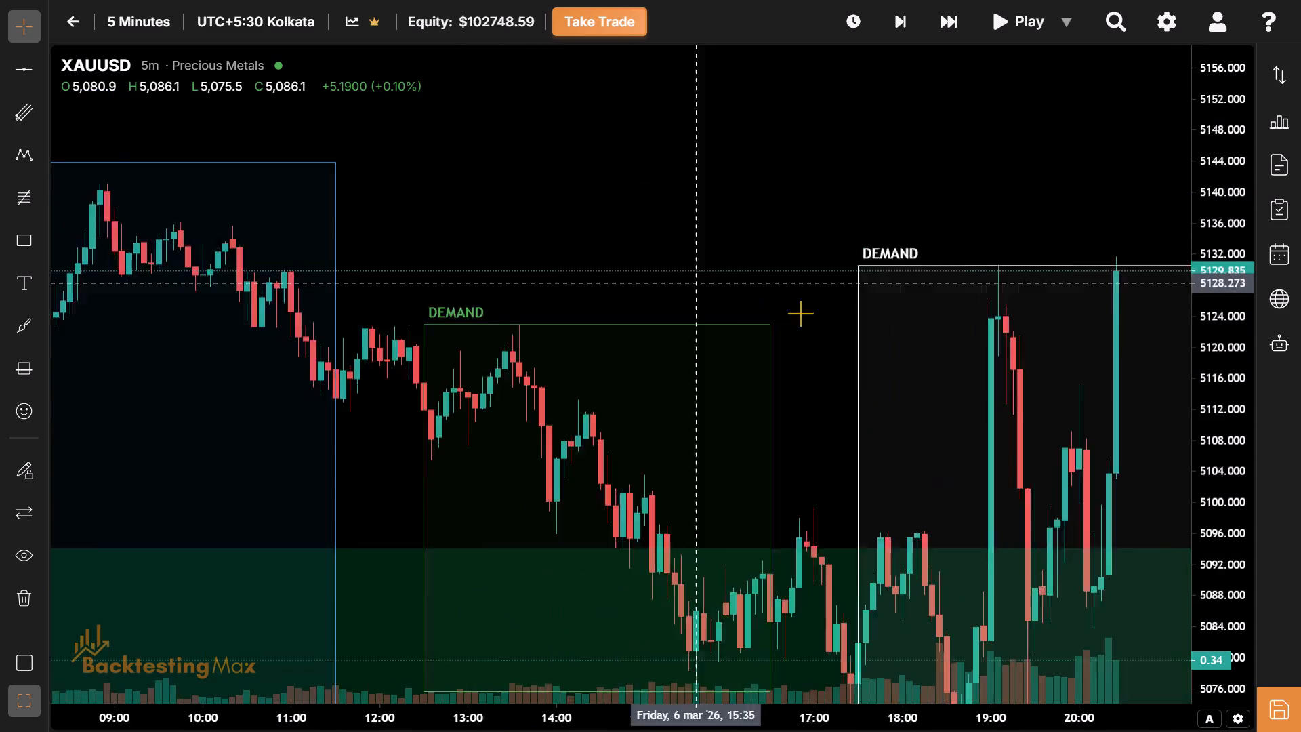
pyautogui.moveTo(800, 313); pyautogui.dragTo(852, 326)
pyautogui.moveTo(733, 313); pyautogui.dragTo(312, 196)
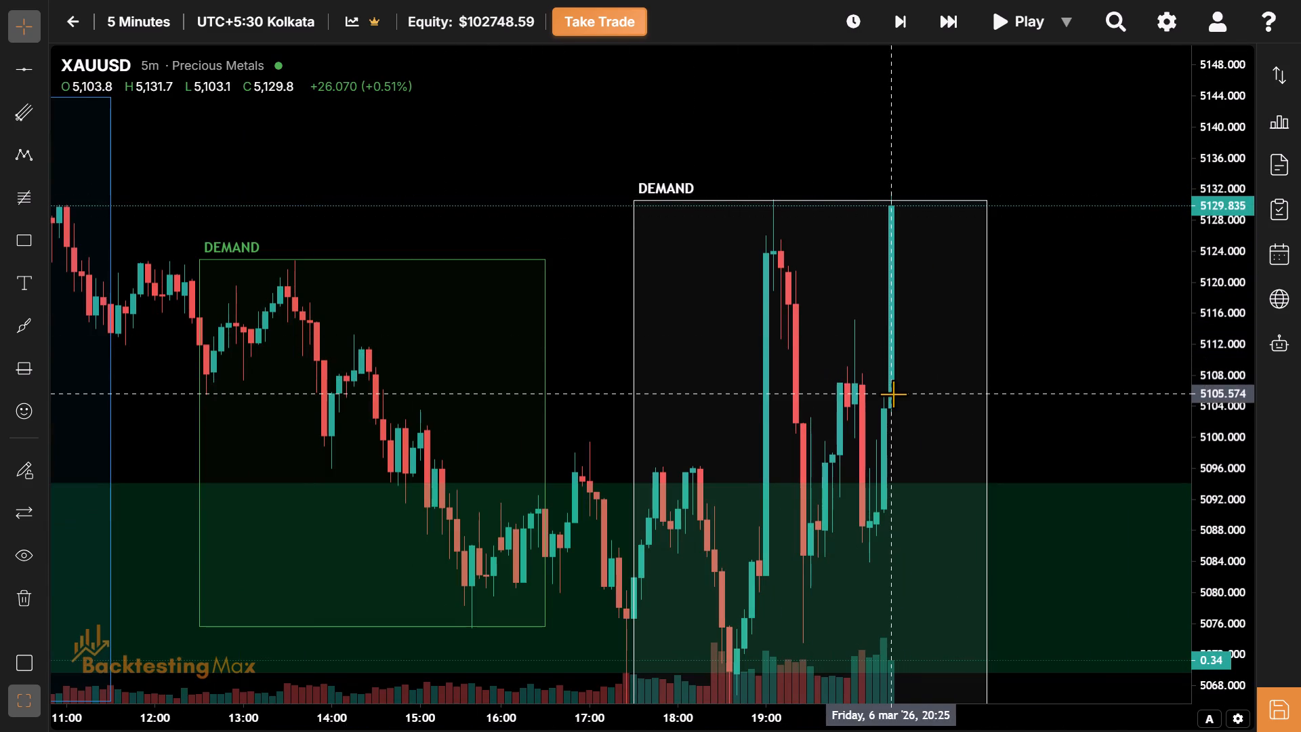
pyautogui.moveTo(893, 394); pyautogui.dragTo(354, 388)
pyautogui.moveTo(646, 373); pyautogui.dragTo(650, 397)
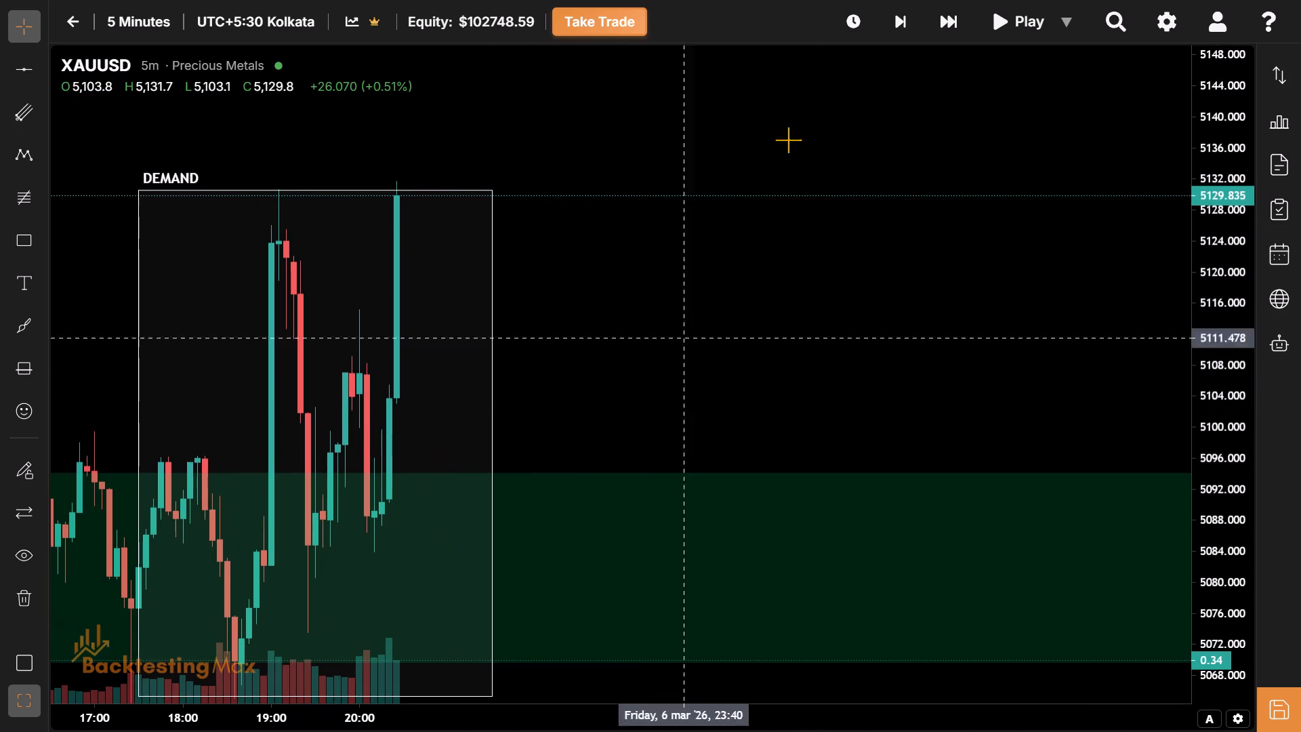
# Advance the replay one bar to 20:30 on 6 March.
pyautogui.click(904, 6)
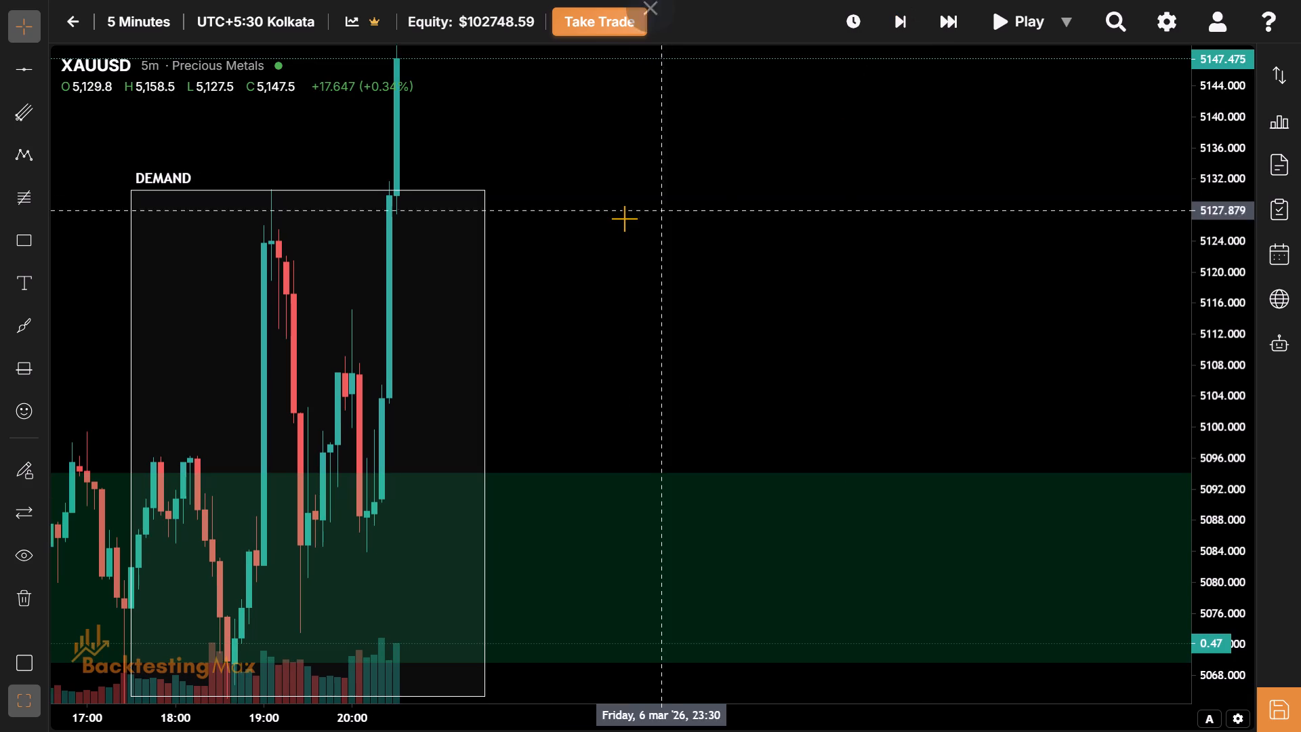
# Raise the top edge of the white NY session rectangle to the 20:30 candle's high, about 5,158.5.
pyautogui.moveTo(624, 218); pyautogui.dragTo(918, 561)
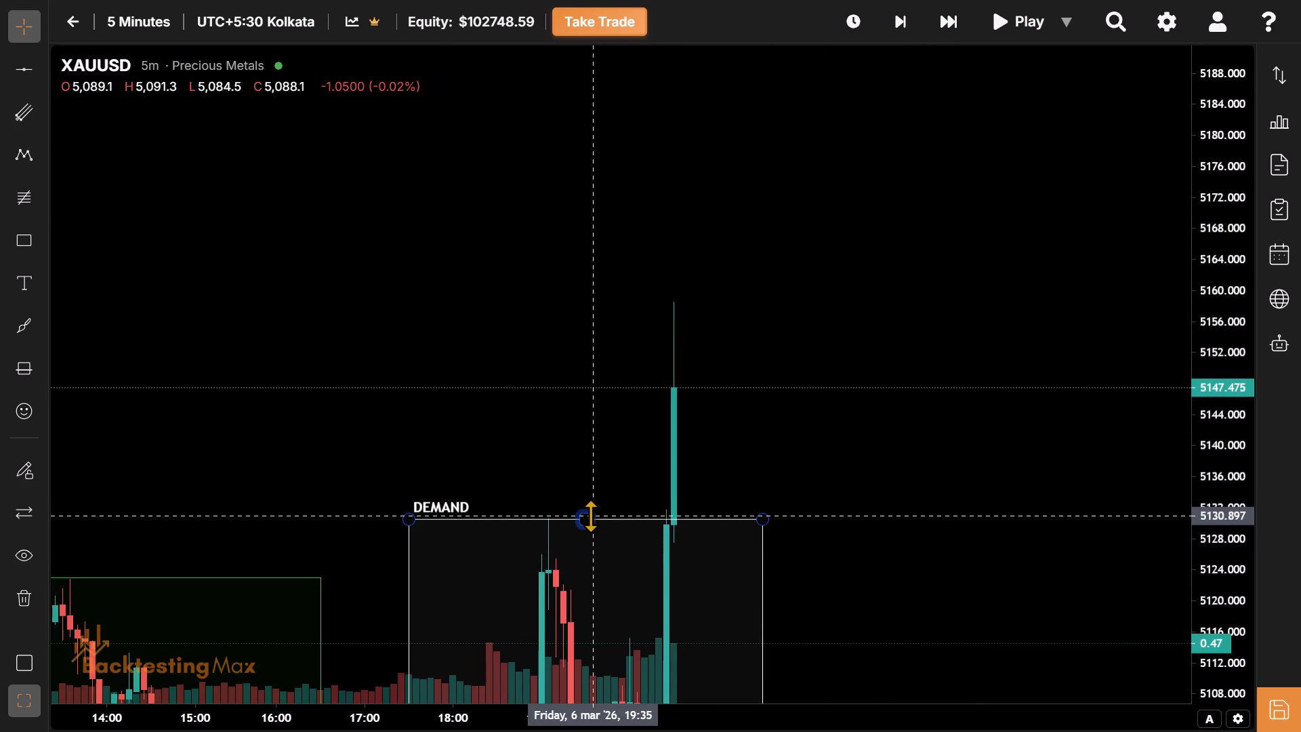
pyautogui.moveTo(590, 516); pyautogui.dragTo(554, 303)
# Skip the replay forward several bars at a time to 21:20 on 6 March.
pyautogui.moveTo(1031, 502); pyautogui.dragTo(943, 463)
pyautogui.click(946, 24)
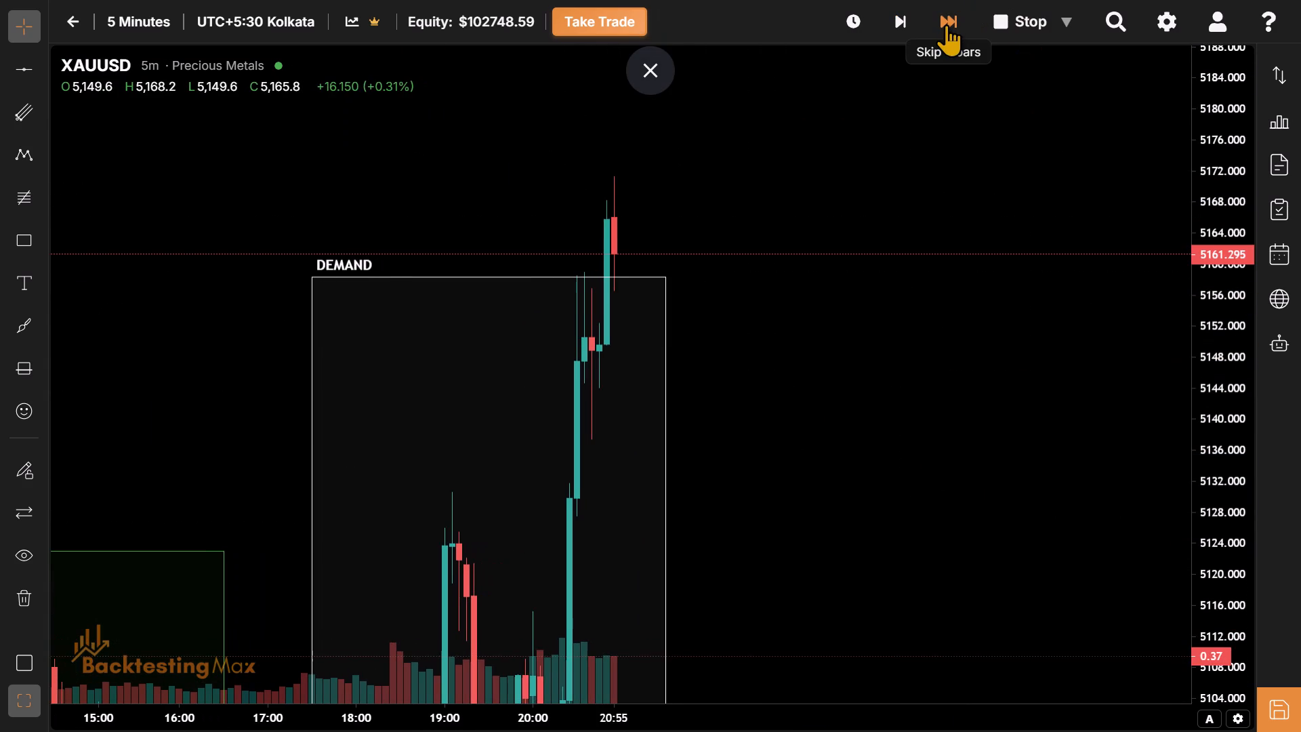
pyautogui.click(946, 24)
# Raise the top edge of the white NY session rectangle just above the session's highest wick, to about 5,173.7.
pyautogui.moveTo(835, 327); pyautogui.dragTo(945, 376)
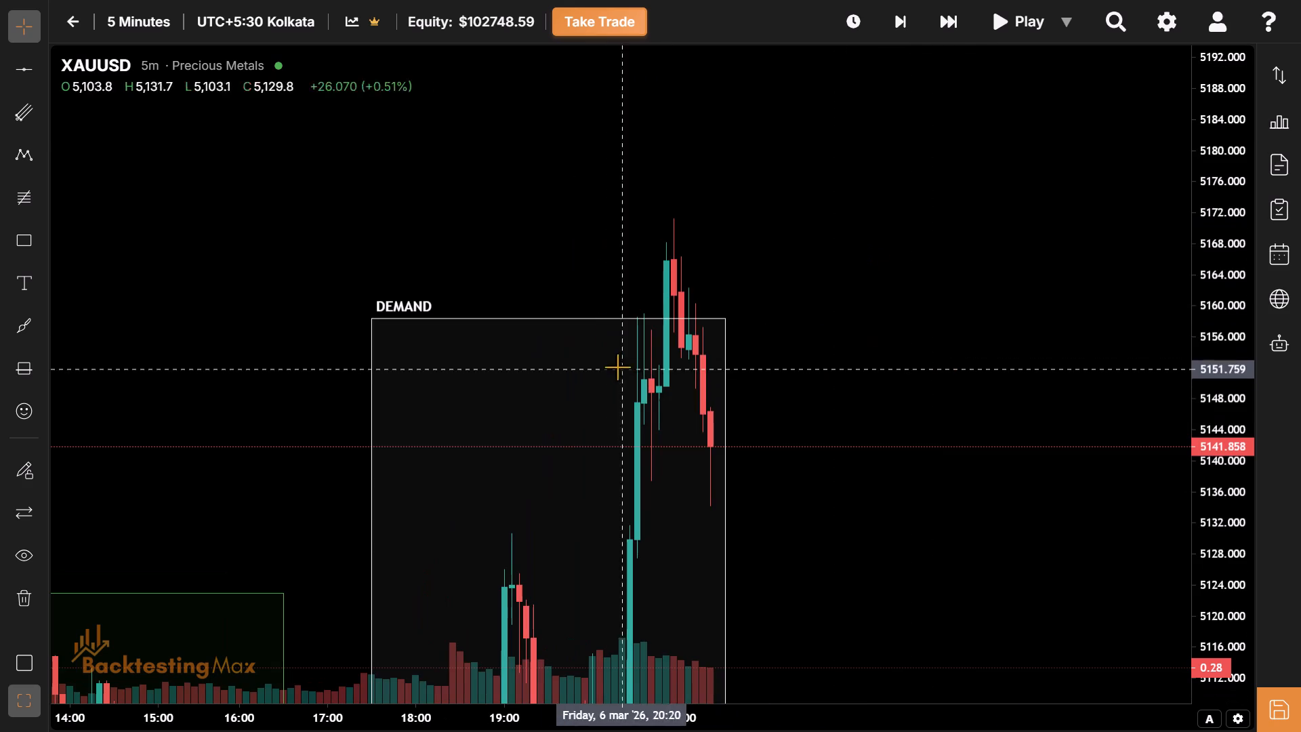
pyautogui.moveTo(547, 317); pyautogui.dragTo(535, 202)
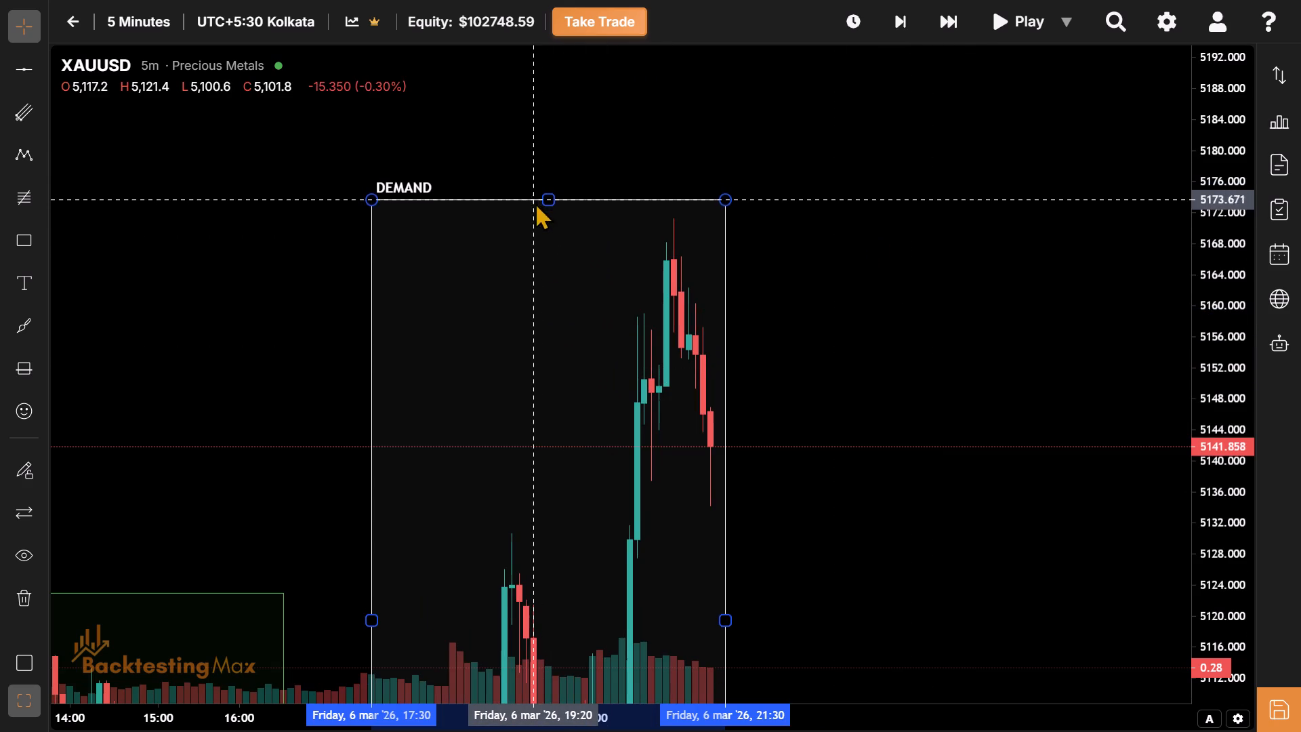
# Lower the top edge of the white NY session rectangle onto the session's highest wick, at about 5,171.
pyautogui.moveTo(535, 202); pyautogui.dragTo(532, 219)
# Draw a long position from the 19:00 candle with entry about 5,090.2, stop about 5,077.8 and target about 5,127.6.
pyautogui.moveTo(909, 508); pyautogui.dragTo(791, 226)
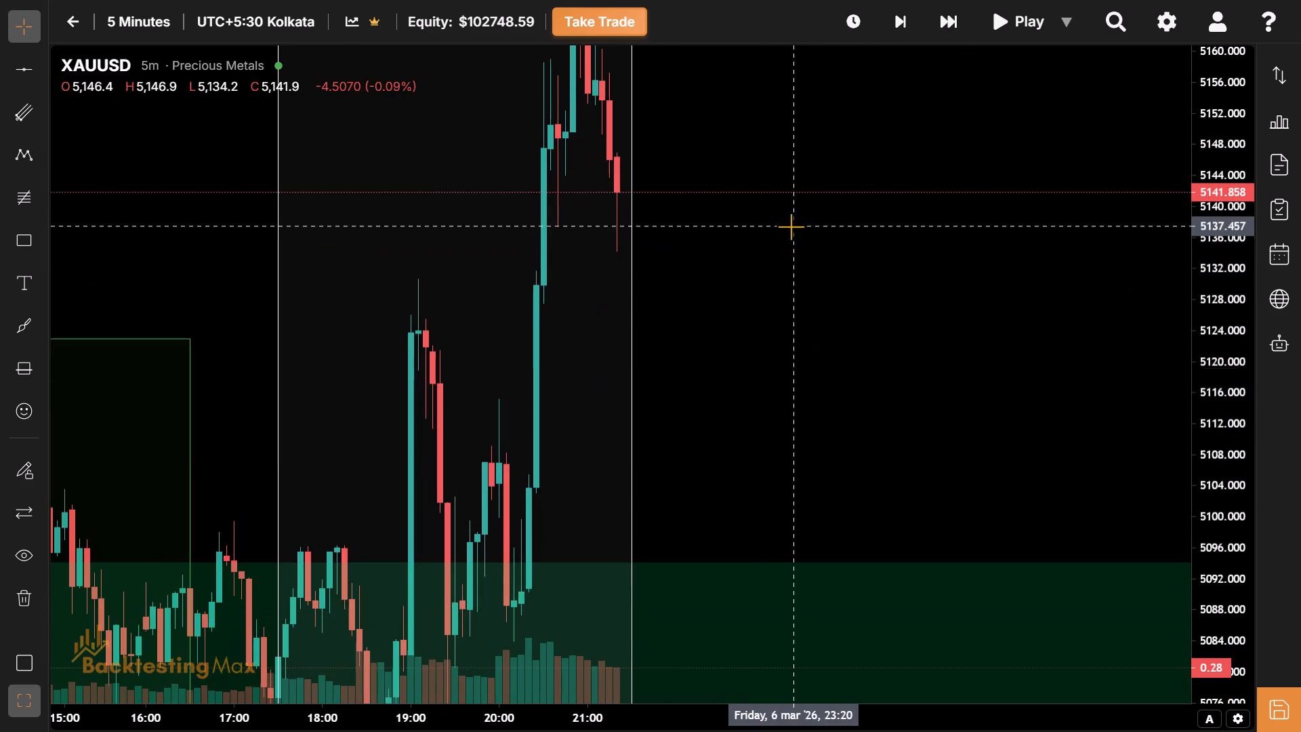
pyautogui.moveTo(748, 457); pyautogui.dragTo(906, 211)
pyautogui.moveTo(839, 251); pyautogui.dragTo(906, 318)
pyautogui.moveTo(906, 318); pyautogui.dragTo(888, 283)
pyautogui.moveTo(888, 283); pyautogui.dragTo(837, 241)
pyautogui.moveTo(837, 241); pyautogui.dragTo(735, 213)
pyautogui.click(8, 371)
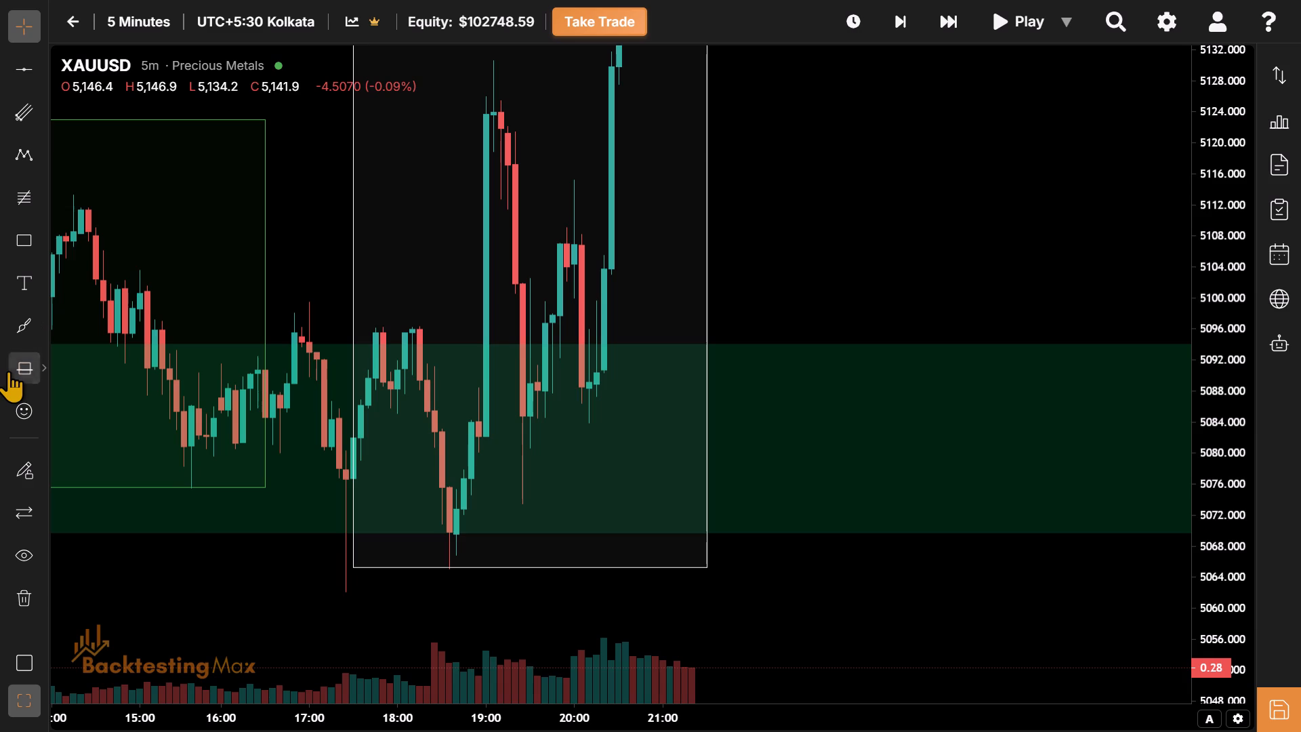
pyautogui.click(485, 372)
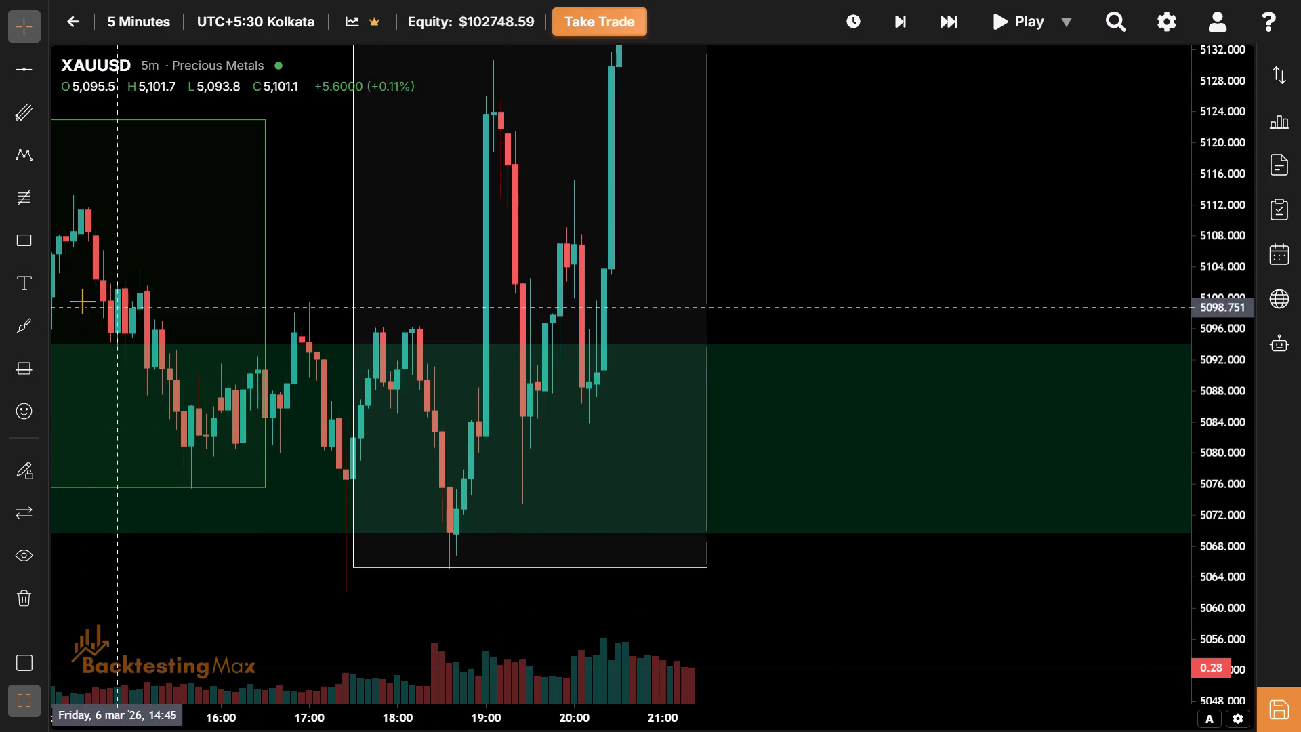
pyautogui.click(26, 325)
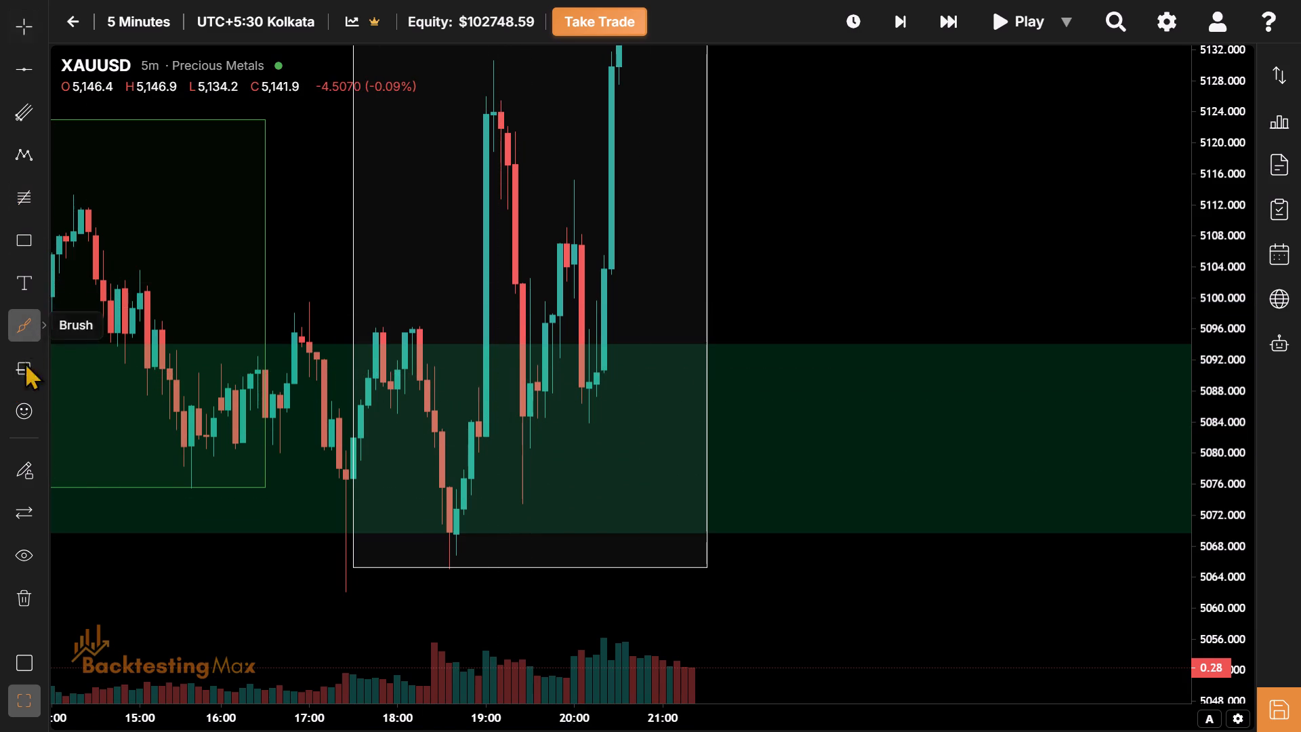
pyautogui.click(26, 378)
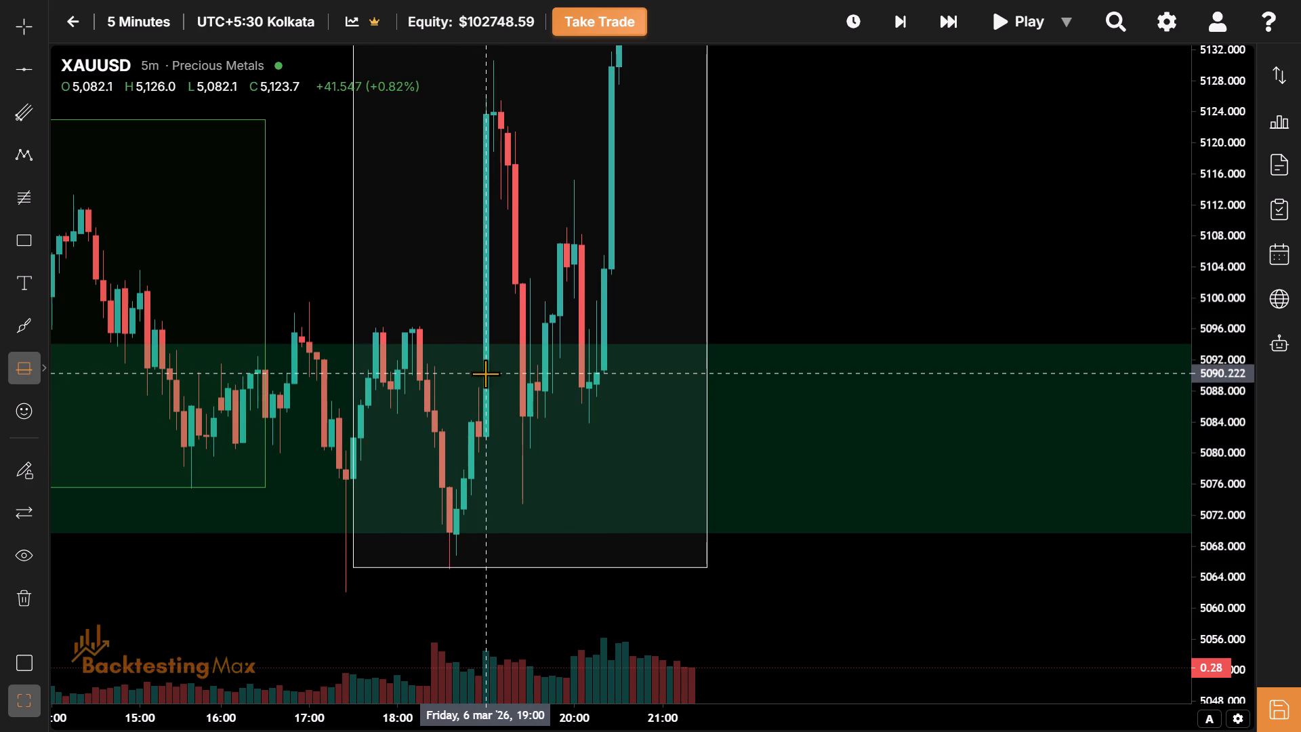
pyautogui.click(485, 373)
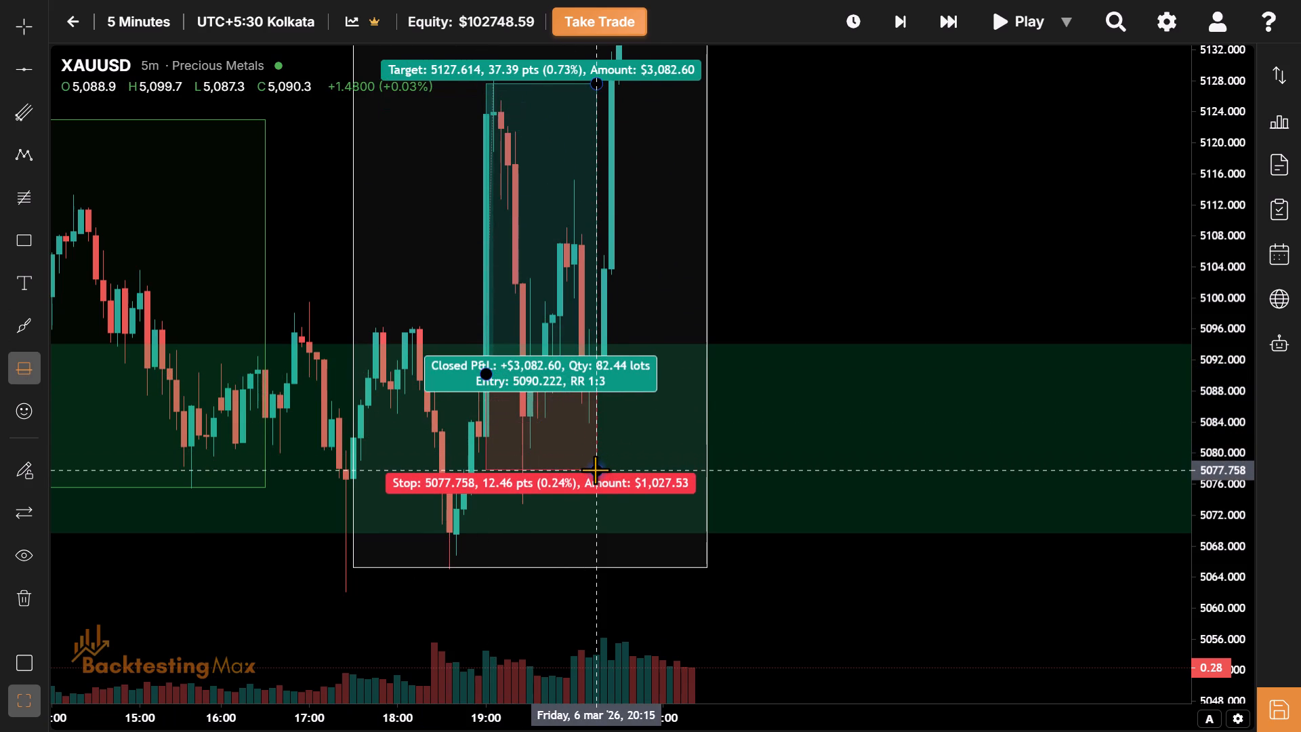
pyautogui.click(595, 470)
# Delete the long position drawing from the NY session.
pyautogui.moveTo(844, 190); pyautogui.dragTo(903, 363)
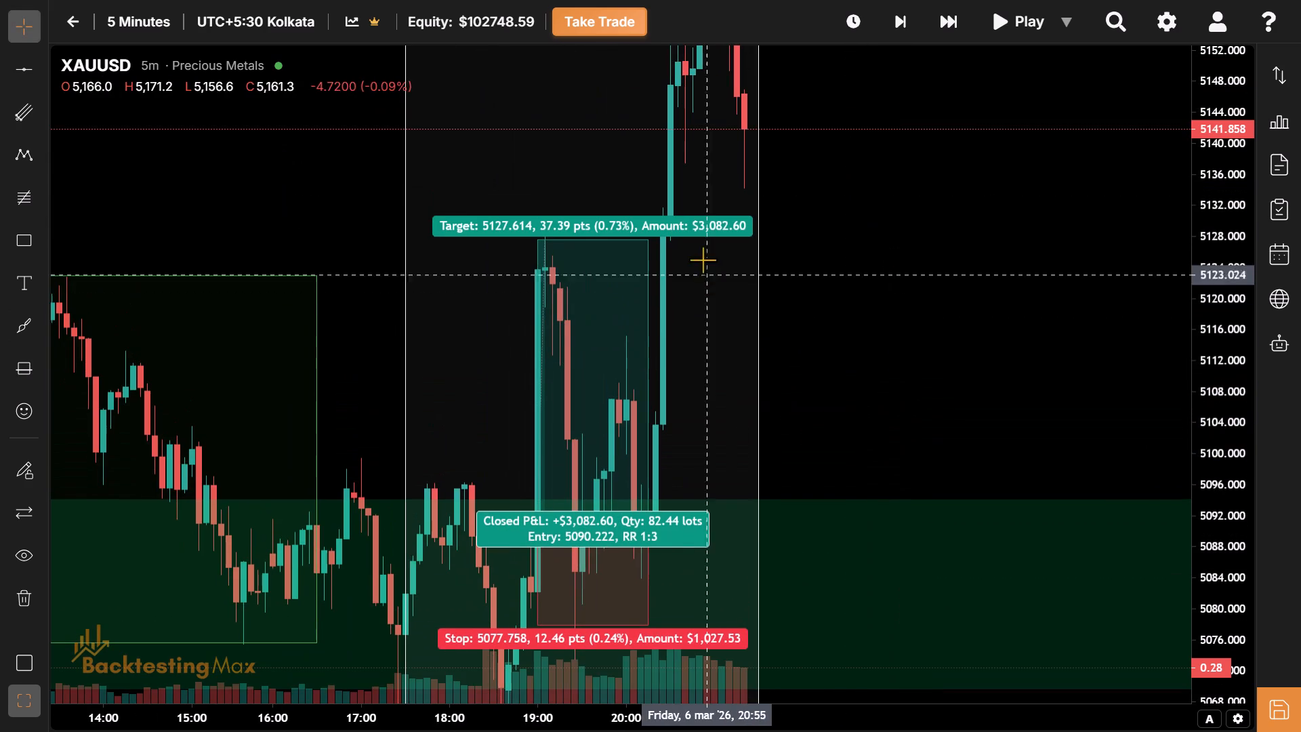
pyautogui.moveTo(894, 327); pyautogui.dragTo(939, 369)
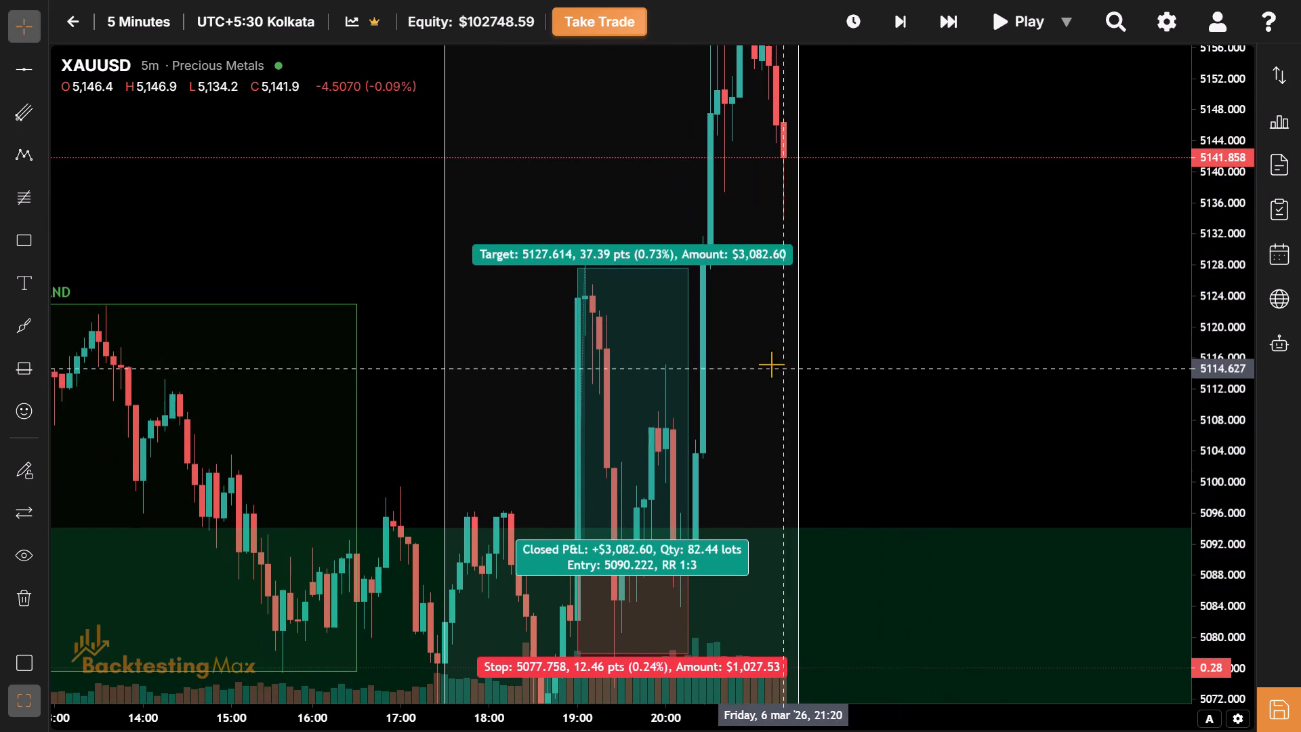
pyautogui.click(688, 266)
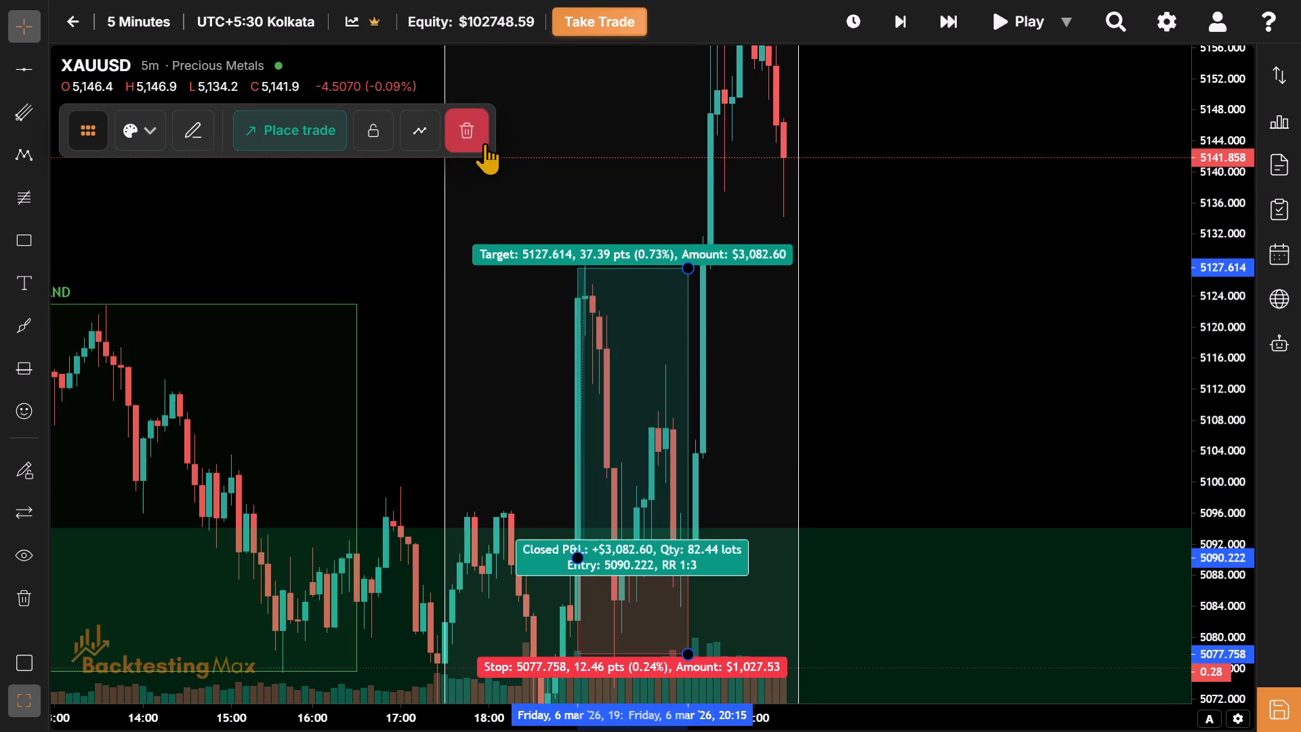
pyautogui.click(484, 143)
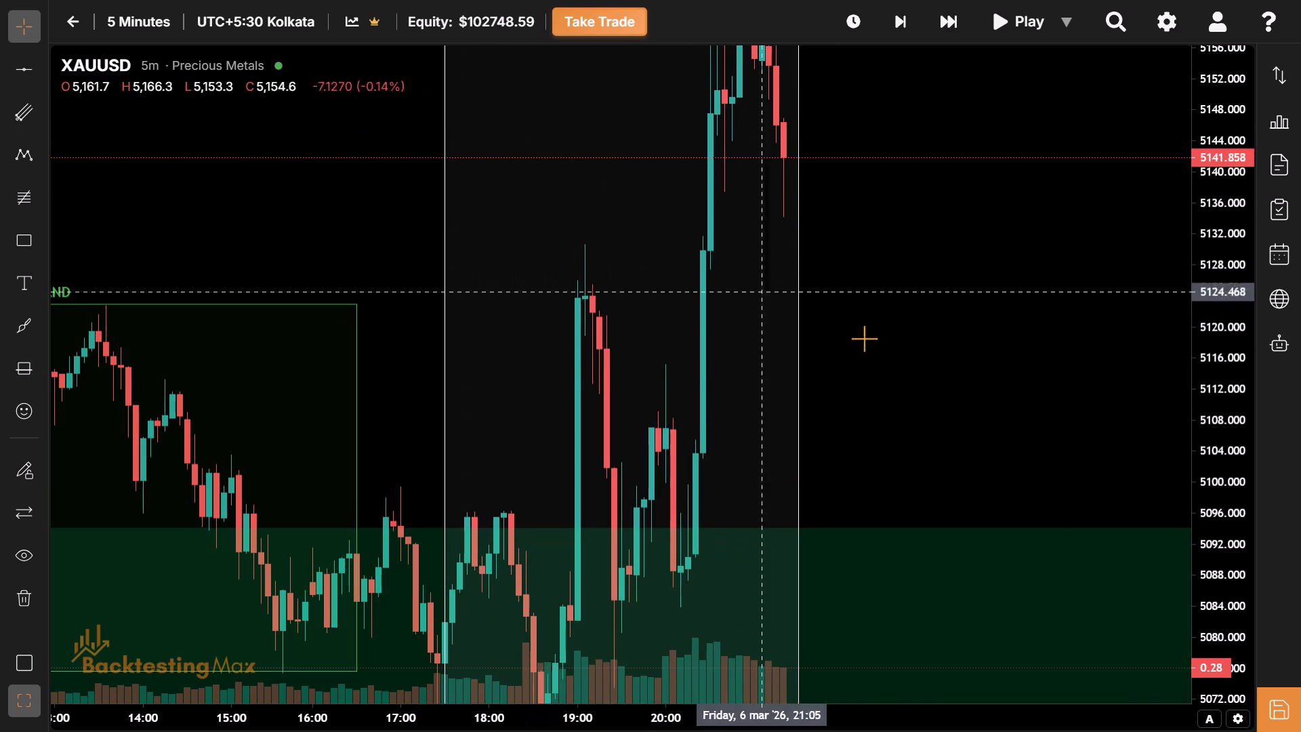
# Examine the 6 March NY session's price action inside the white rectangle and around the green demand zone.
pyautogui.moveTo(1079, 380); pyautogui.dragTo(1006, 263)
pyautogui.moveTo(1006, 263); pyautogui.dragTo(1022, 324)
pyautogui.click(1022, 324)
pyautogui.moveTo(1019, 322); pyautogui.dragTo(1024, 381)
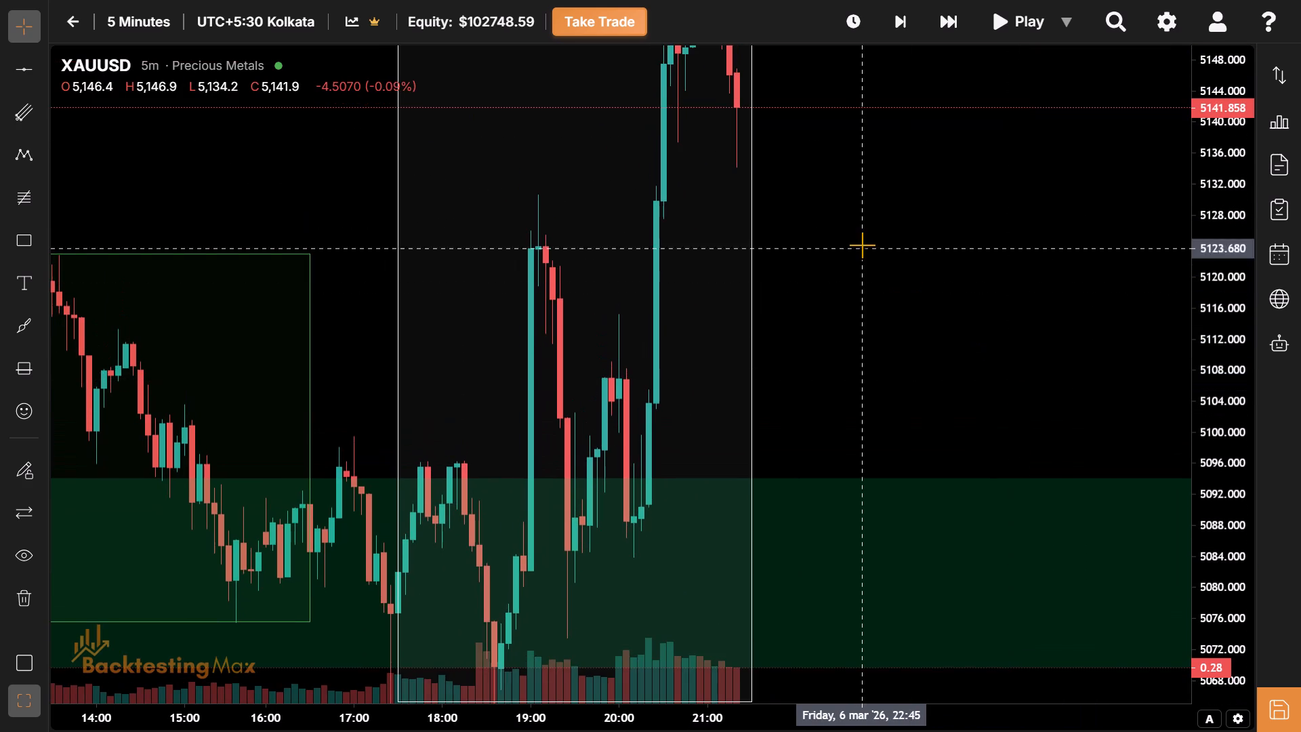
pyautogui.moveTo(862, 245); pyautogui.dragTo(875, 313)
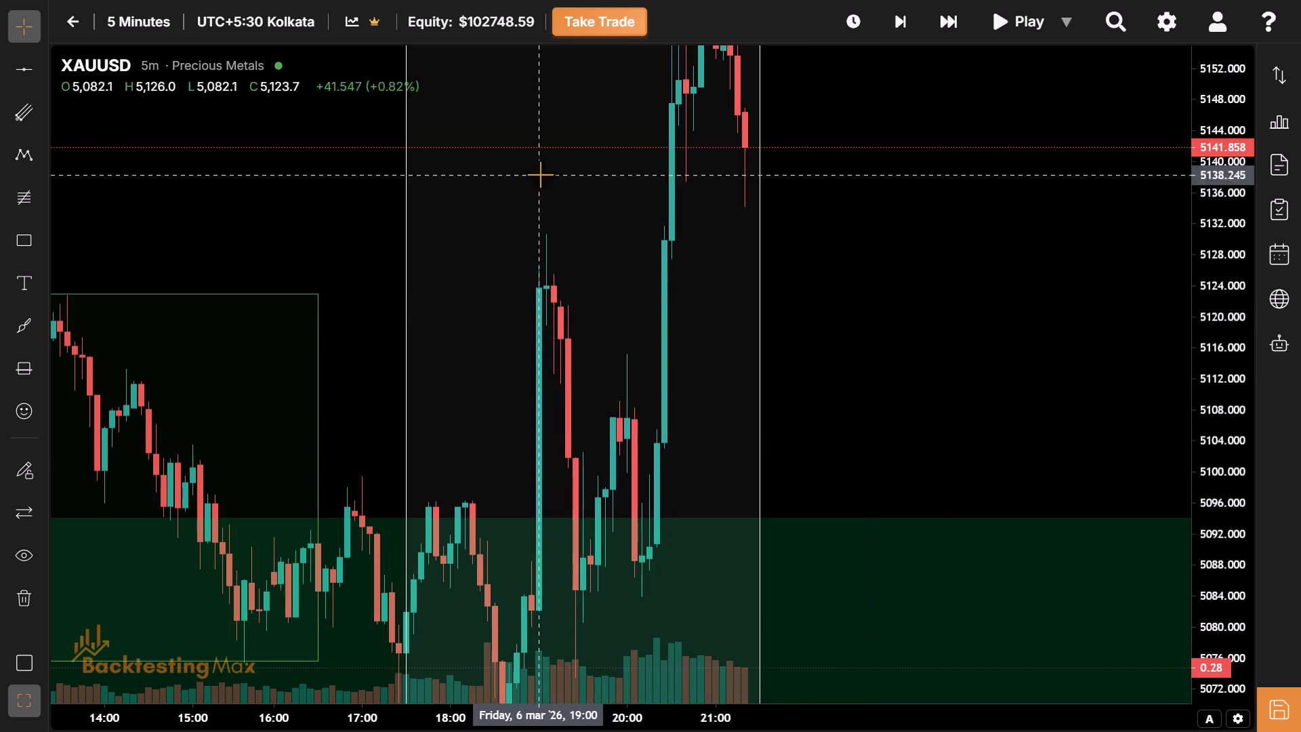
pyautogui.moveTo(942, 383); pyautogui.dragTo(848, 312)
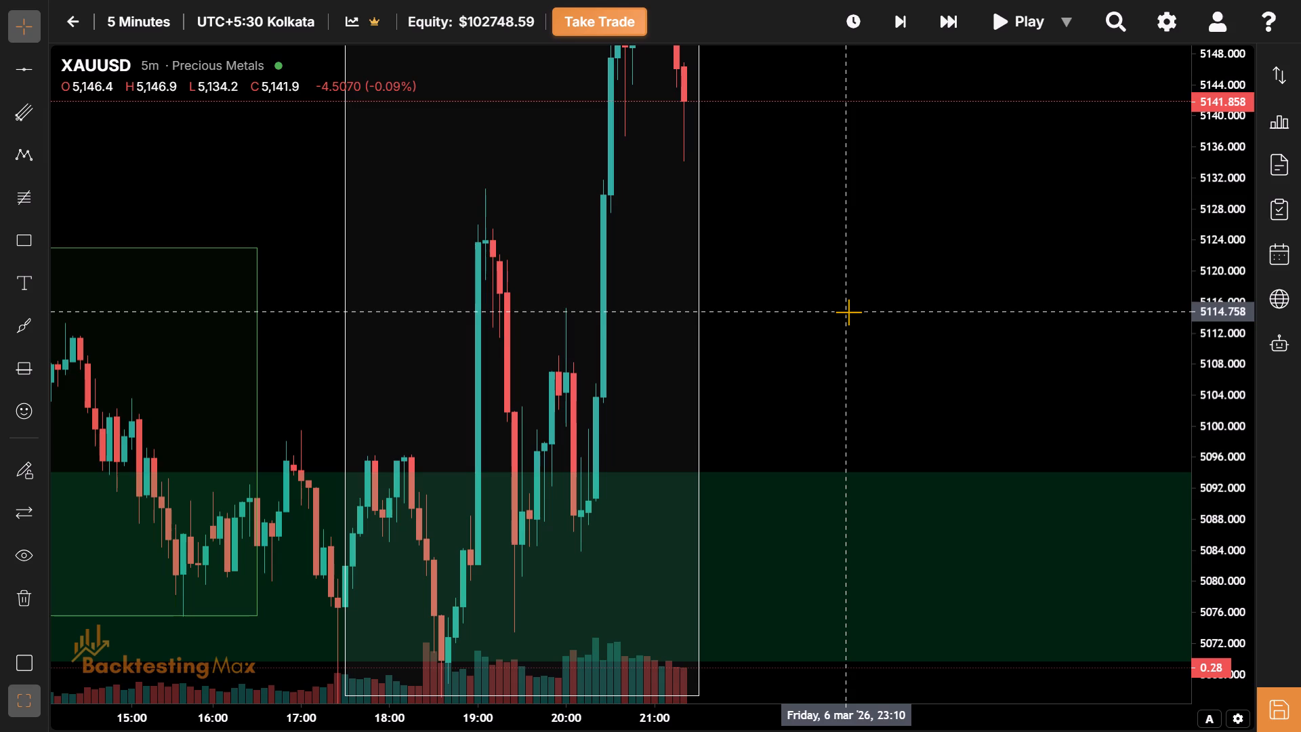
pyautogui.moveTo(848, 312); pyautogui.dragTo(805, 498)
pyautogui.moveTo(861, 191); pyautogui.dragTo(845, 273)
pyautogui.moveTo(816, 314); pyautogui.dragTo(772, 387)
pyautogui.moveTo(1212, 116); pyautogui.dragTo(1172, 353)
pyautogui.moveTo(855, 377); pyautogui.dragTo(708, 405)
pyautogui.moveTo(708, 405); pyautogui.dragTo(666, 403)
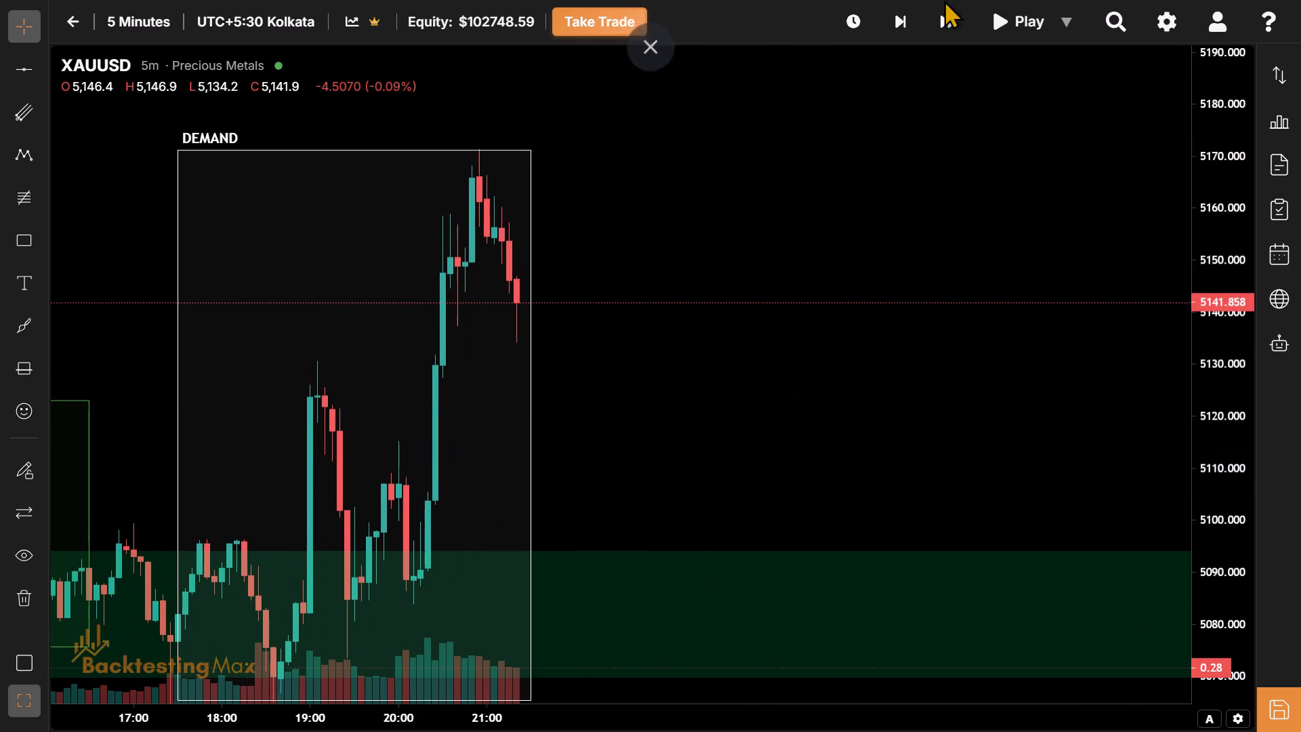
# Skip the replay forward five bars at a time to 23:55 on 6 March.
pyautogui.click(946, 12)
pyautogui.moveTo(657, 317); pyautogui.dragTo(661, 381)
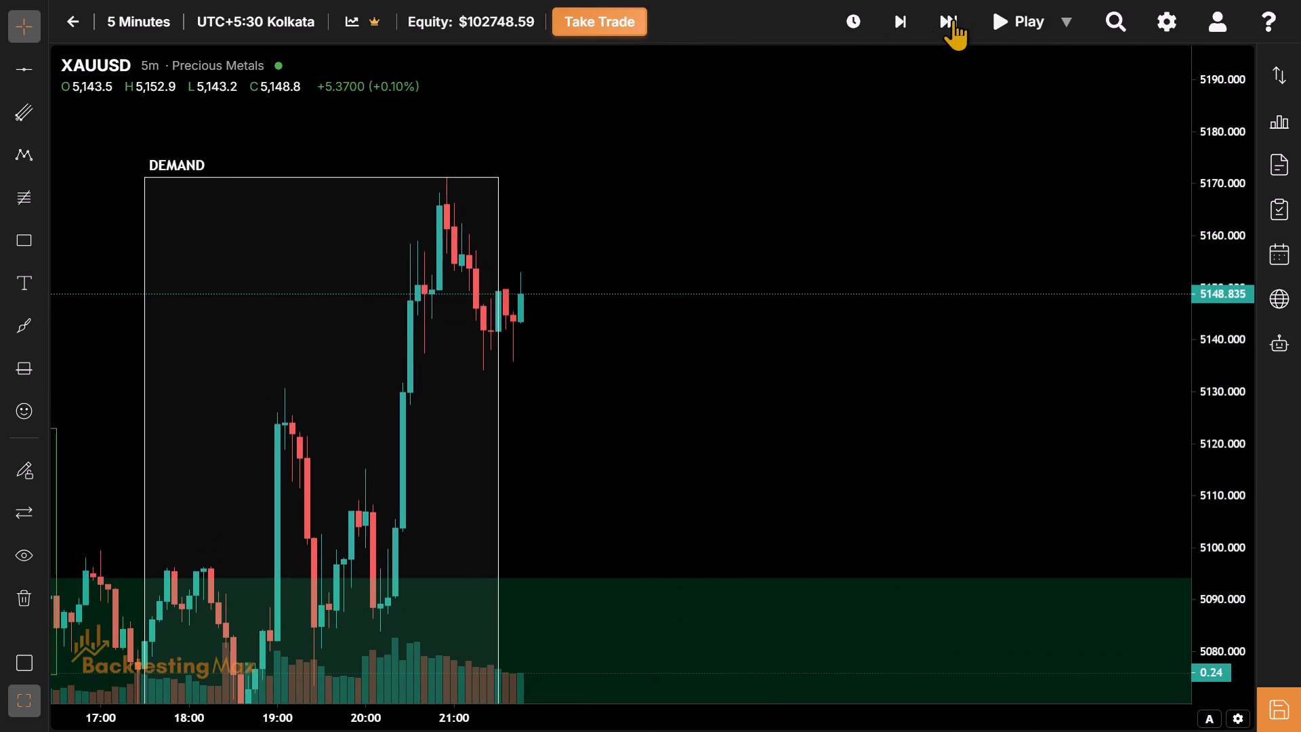
pyautogui.tripleClick(948, 24)
pyautogui.tripleClick(948, 24)
pyautogui.tripleClick(948, 24)
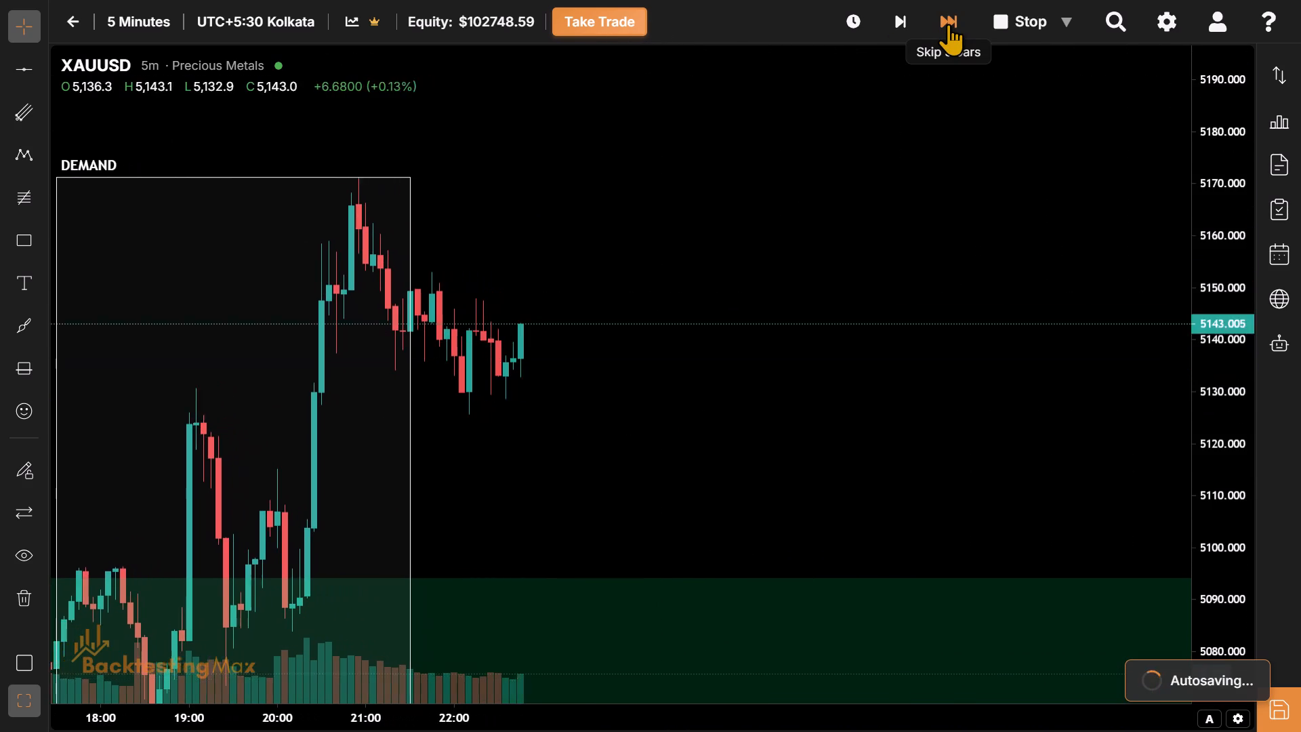
pyautogui.tripleClick(948, 24)
# Review the 6 March NY session rectangle and the price action after it through 23:55.
pyautogui.moveTo(948, 24); pyautogui.dragTo(598, 298)
pyautogui.moveTo(598, 298); pyautogui.dragTo(1206, 100)
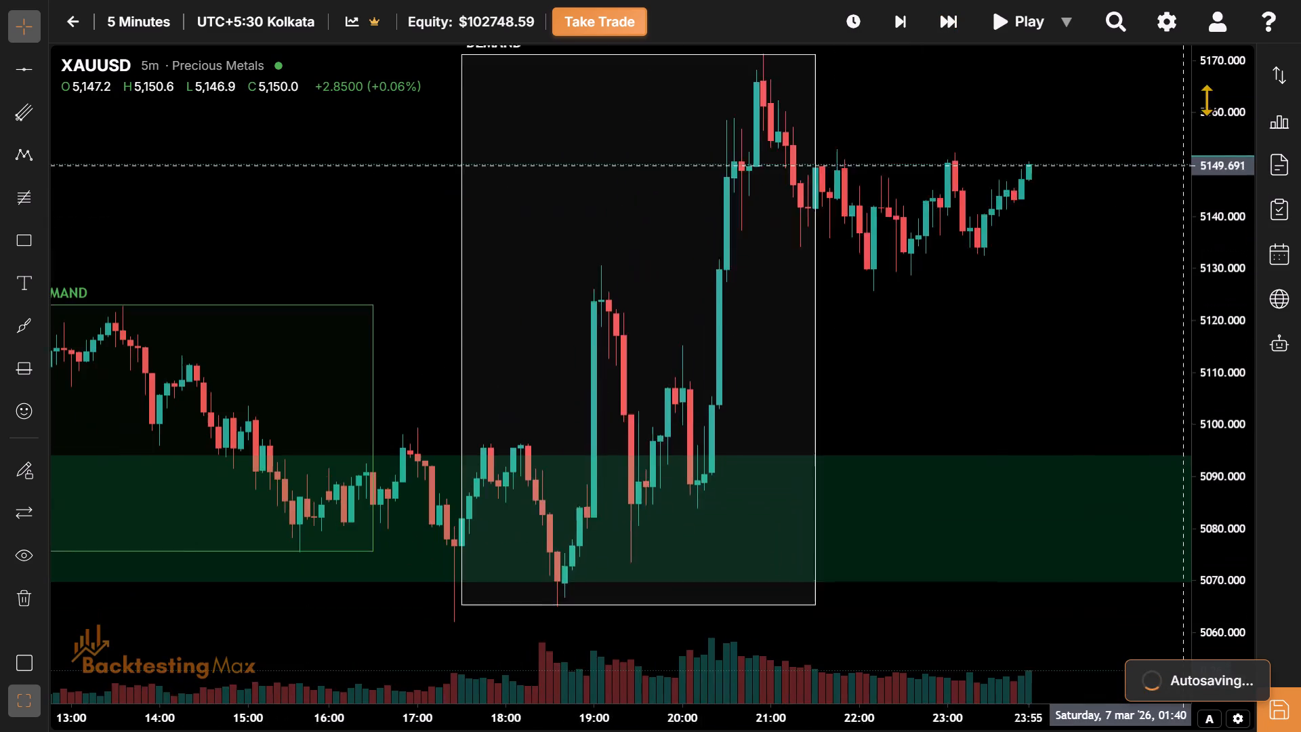
pyautogui.moveTo(1206, 100); pyautogui.dragTo(1219, 93)
pyautogui.moveTo(1081, 216); pyautogui.dragTo(974, 226)
pyautogui.moveTo(974, 226); pyautogui.dragTo(911, 264)
pyautogui.moveTo(911, 264); pyautogui.dragTo(818, 340)
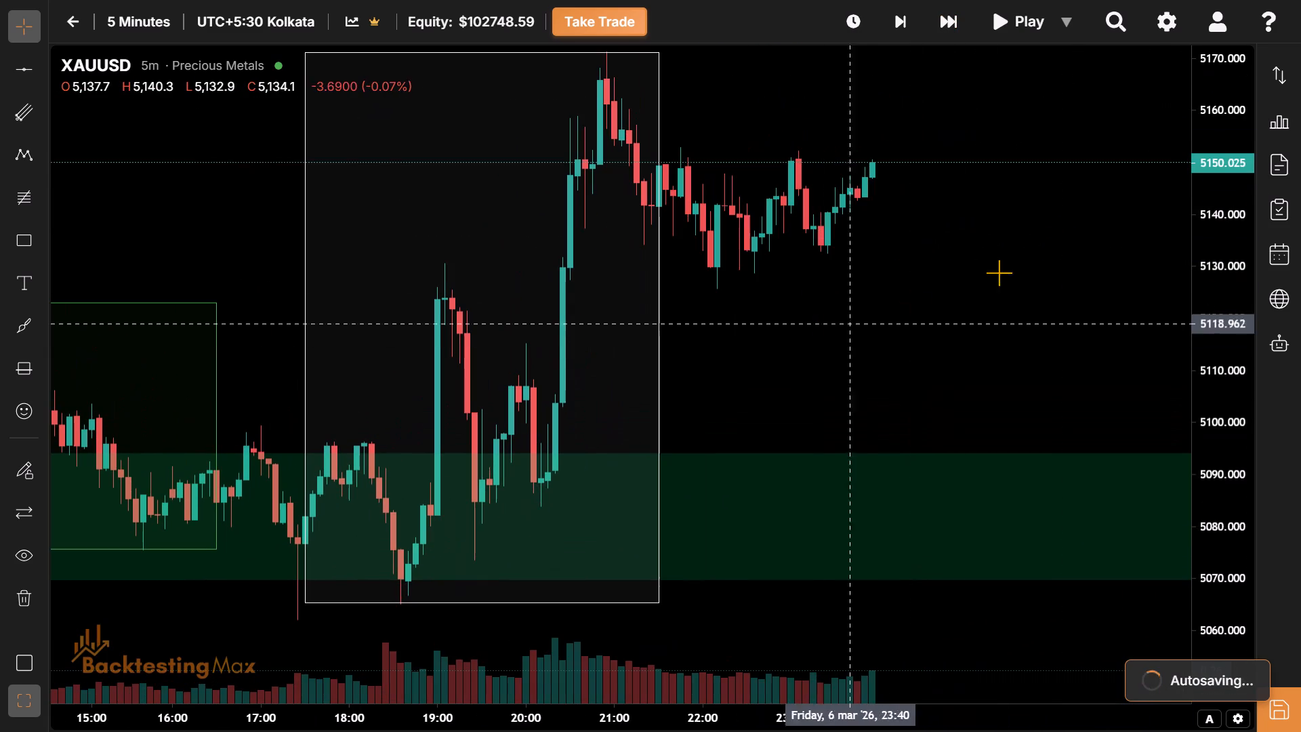
pyautogui.moveTo(1062, 232); pyautogui.dragTo(971, 247)
pyautogui.moveTo(971, 247); pyautogui.dragTo(945, 248)
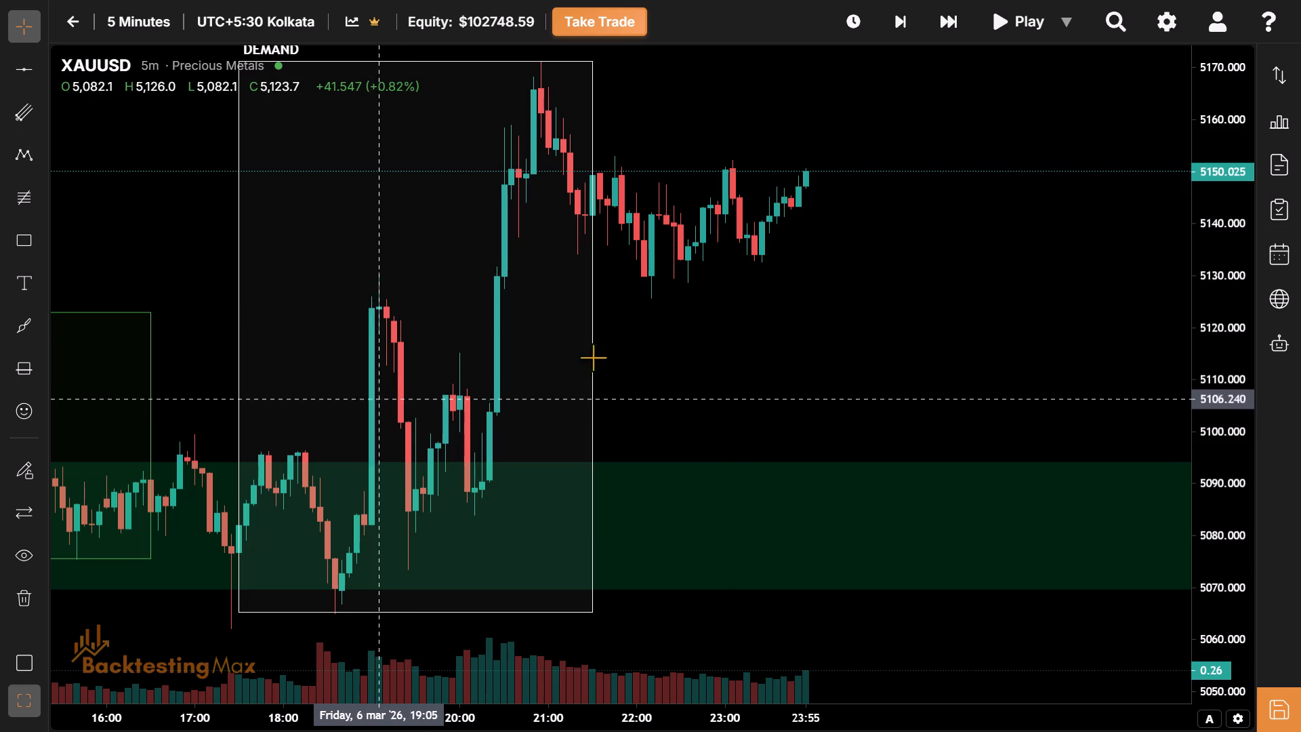
pyautogui.moveTo(750, 333); pyautogui.dragTo(722, 425)
pyautogui.click(722, 425)
pyautogui.moveTo(845, 320); pyautogui.dragTo(798, 344)
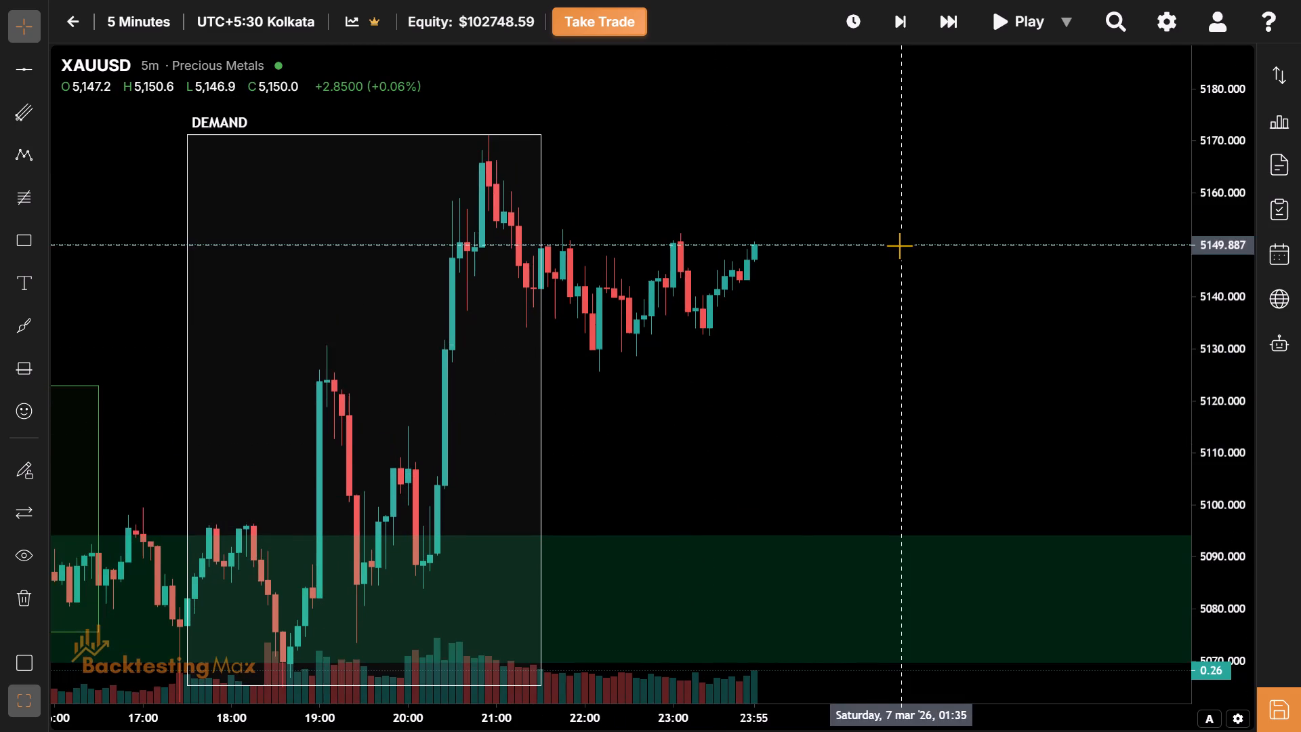
pyautogui.moveTo(899, 245); pyautogui.dragTo(585, 333)
# Skip the replay forward five bars at a time into the next trading day, to 04:05 on 9 March.
pyautogui.click(931, 28)
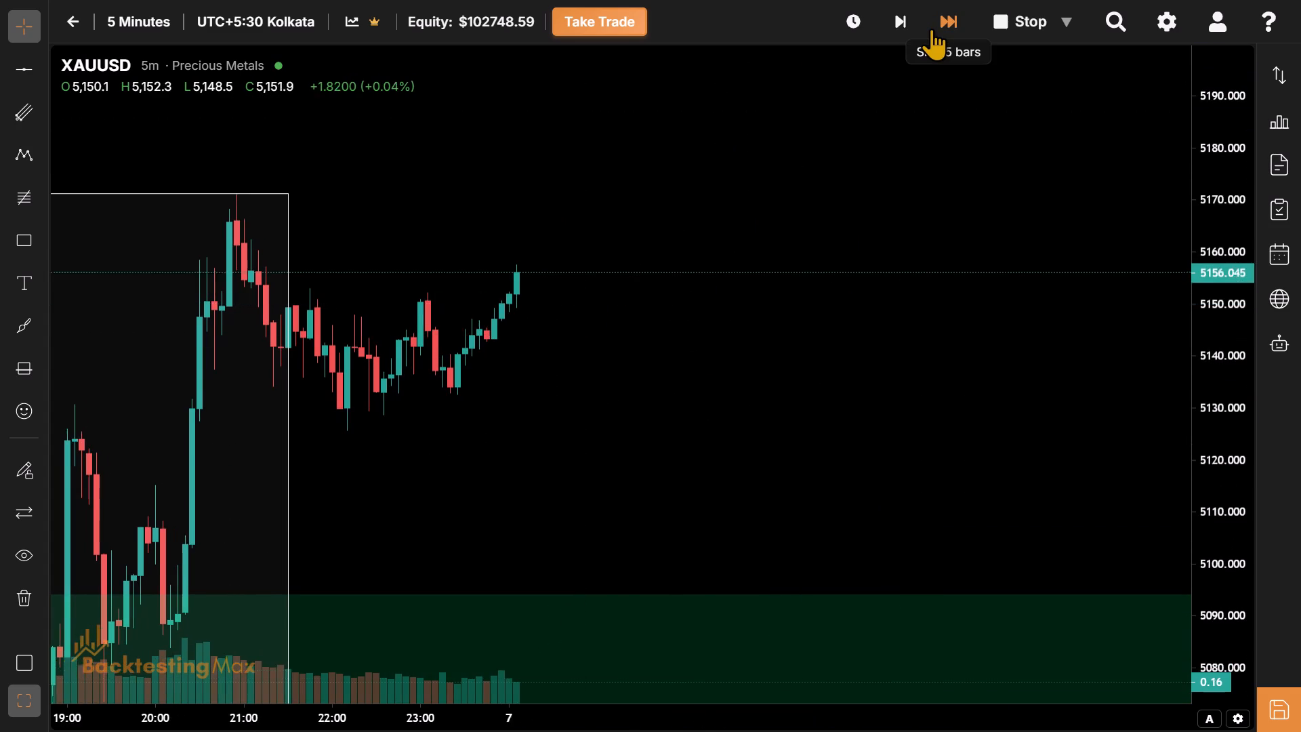
pyautogui.click(931, 28)
pyautogui.tripleClick(931, 28)
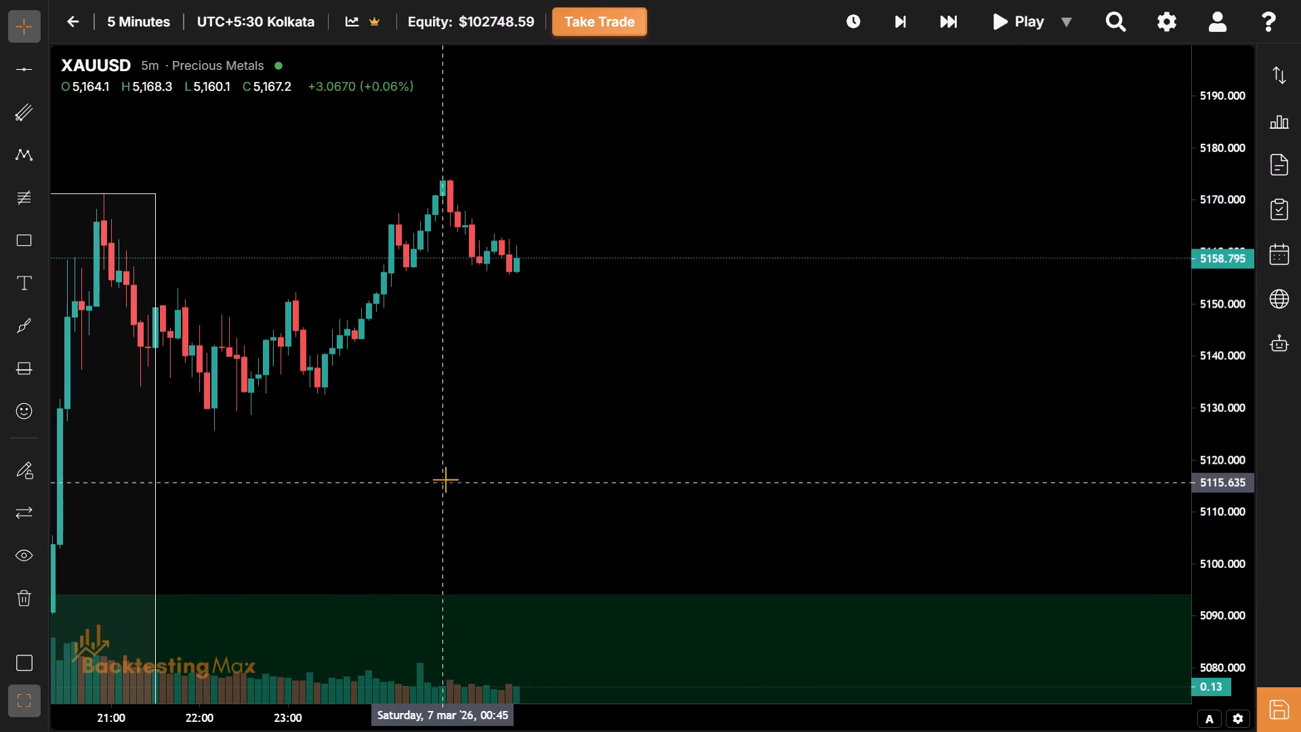
pyautogui.moveTo(517, 404); pyautogui.dragTo(470, 482)
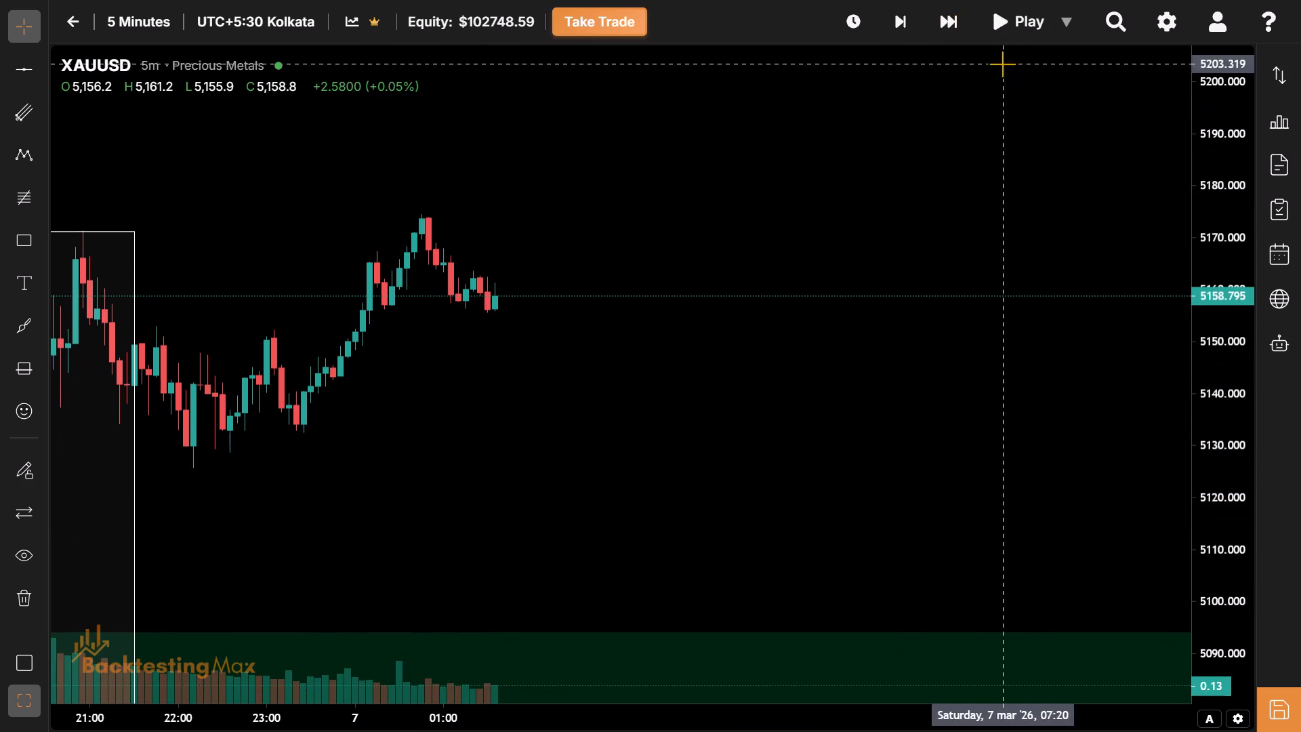
pyautogui.click(962, 25)
pyautogui.click(962, 25)
pyautogui.click(962, 25)
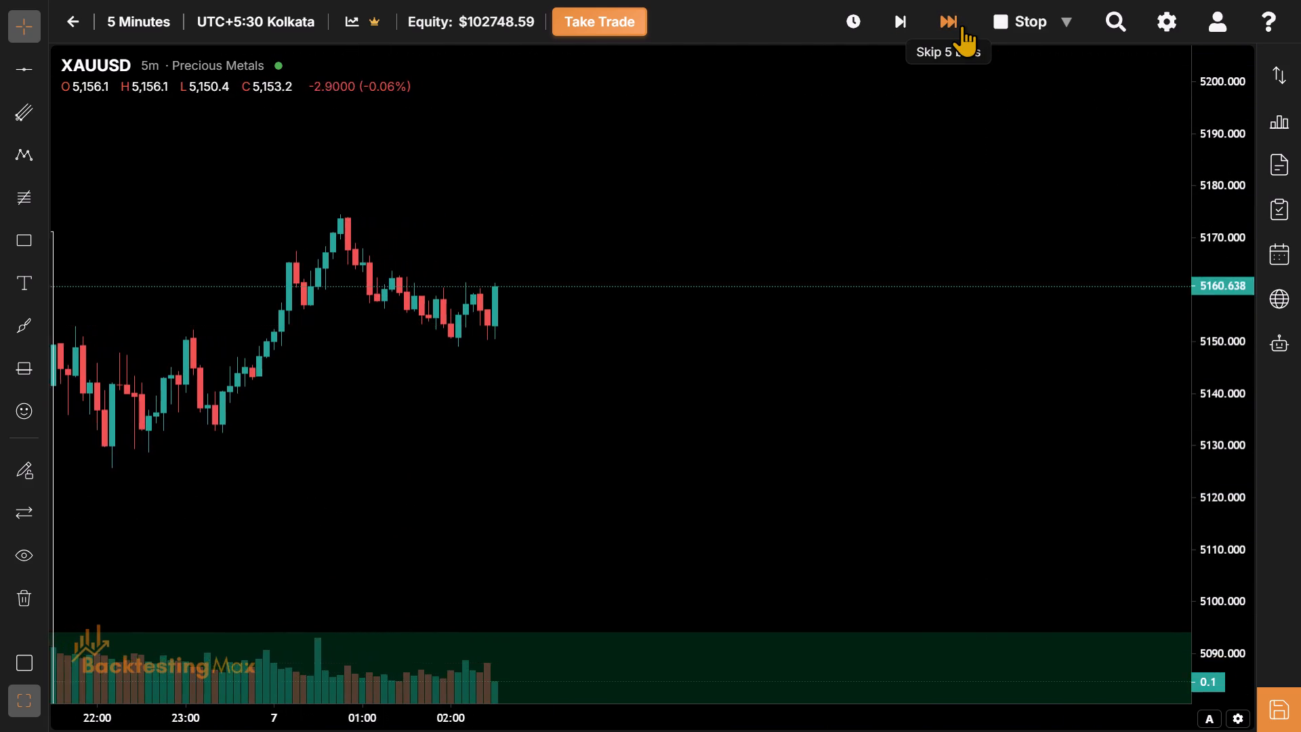
pyautogui.click(962, 25)
pyautogui.click(962, 25)
pyautogui.click(962, 25)
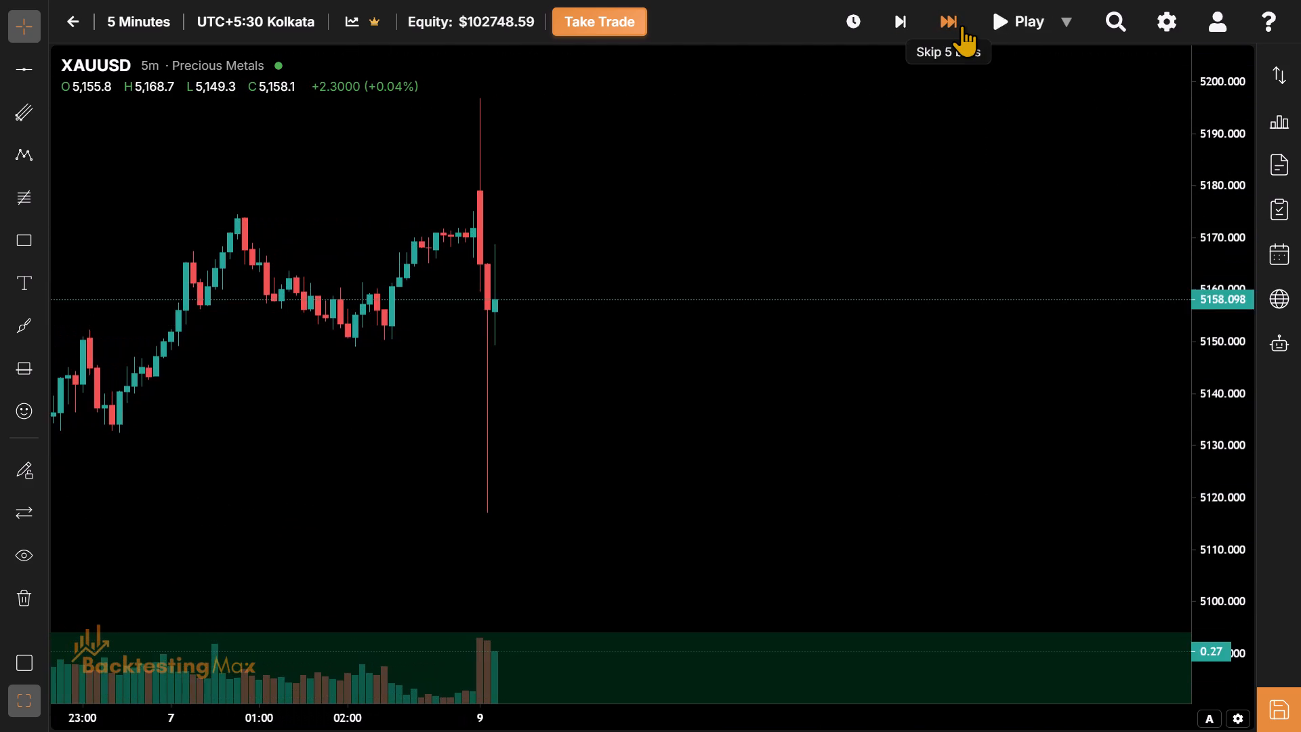
# Skip the replay five more bars to 04:30 on 9 March.
pyautogui.moveTo(536, 372); pyautogui.dragTo(537, 397)
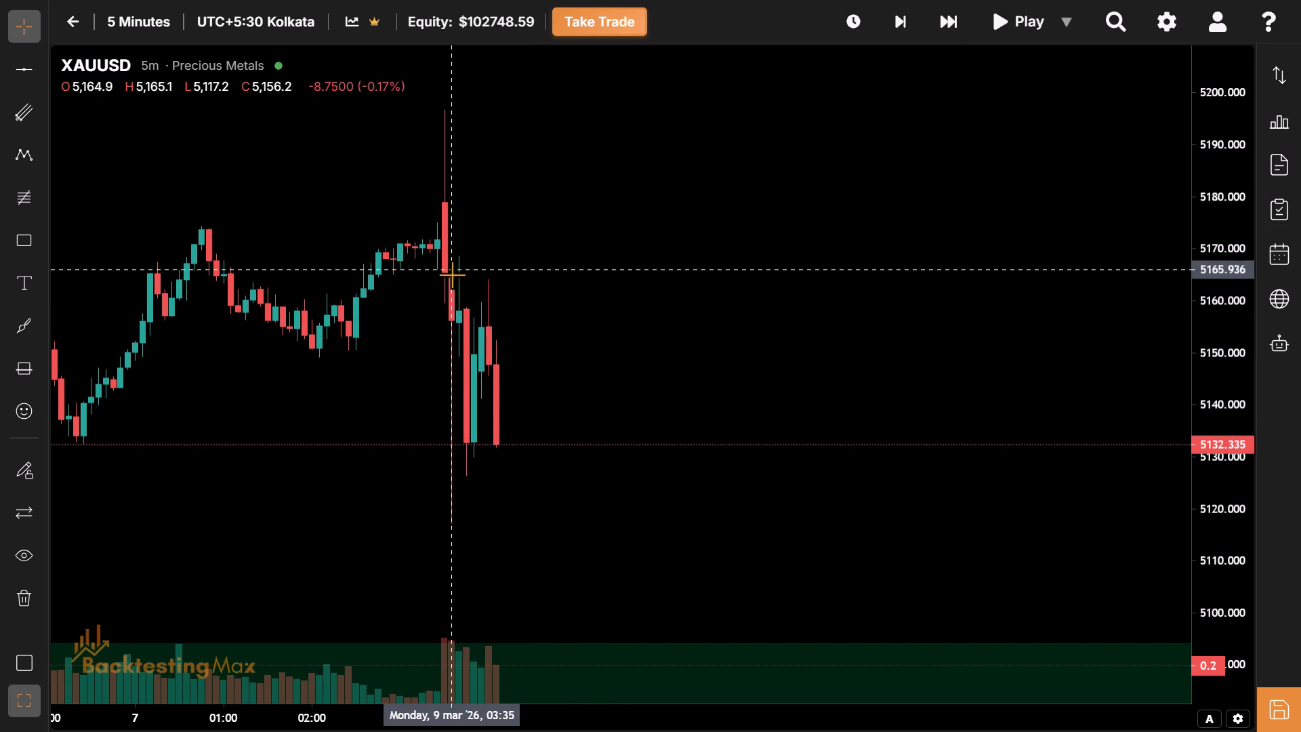
pyautogui.moveTo(453, 319); pyautogui.dragTo(390, 308)
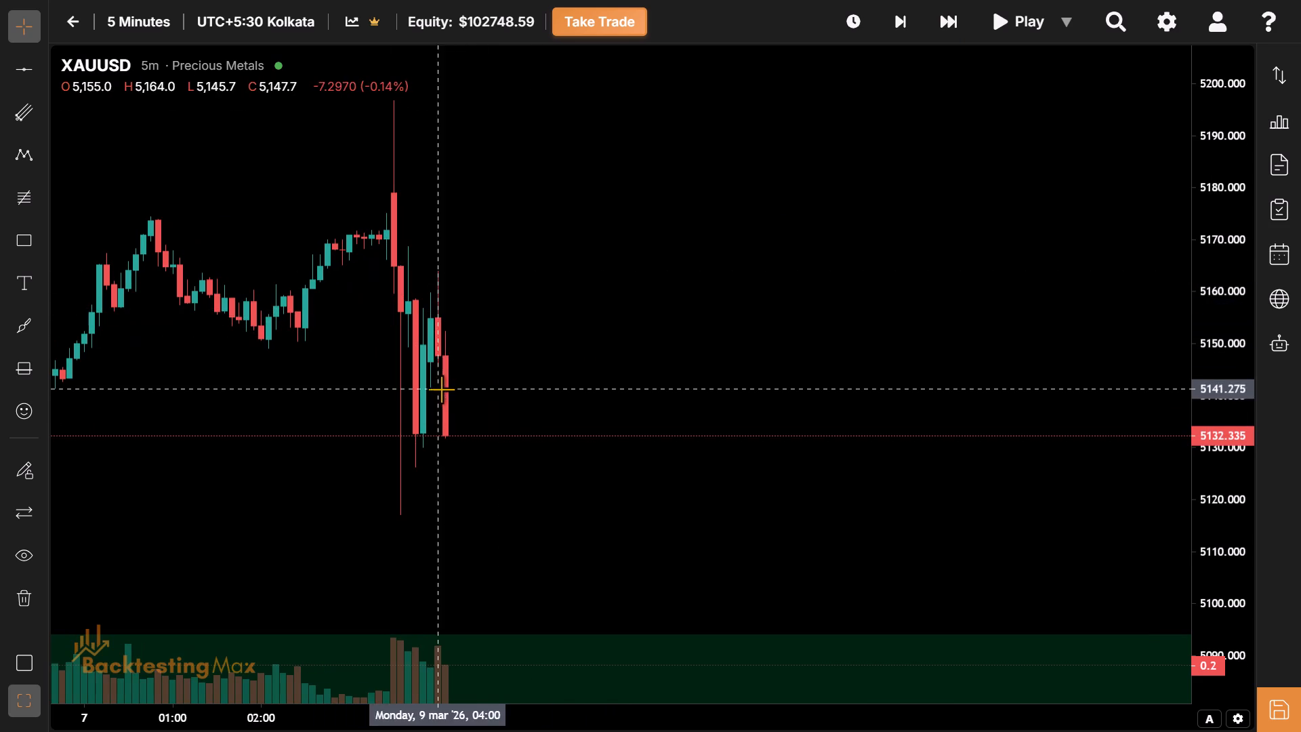
pyautogui.moveTo(632, 398); pyautogui.dragTo(582, 410)
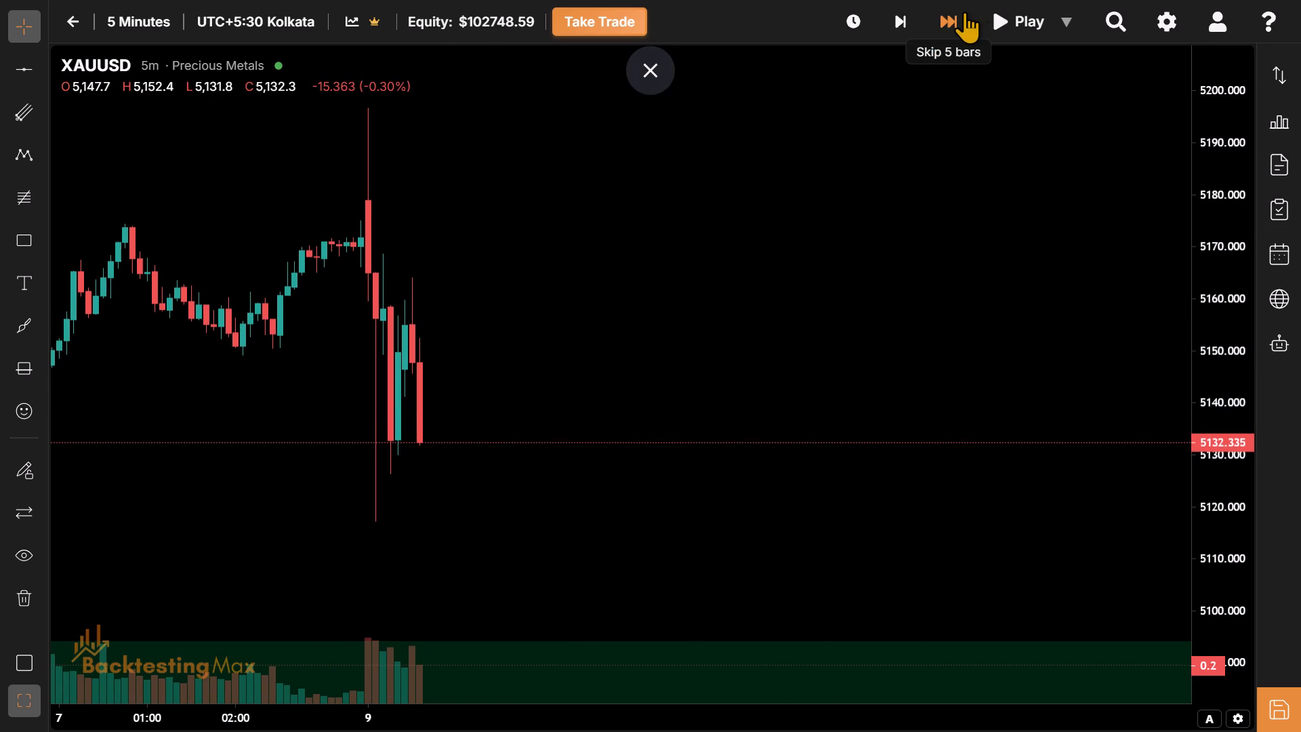
pyautogui.click(964, 12)
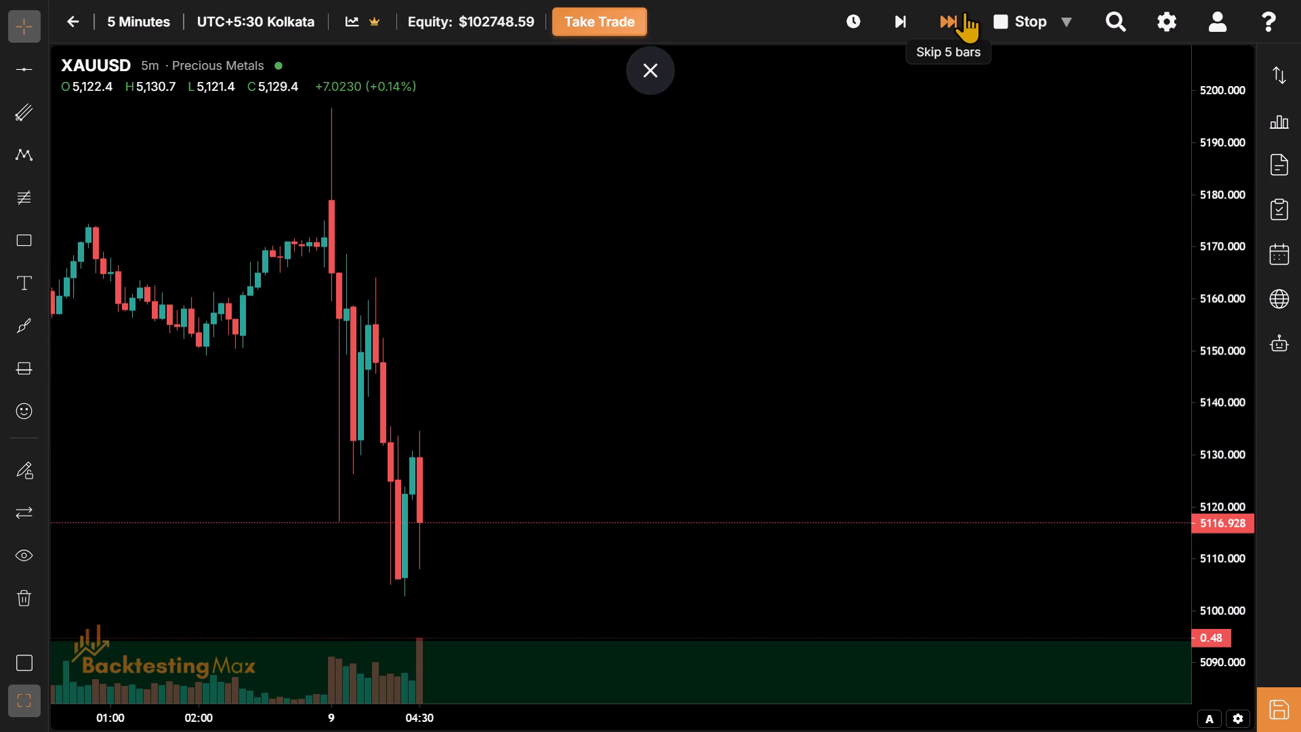
# Skip the replay forward five bars at a time to 05:45 on 9 March, following price through the green demand zone.
pyautogui.moveTo(438, 350); pyautogui.dragTo(951, 268)
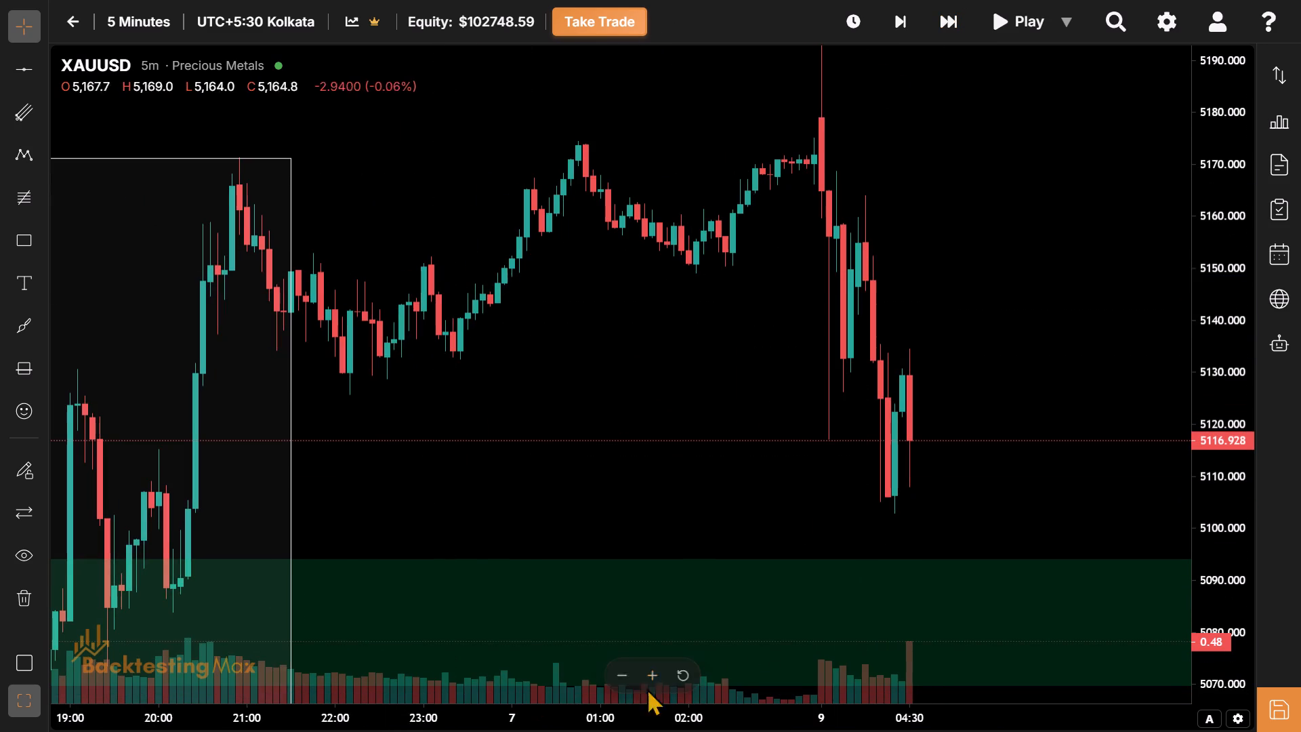
pyautogui.moveTo(743, 373); pyautogui.dragTo(133, 409)
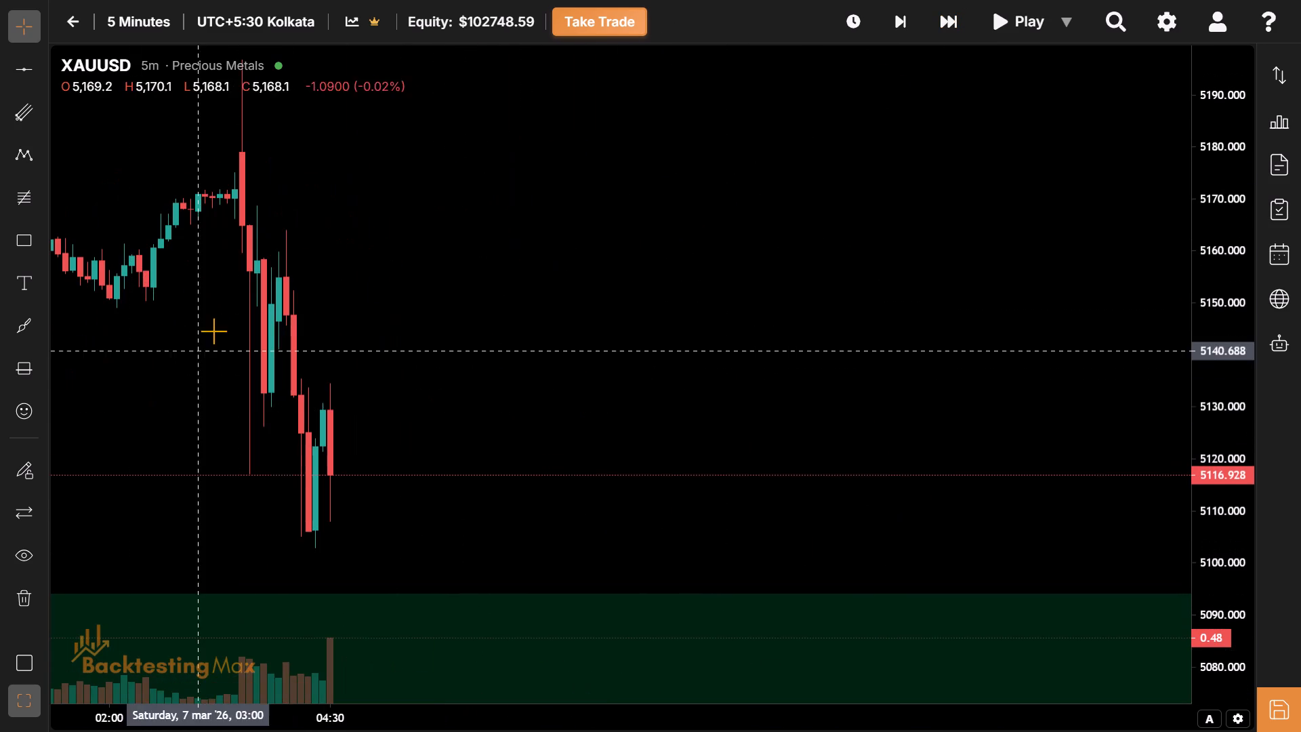
pyautogui.moveTo(213, 331); pyautogui.dragTo(234, 403)
pyautogui.moveTo(295, 406); pyautogui.dragTo(296, 398)
pyautogui.click(953, 20)
pyautogui.moveTo(494, 508); pyautogui.dragTo(602, 245)
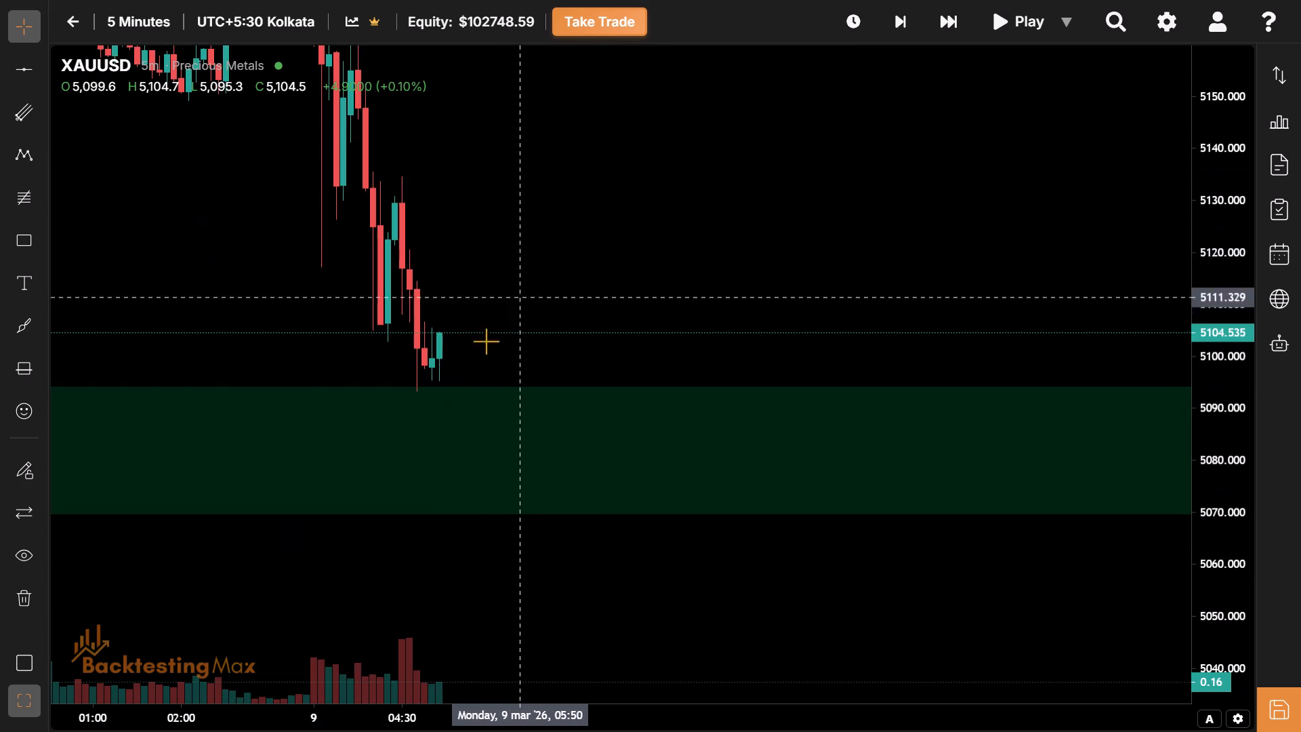
pyautogui.click(931, 21)
pyautogui.click(931, 21)
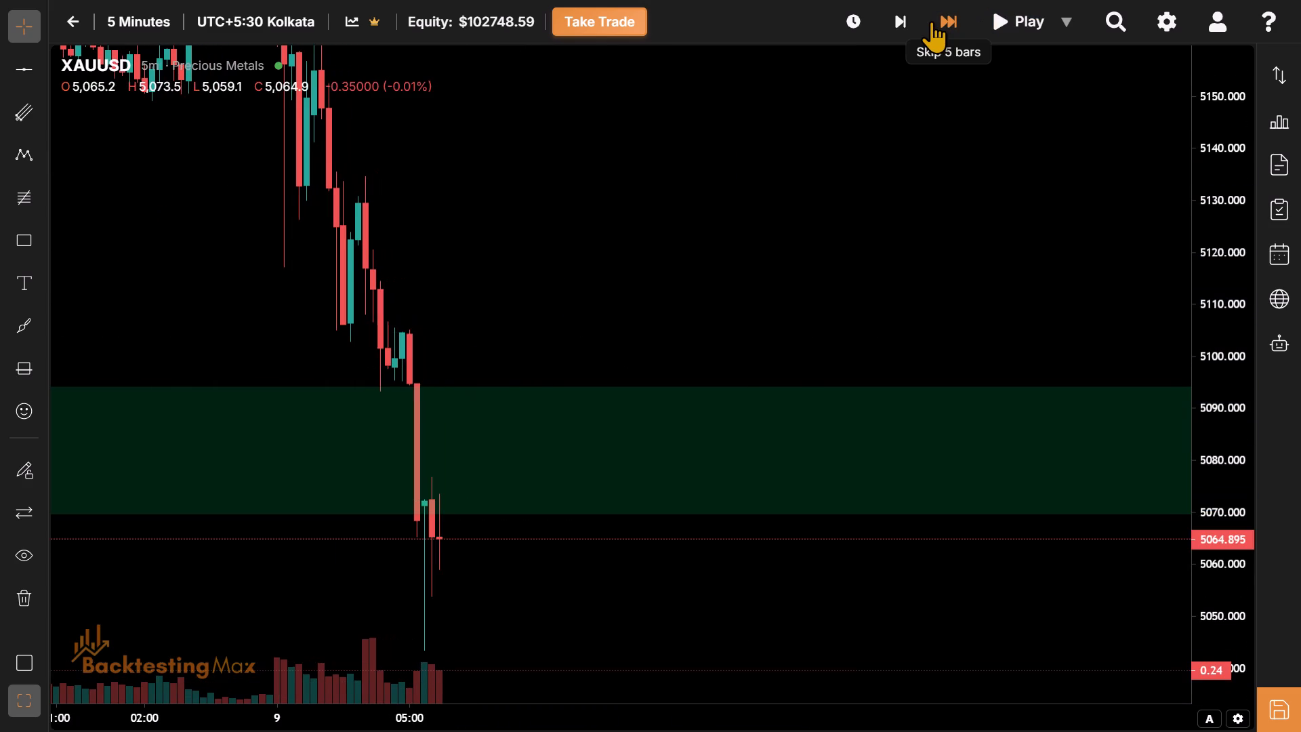
pyautogui.moveTo(584, 654); pyautogui.dragTo(575, 420)
pyautogui.moveTo(501, 434); pyautogui.dragTo(627, 432)
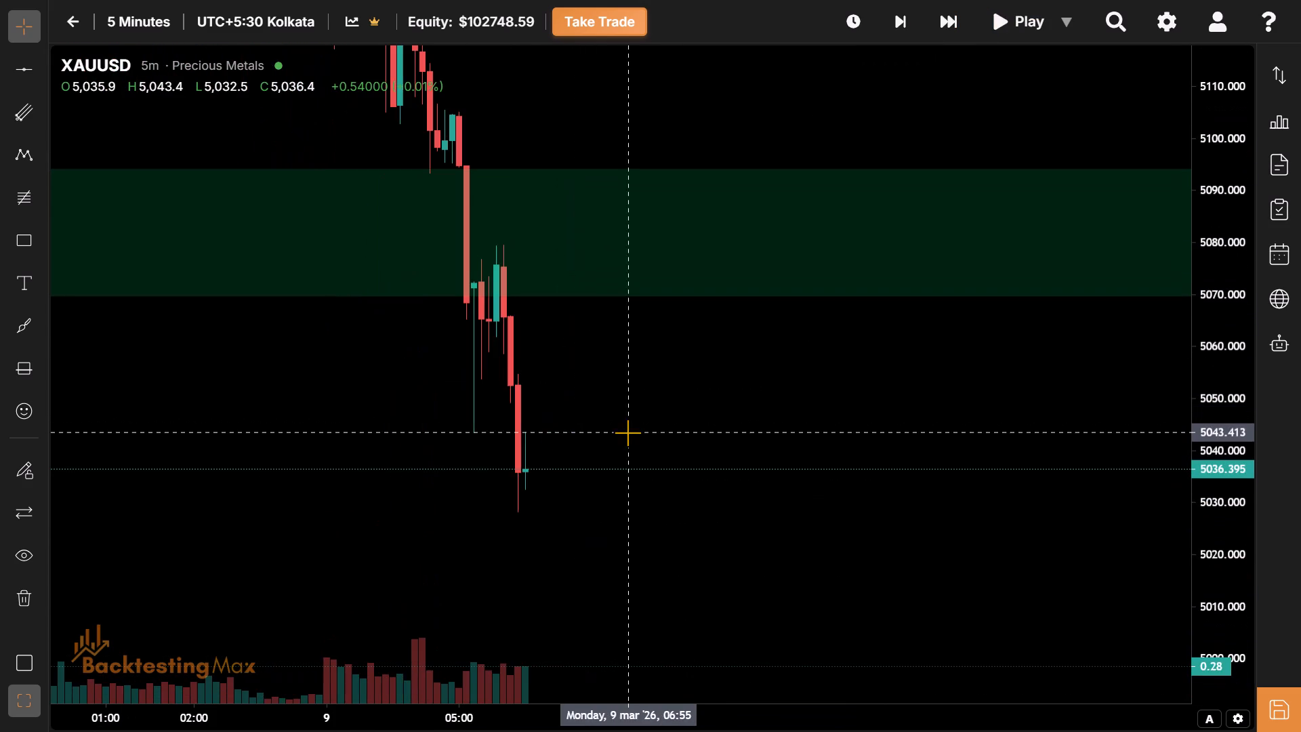
pyautogui.moveTo(540, 302); pyautogui.dragTo(556, 293)
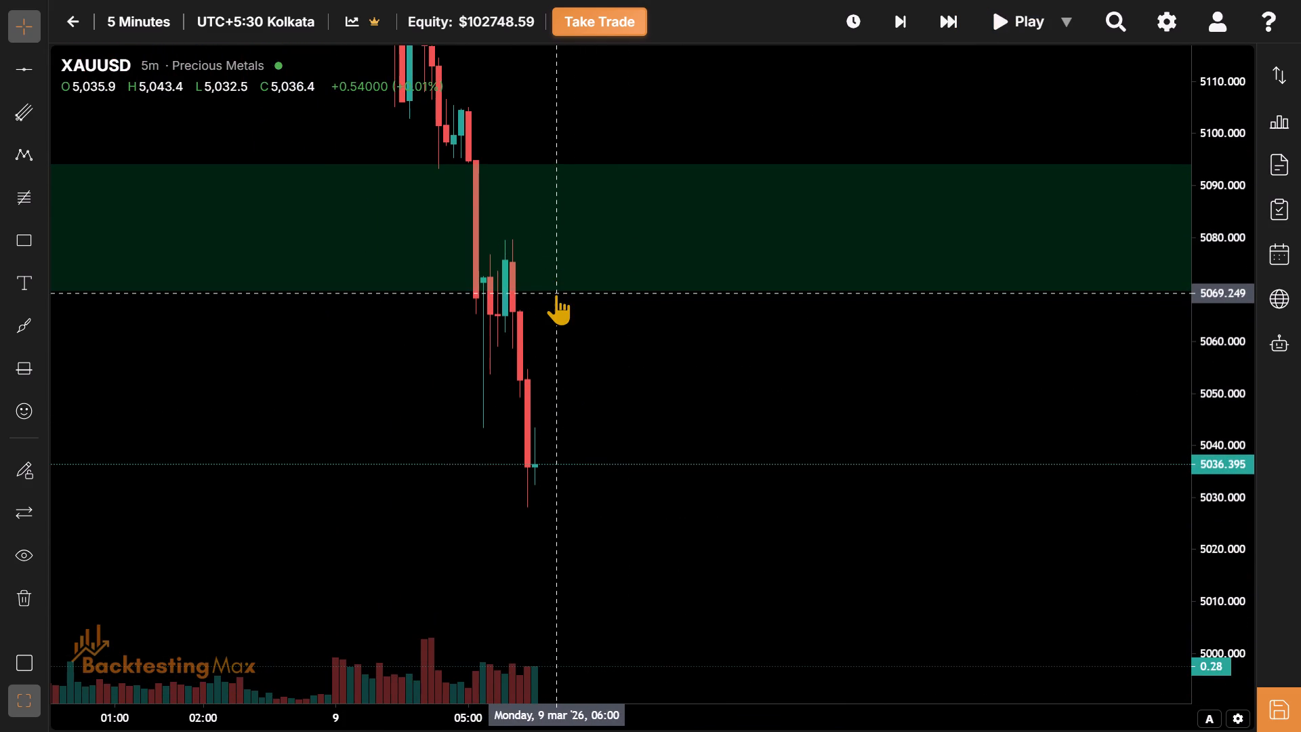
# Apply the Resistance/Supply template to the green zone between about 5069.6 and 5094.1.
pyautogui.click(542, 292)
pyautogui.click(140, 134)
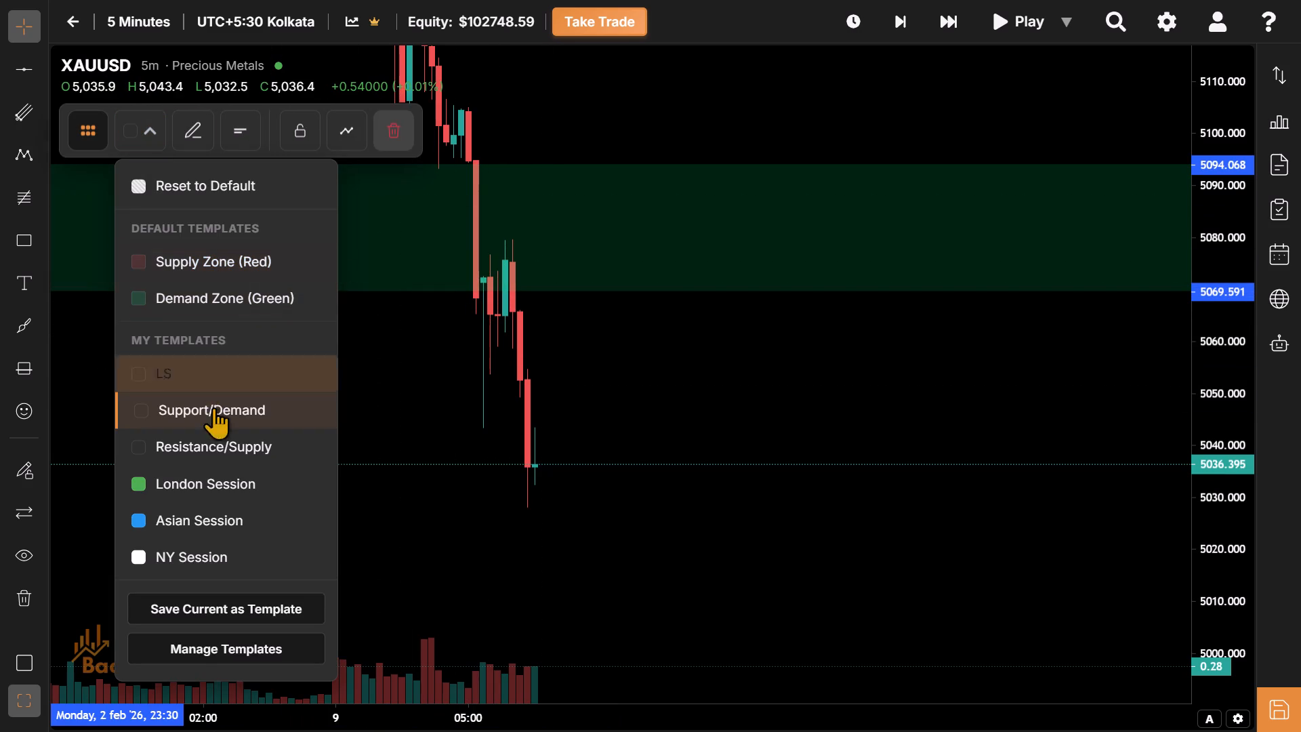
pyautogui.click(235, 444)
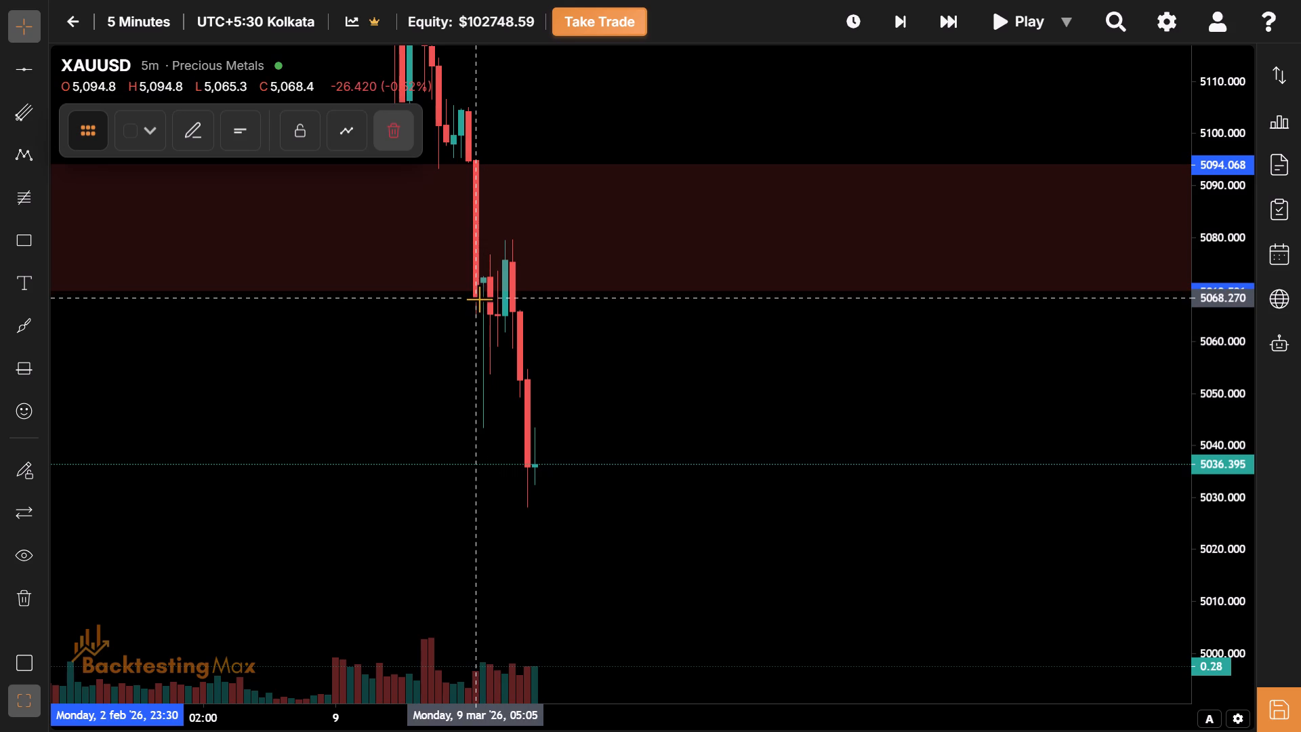
# Examine the price drop below the red supply zone around 05:45 on 9 March.
pyautogui.moveTo(607, 457); pyautogui.dragTo(599, 479)
pyautogui.moveTo(599, 479); pyautogui.dragTo(575, 464)
pyautogui.moveTo(575, 464); pyautogui.dragTo(558, 491)
pyautogui.click(558, 491)
pyautogui.moveTo(558, 491); pyautogui.dragTo(543, 496)
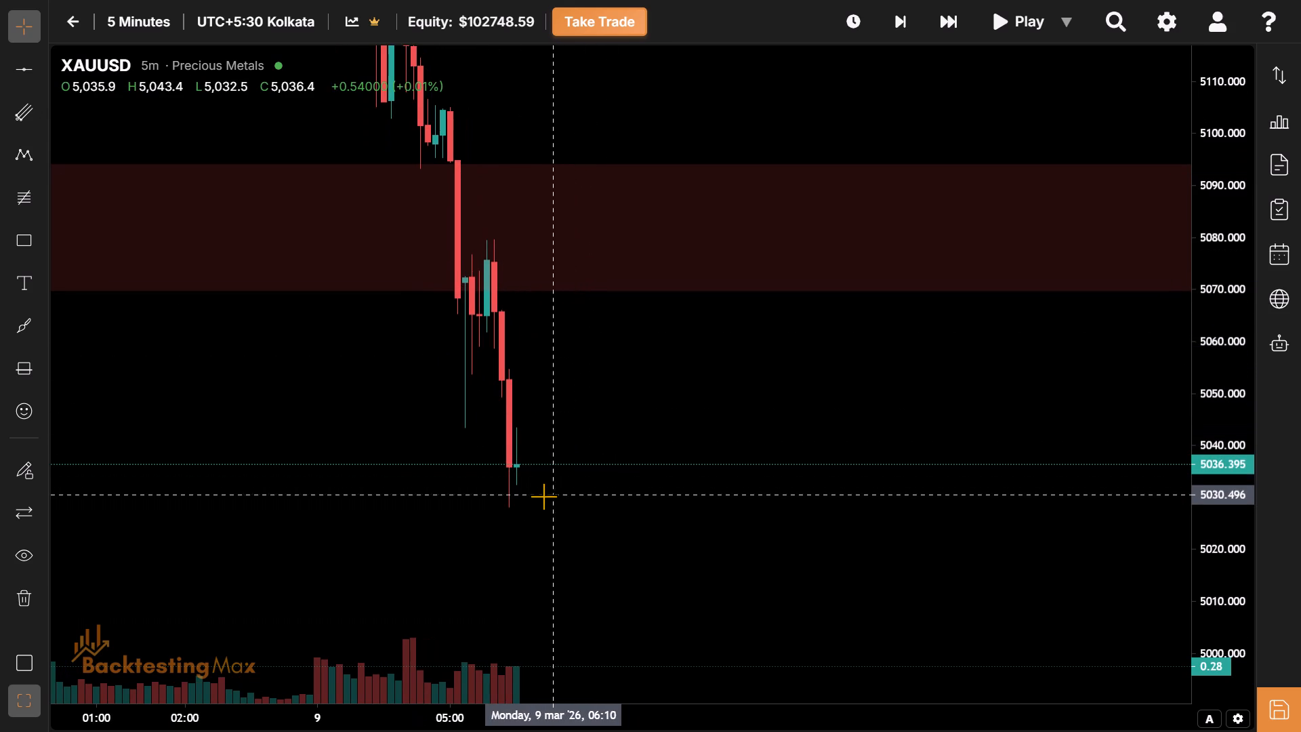
pyautogui.moveTo(543, 496); pyautogui.dragTo(533, 495)
pyautogui.moveTo(533, 495); pyautogui.dragTo(497, 572)
pyautogui.moveTo(497, 535); pyautogui.dragTo(481, 506)
pyautogui.moveTo(481, 506); pyautogui.dragTo(478, 499)
pyautogui.moveTo(478, 499); pyautogui.dragTo(476, 479)
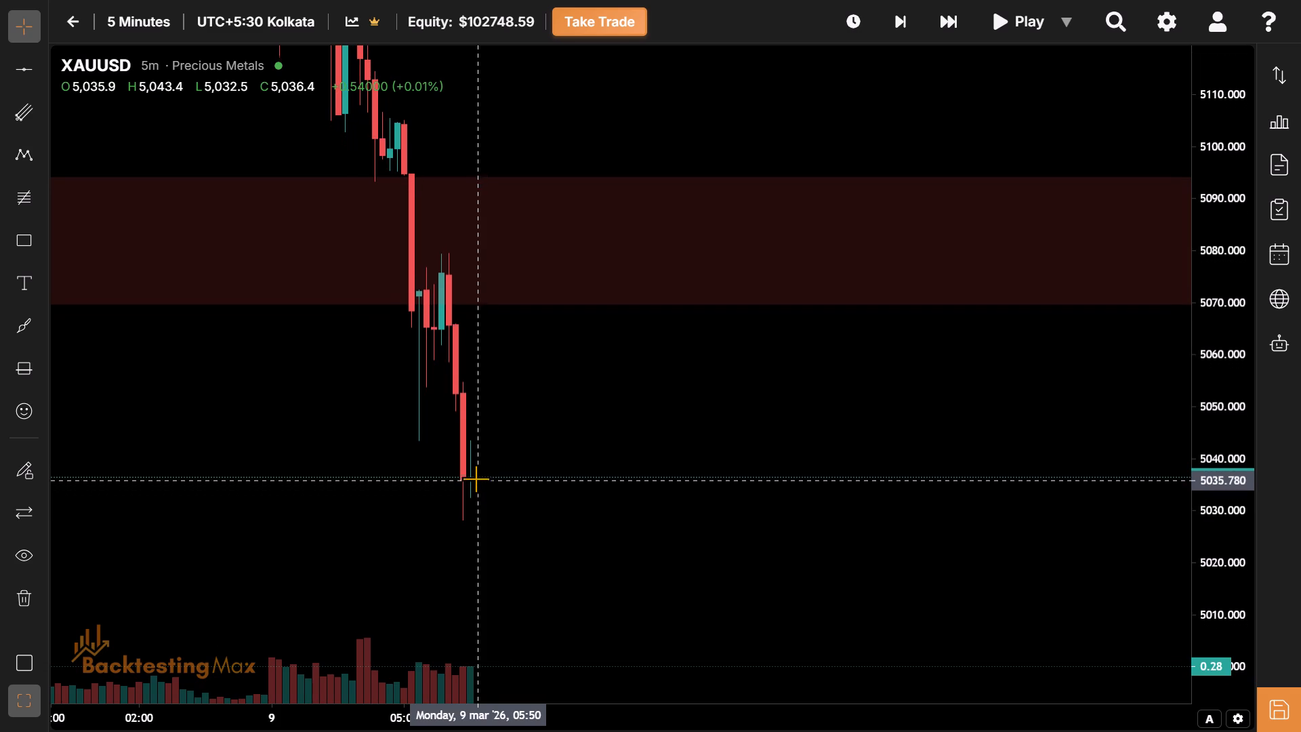
pyautogui.moveTo(476, 479); pyautogui.dragTo(476, 475)
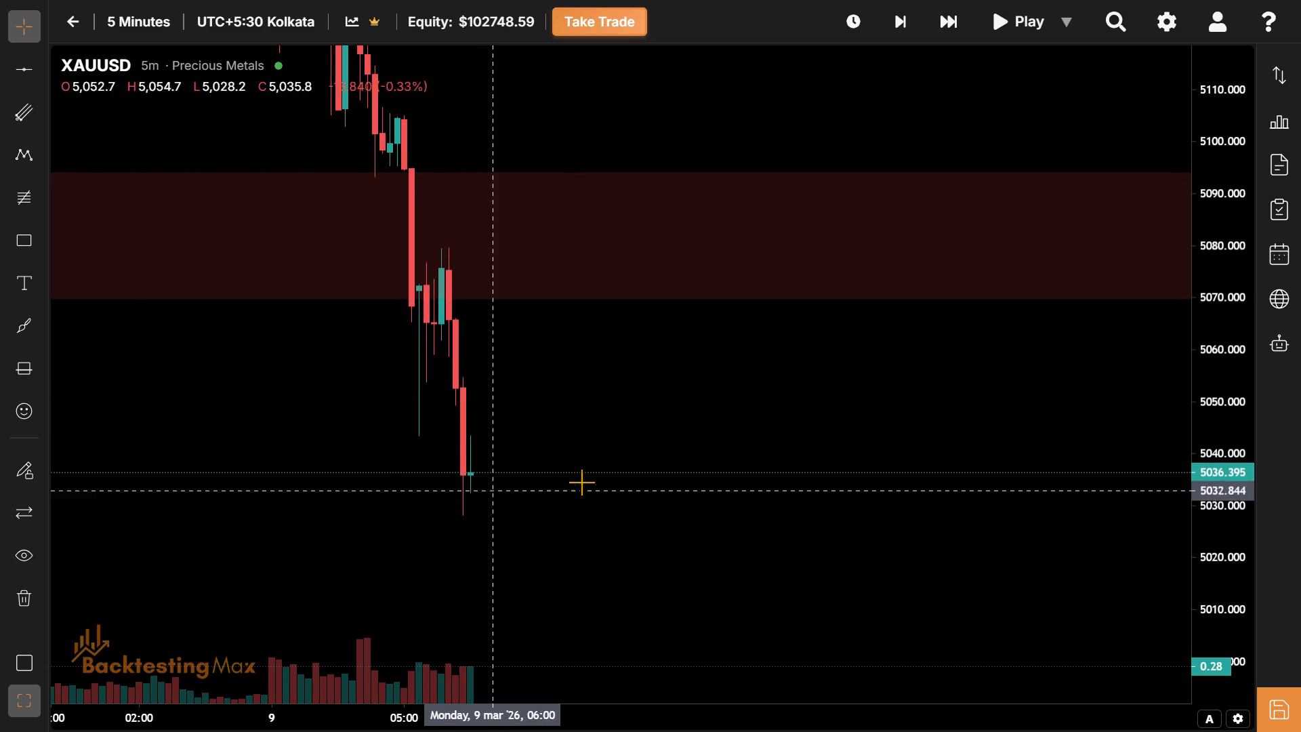
pyautogui.moveTo(581, 482); pyautogui.dragTo(550, 459)
pyautogui.click(550, 459)
# Advance the replay one bar at a time to 06:00 on 9 March.
pyautogui.click(899, 11)
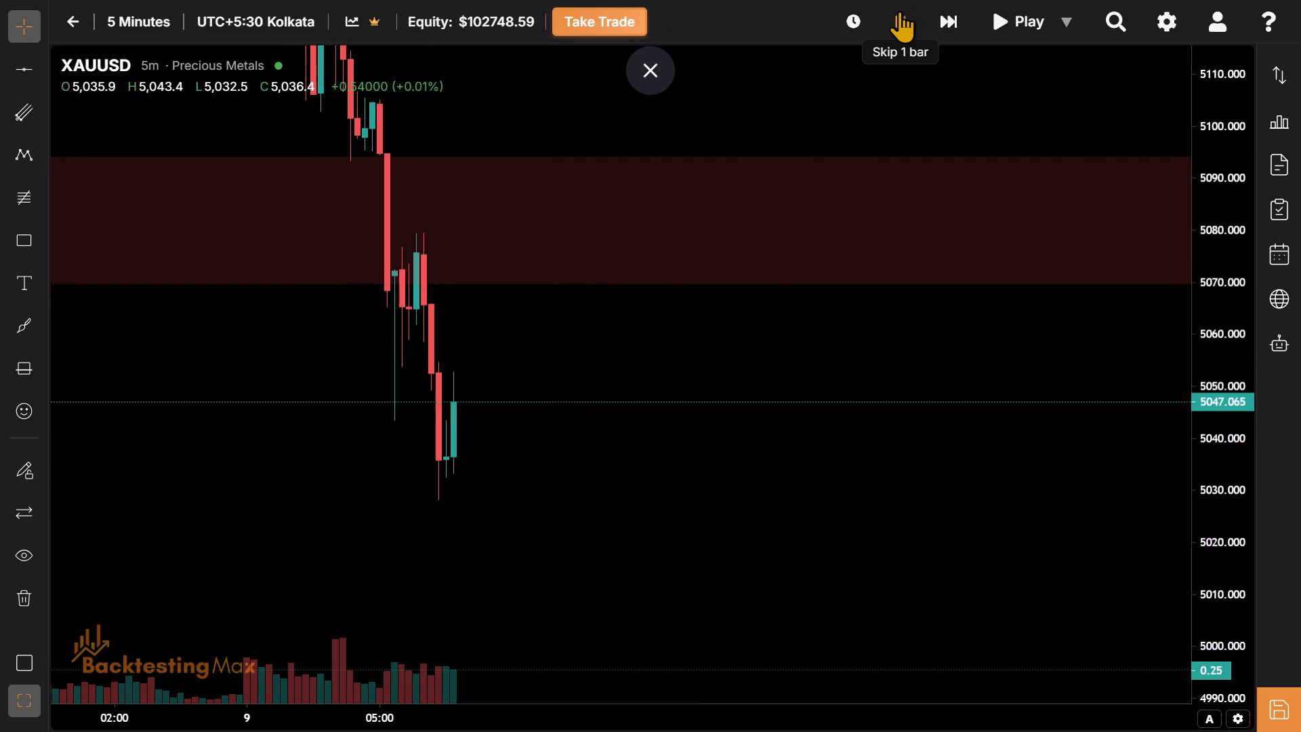
pyautogui.click(899, 11)
pyautogui.click(899, 11)
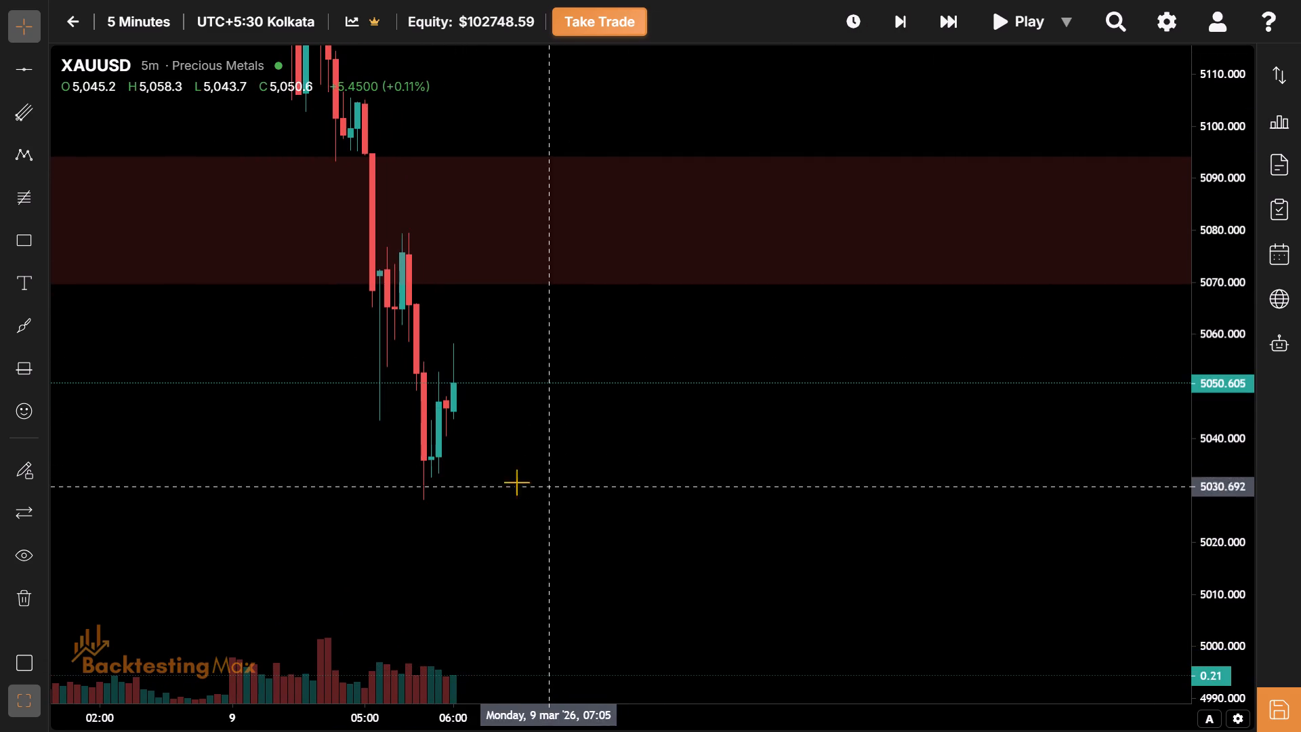
# Draw a rectangle from 05:30 to 11:30 on 9 March, about 5080.4 down to 5033.8, styled with the Asian Session template.
pyautogui.moveTo(449, 453); pyautogui.dragTo(386, 524)
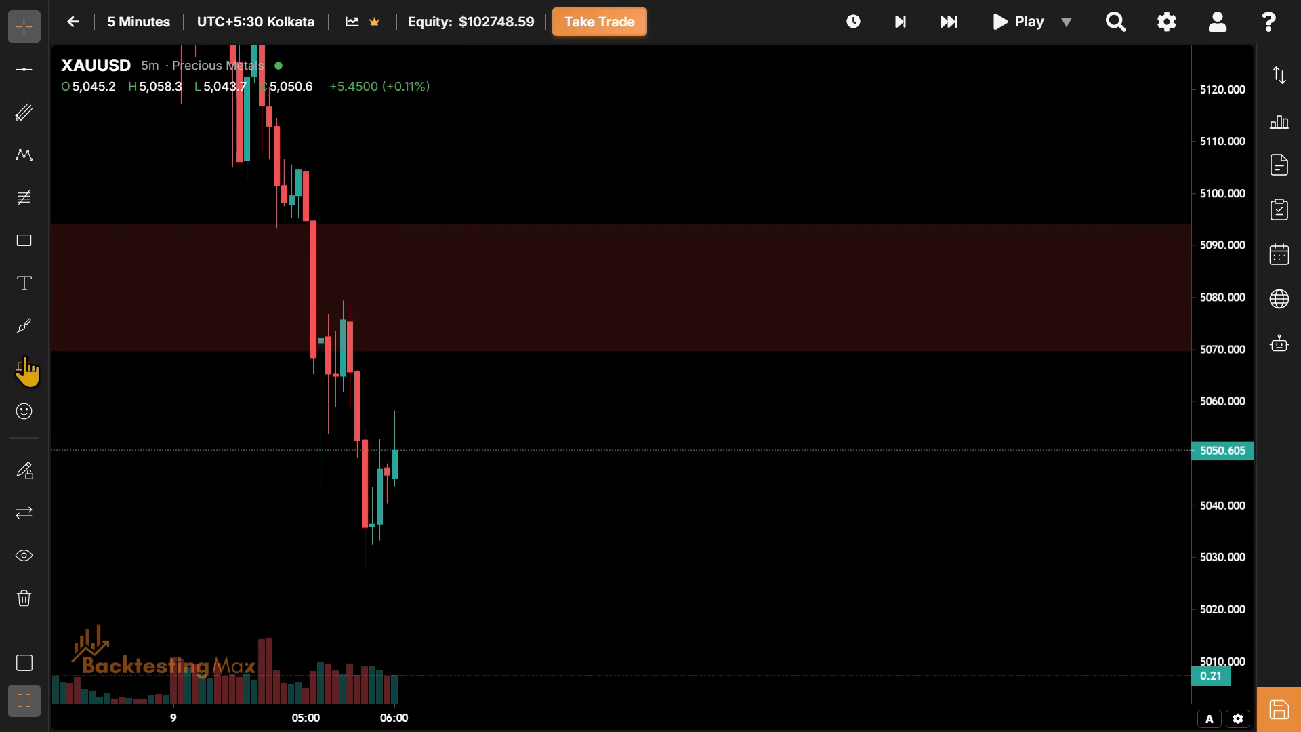
pyautogui.click(22, 249)
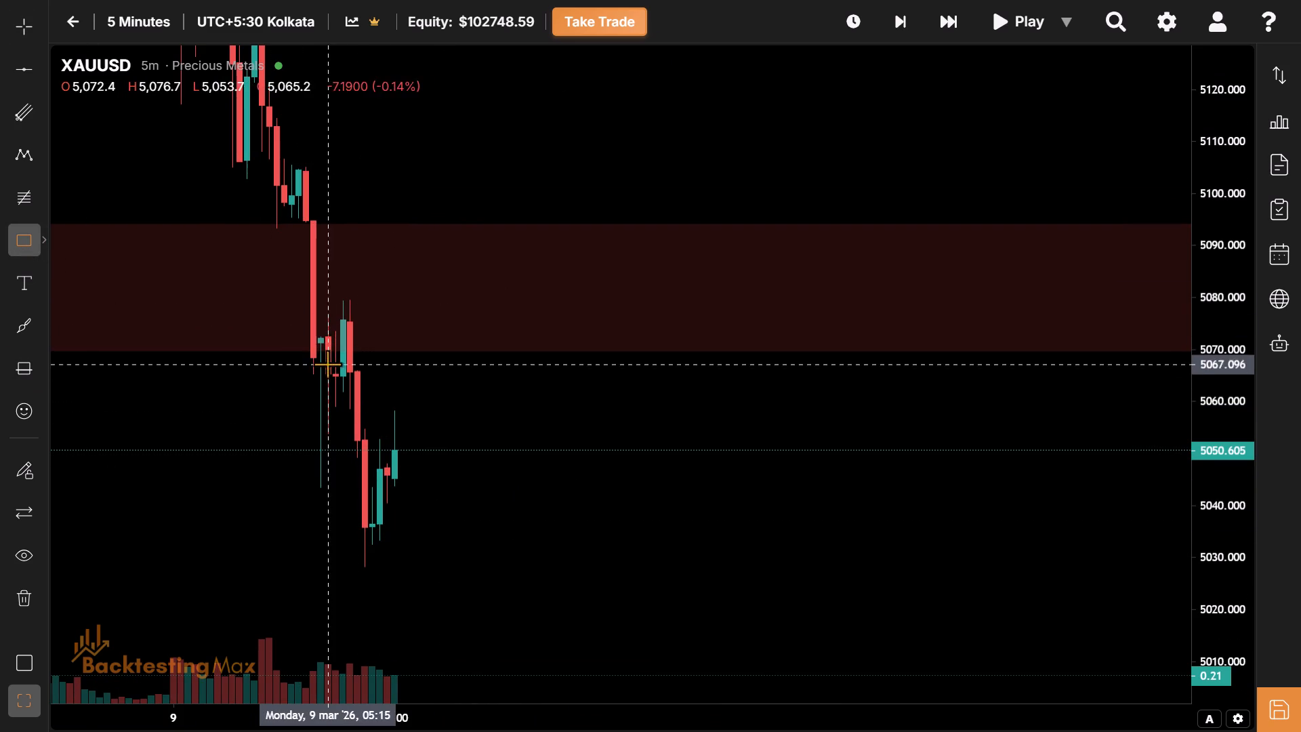
pyautogui.click(349, 296)
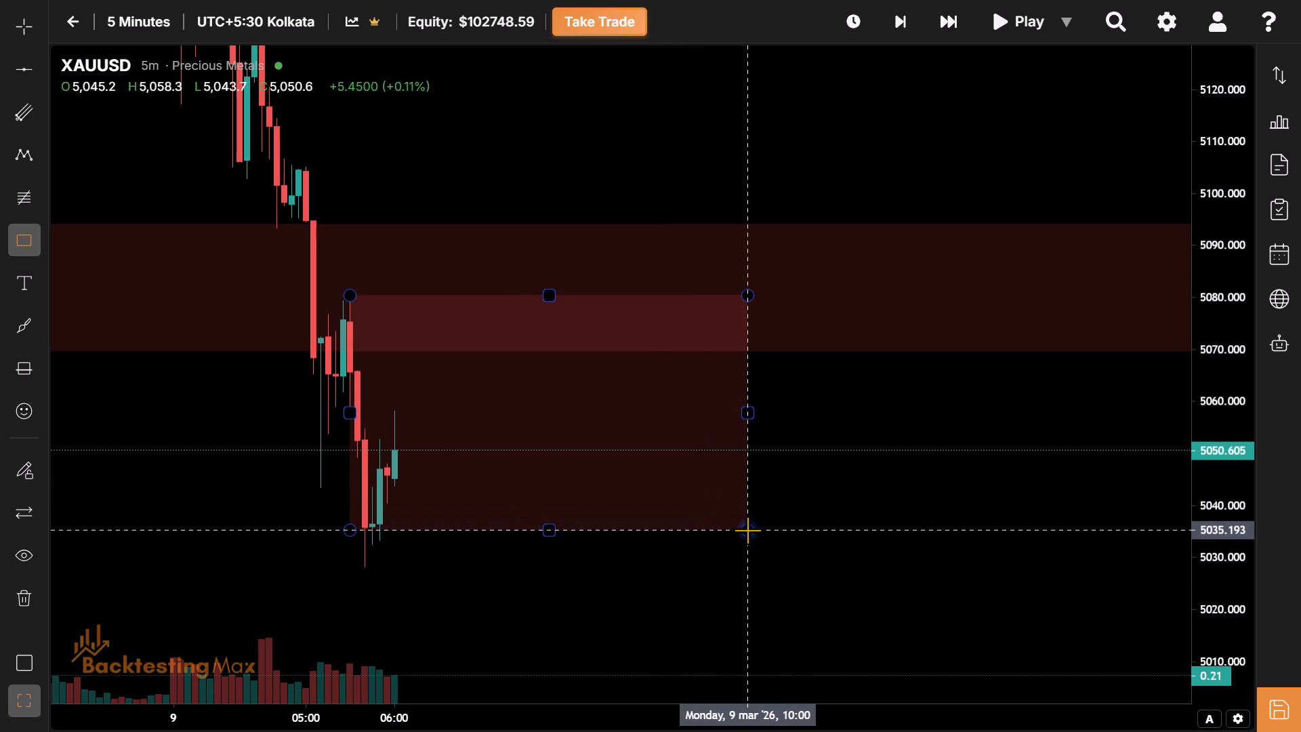
pyautogui.click(882, 537)
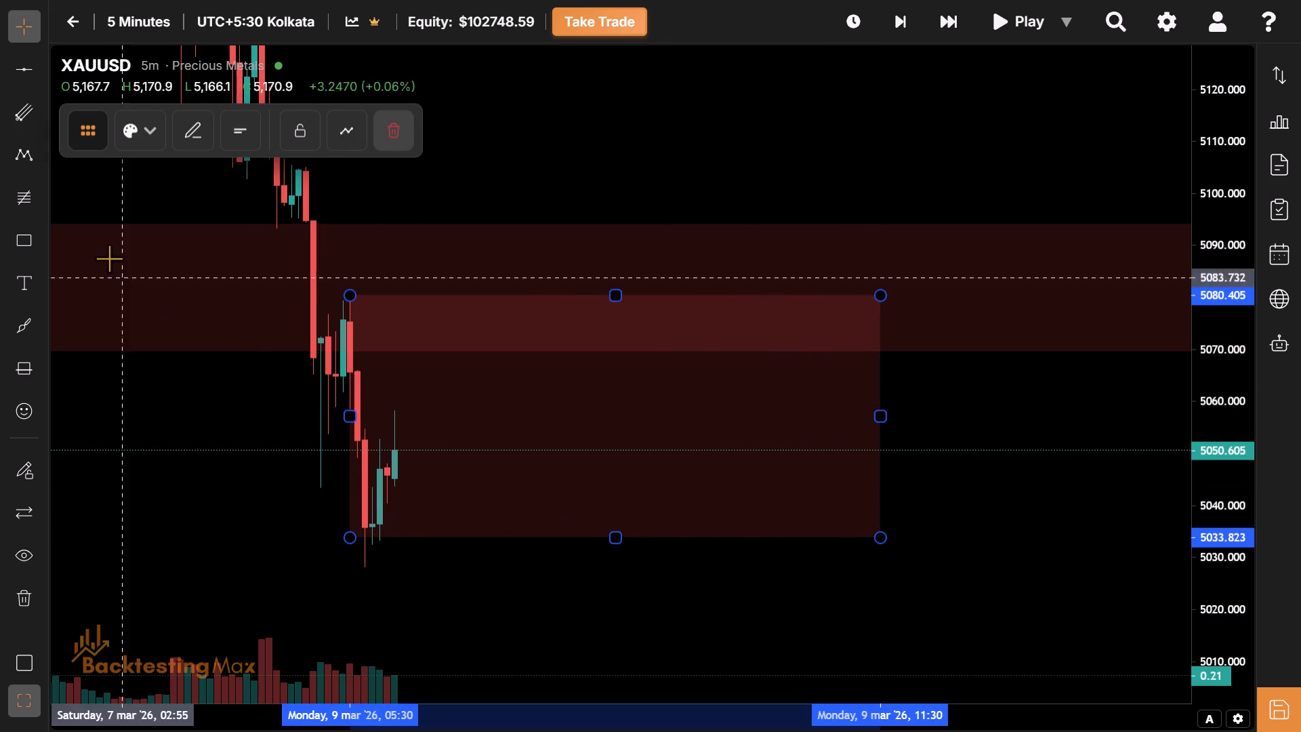
pyautogui.click(142, 146)
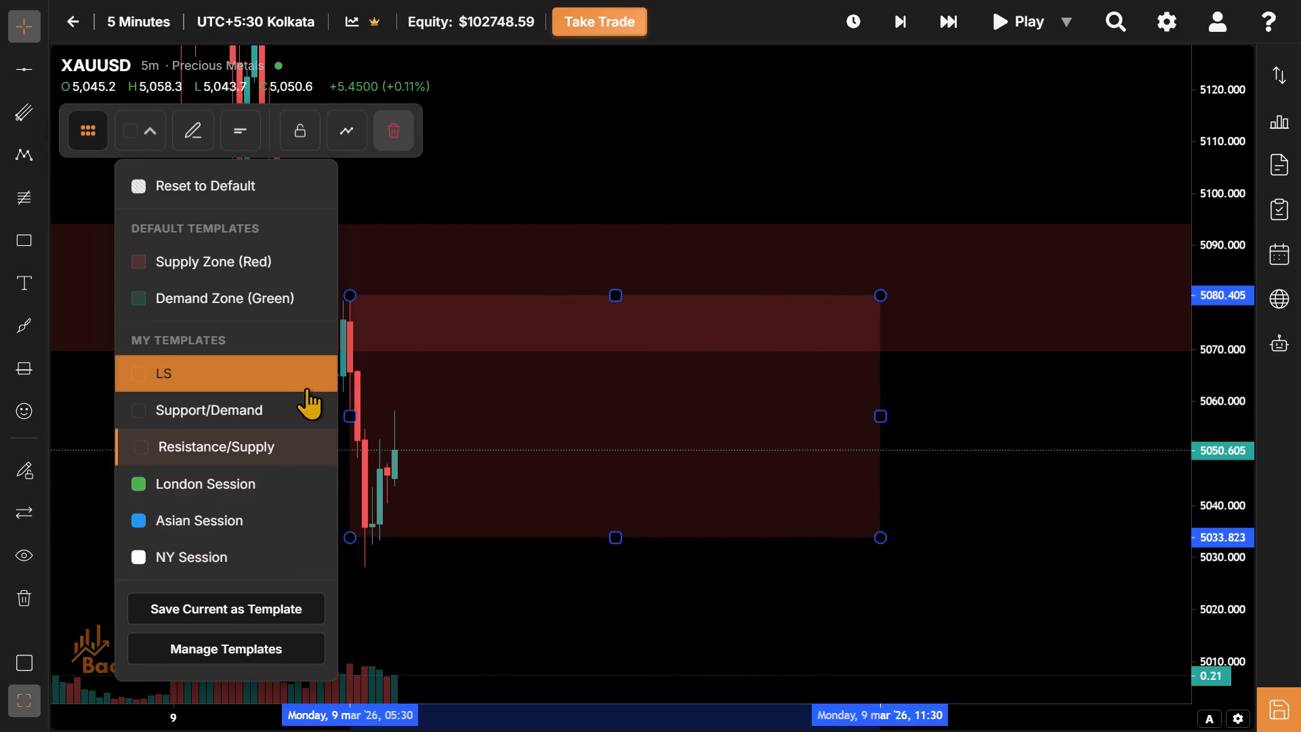
pyautogui.click(285, 515)
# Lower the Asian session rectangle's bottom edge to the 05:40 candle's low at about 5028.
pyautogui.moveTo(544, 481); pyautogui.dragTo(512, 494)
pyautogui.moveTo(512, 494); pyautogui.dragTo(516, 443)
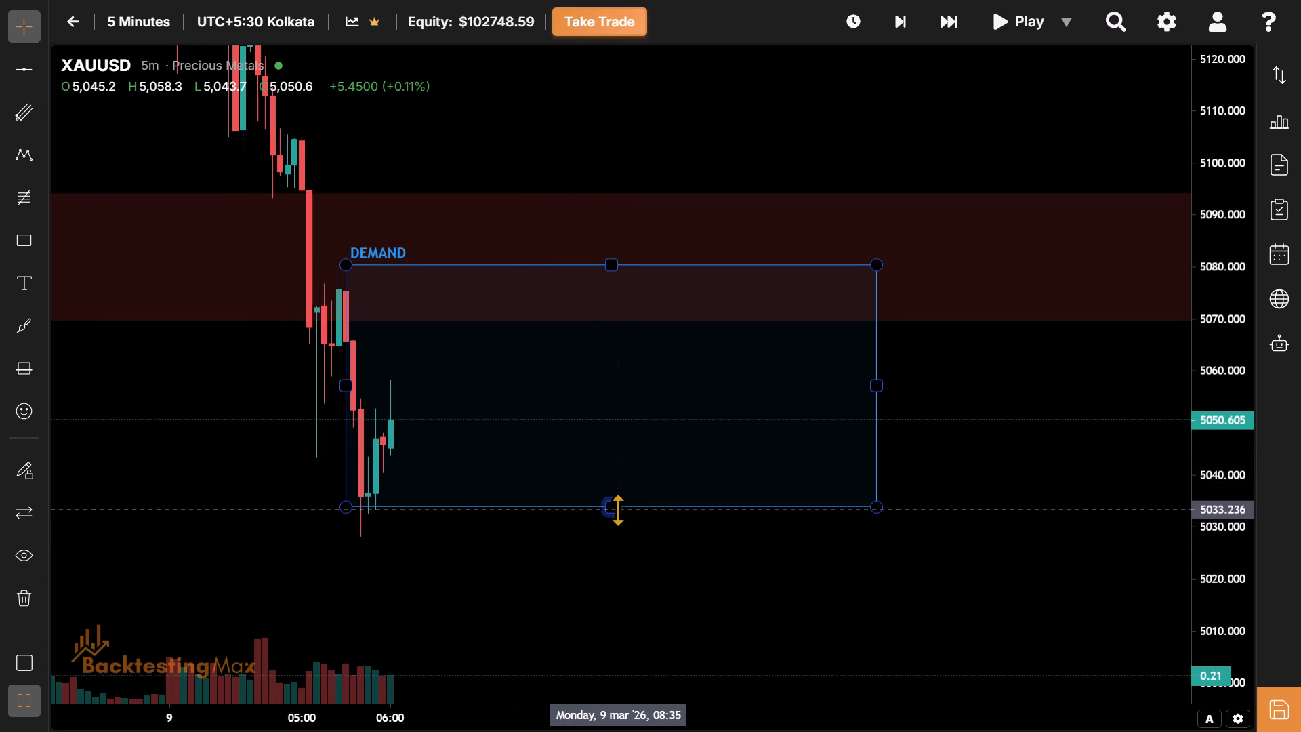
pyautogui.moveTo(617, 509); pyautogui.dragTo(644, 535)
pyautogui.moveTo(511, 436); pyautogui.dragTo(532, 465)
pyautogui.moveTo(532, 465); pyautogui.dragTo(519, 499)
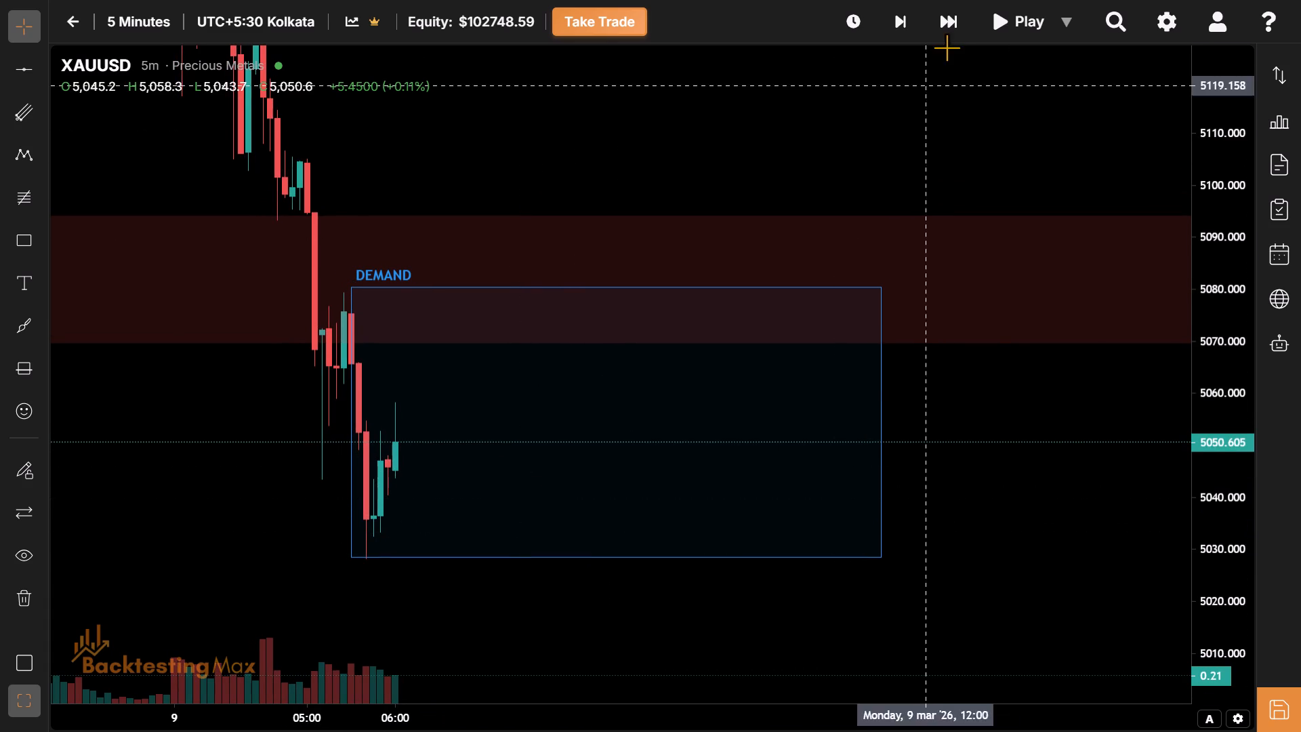
# Skip the replay forward five bars at a time to 11:25 on 9 March, near the end of the Asian session rectangle.
pyautogui.click(949, 21)
pyautogui.click(949, 21)
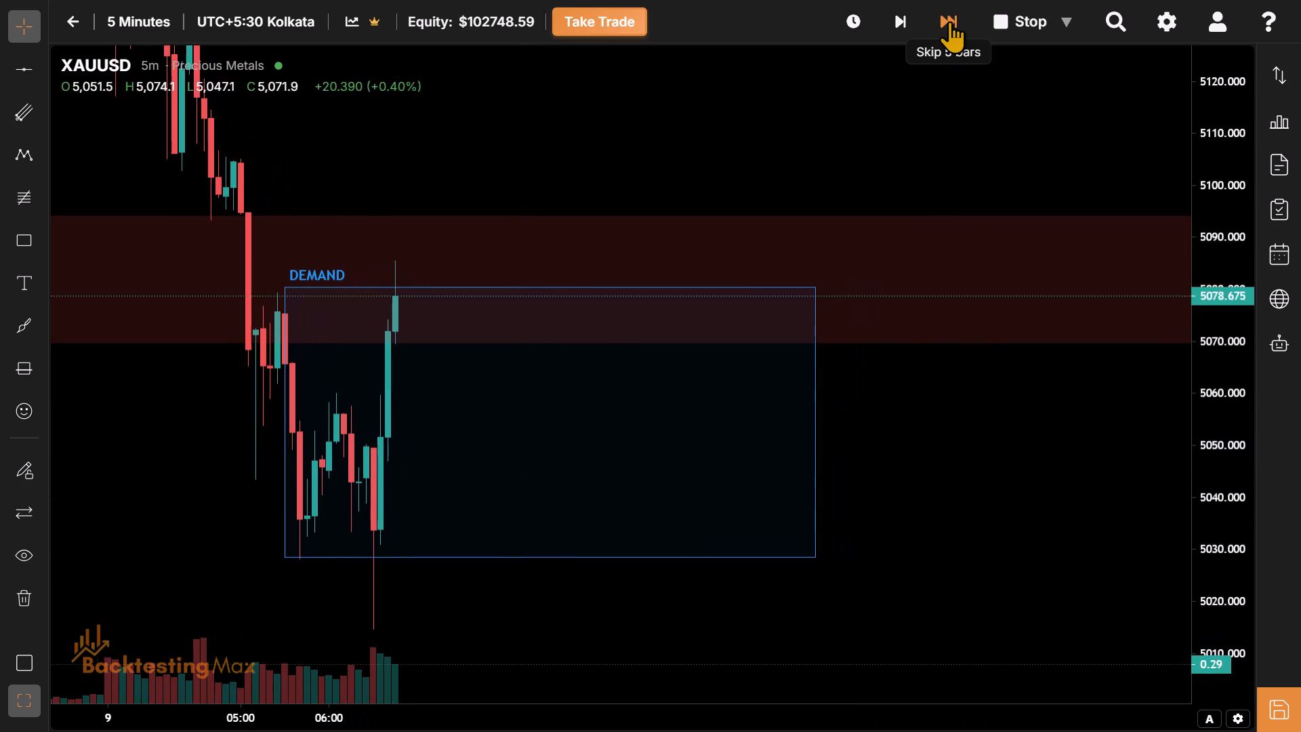
pyautogui.click(949, 21)
pyautogui.click(949, 21)
pyautogui.click(949, 21)
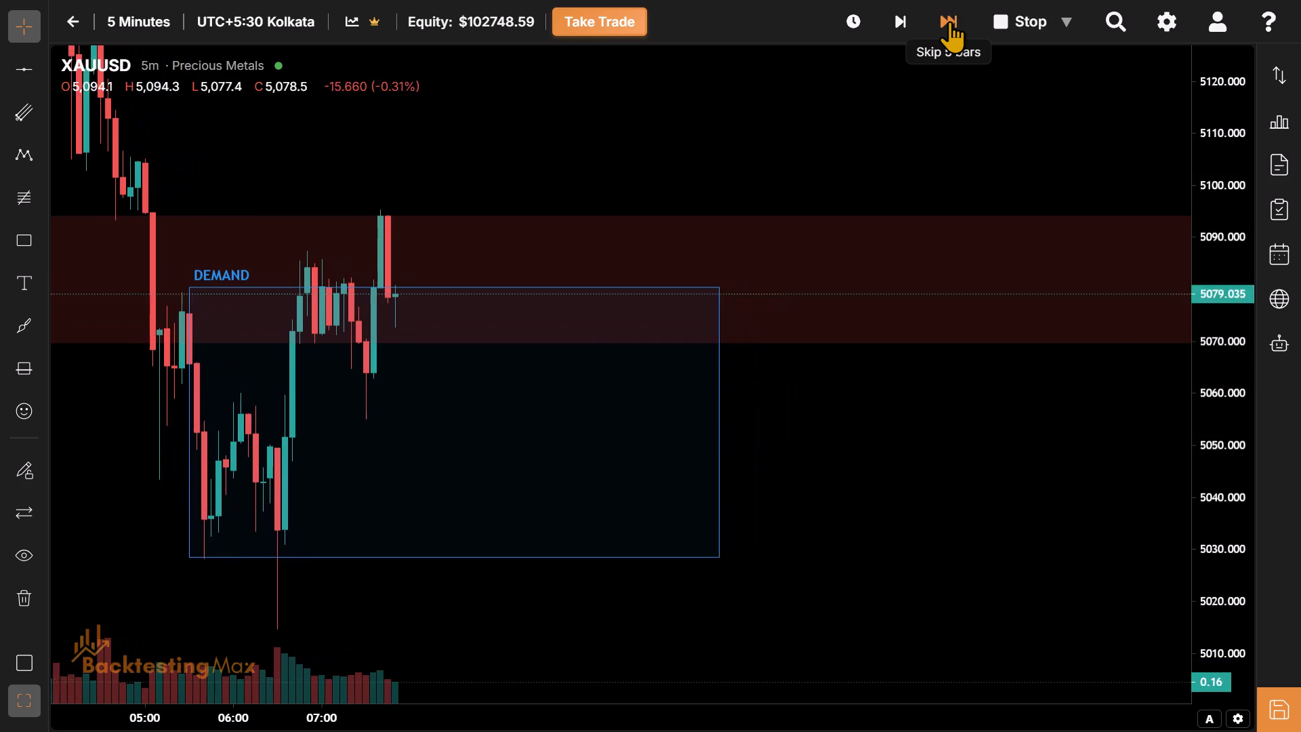
pyautogui.click(949, 21)
pyautogui.click(949, 21)
pyautogui.click(949, 21)
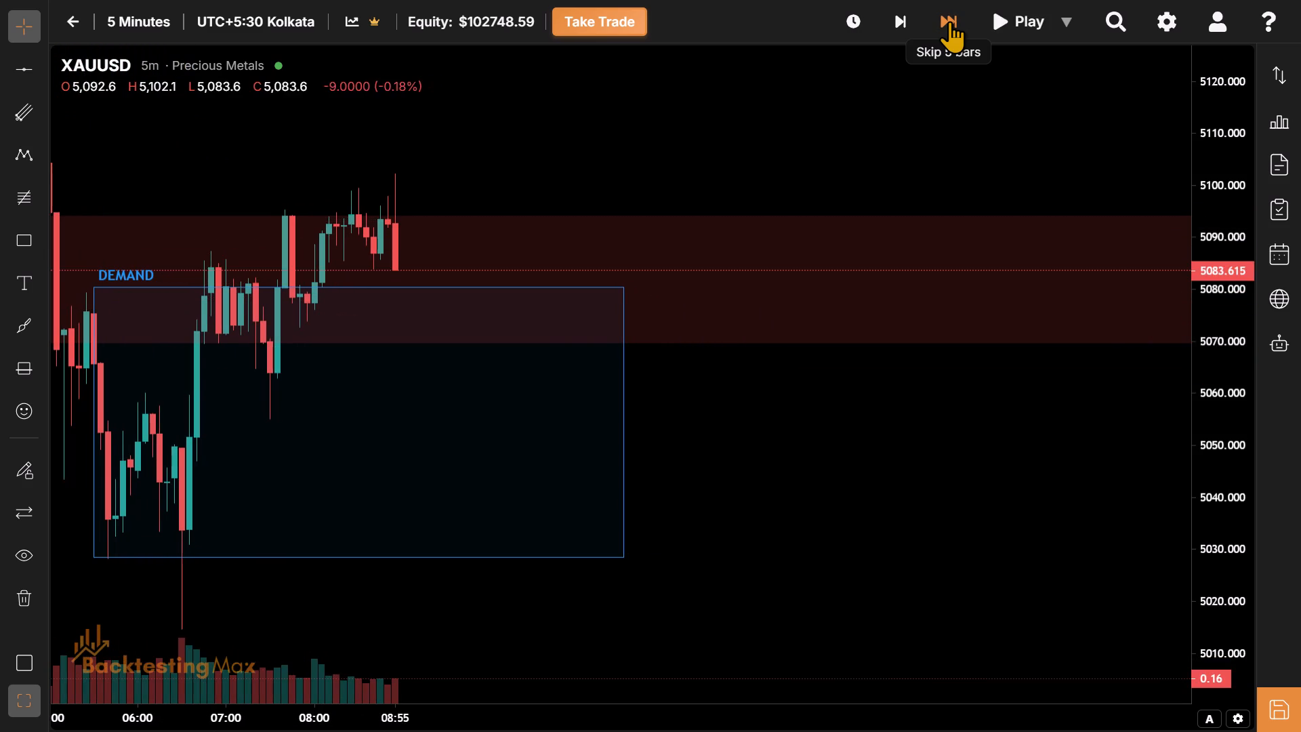
pyautogui.click(949, 21)
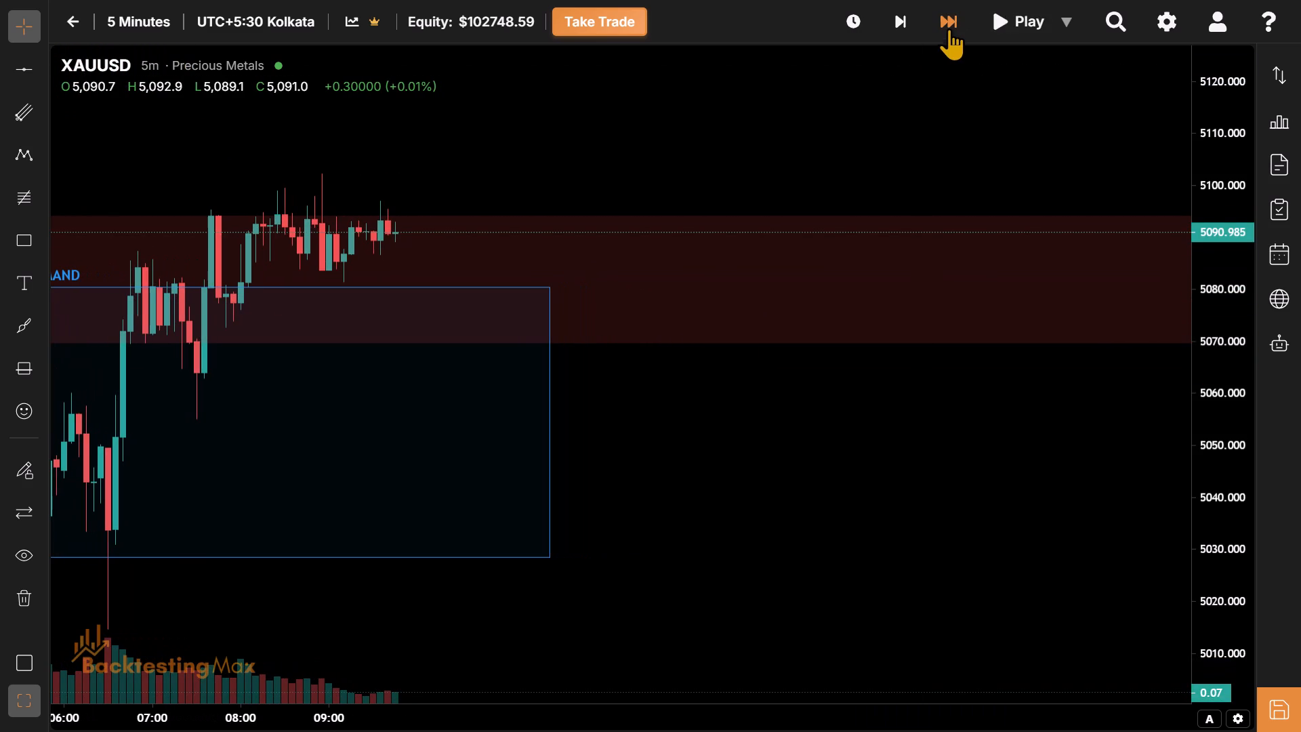
pyautogui.click(949, 28)
pyautogui.click(949, 28)
pyautogui.click(949, 28)
pyautogui.click(949, 28)
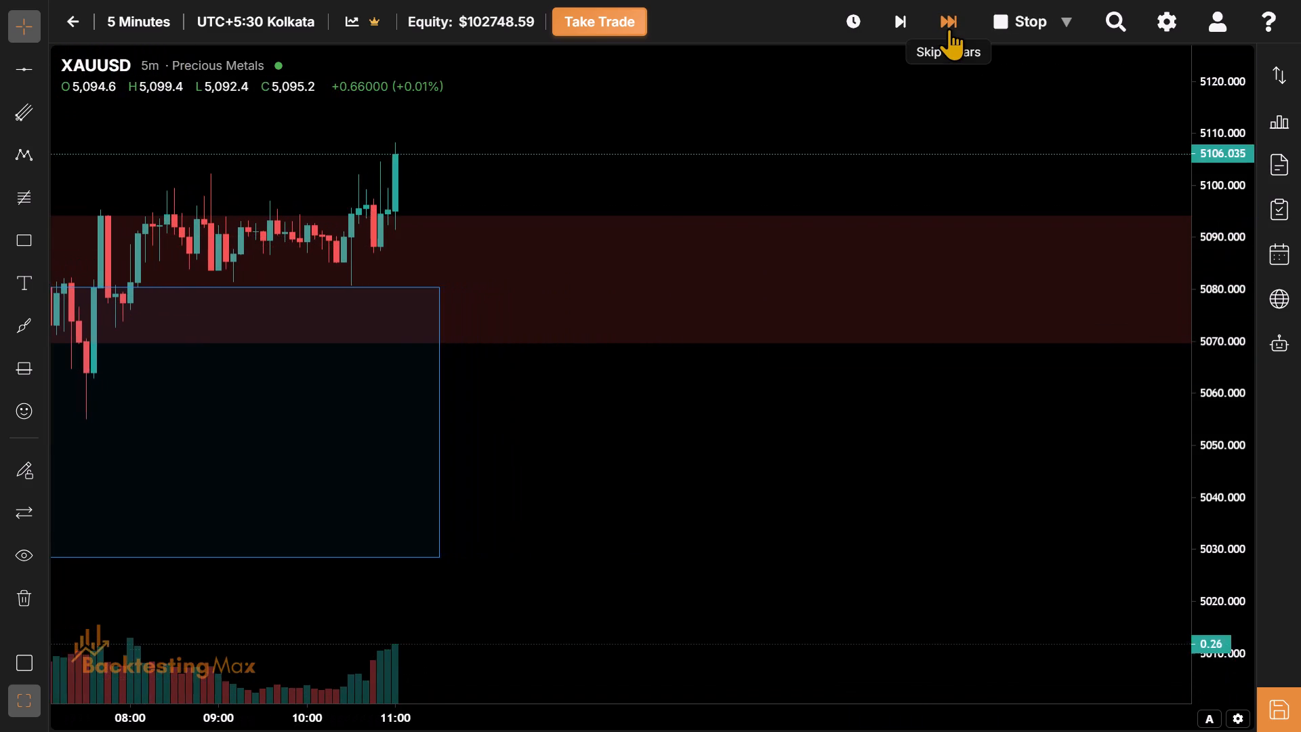
# Apply the Support/Demand template to the red zone between about 5069.6 and 5094.1.
pyautogui.moveTo(529, 500); pyautogui.dragTo(852, 604)
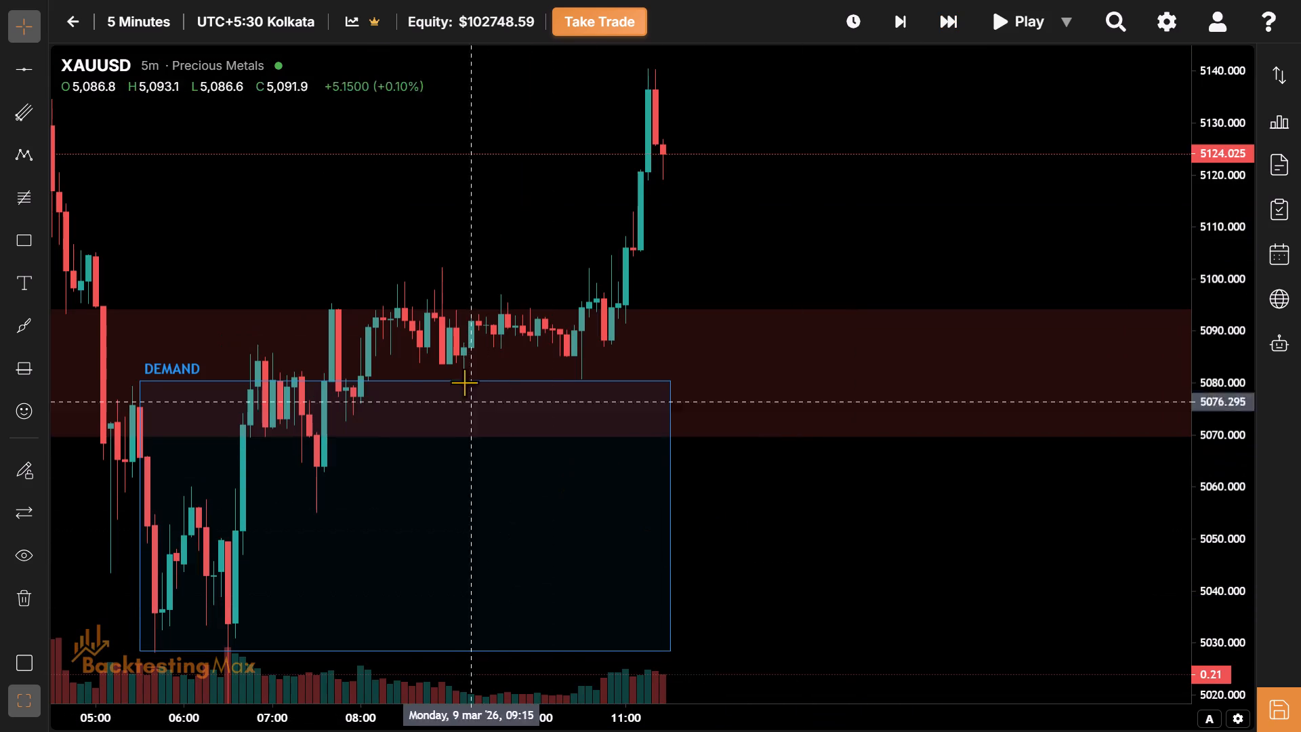
pyautogui.click(721, 310)
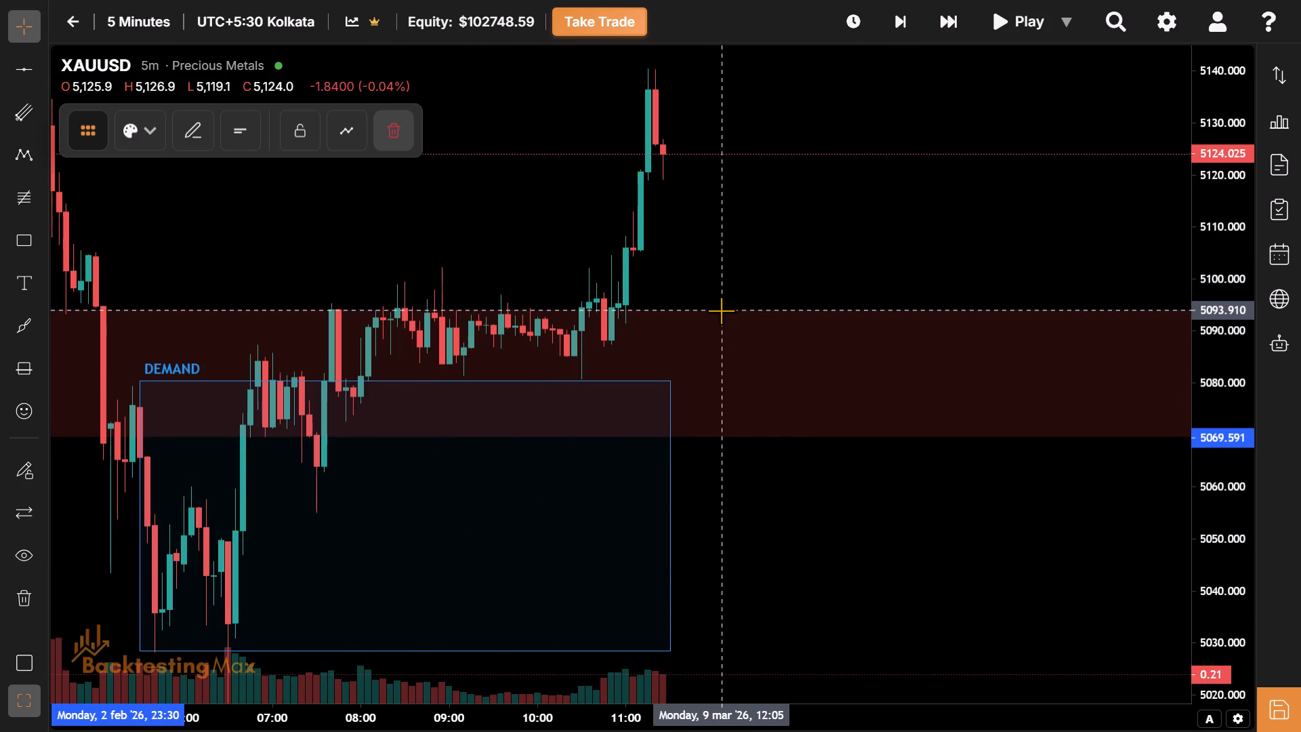
pyautogui.click(159, 119)
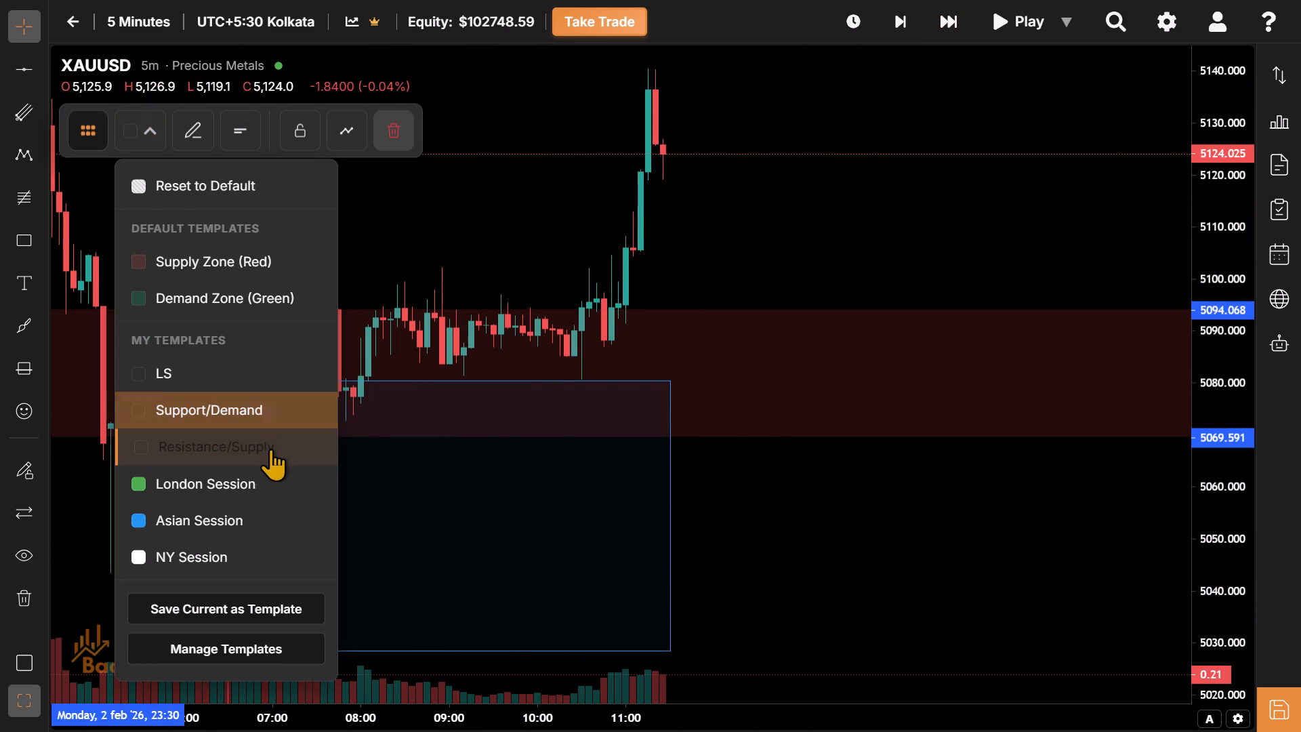
pyautogui.click(276, 417)
# Lower the Asian session rectangle's bottom edge to the session's lowest wick at about 5013.9.
pyautogui.moveTo(793, 560); pyautogui.dragTo(912, 568)
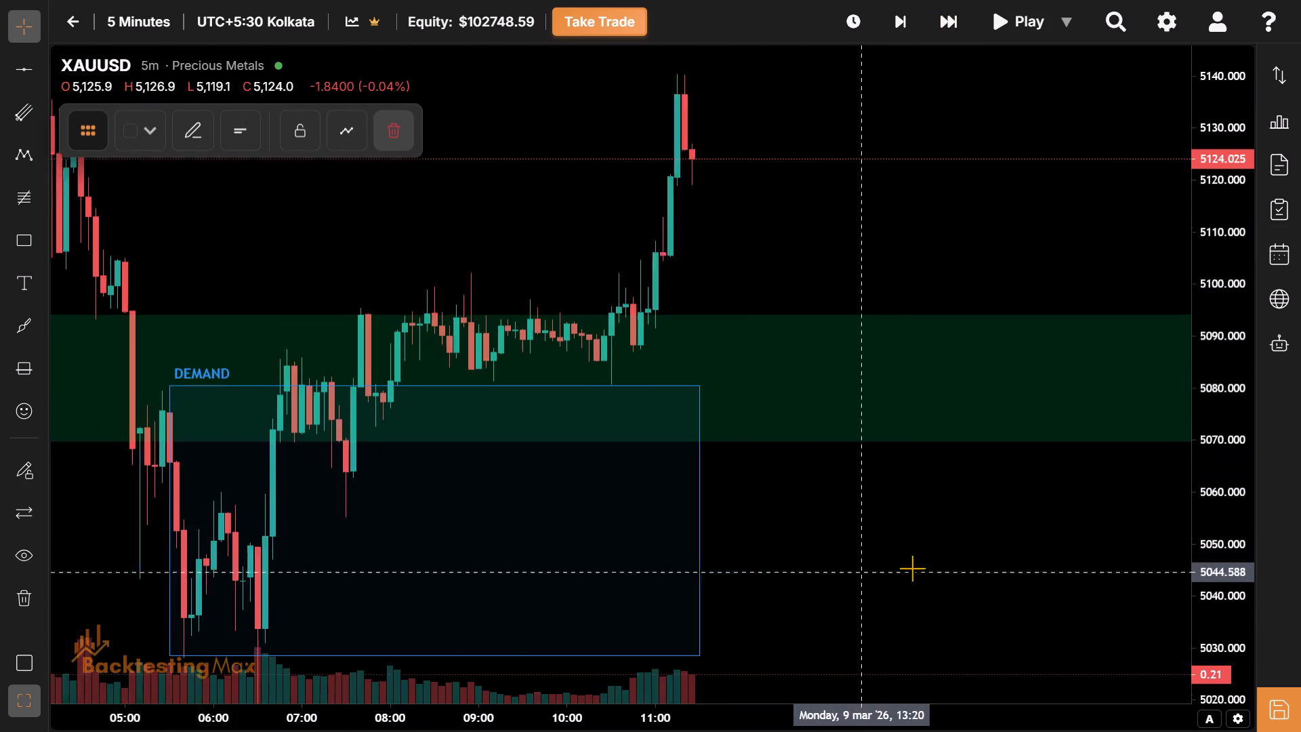
pyautogui.moveTo(912, 568); pyautogui.dragTo(989, 450)
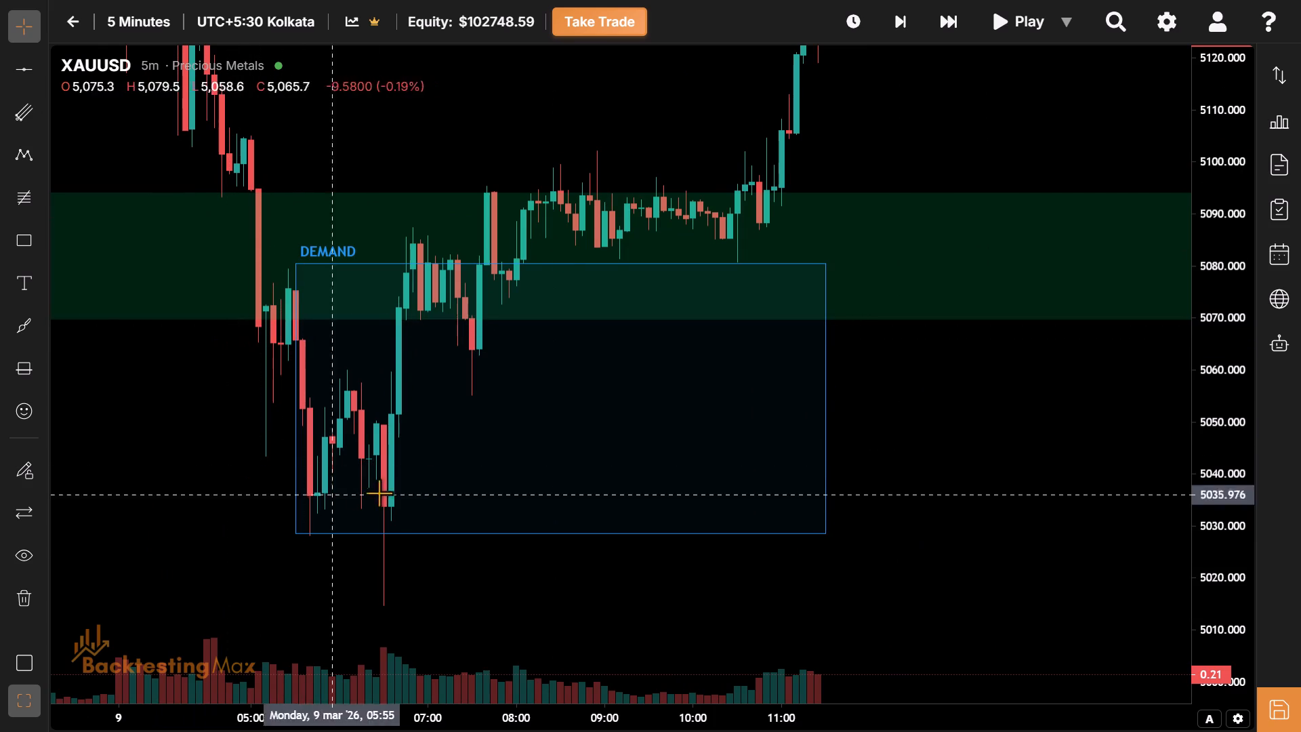
pyautogui.moveTo(598, 423); pyautogui.dragTo(606, 449)
pyautogui.moveTo(467, 439); pyautogui.dragTo(459, 523)
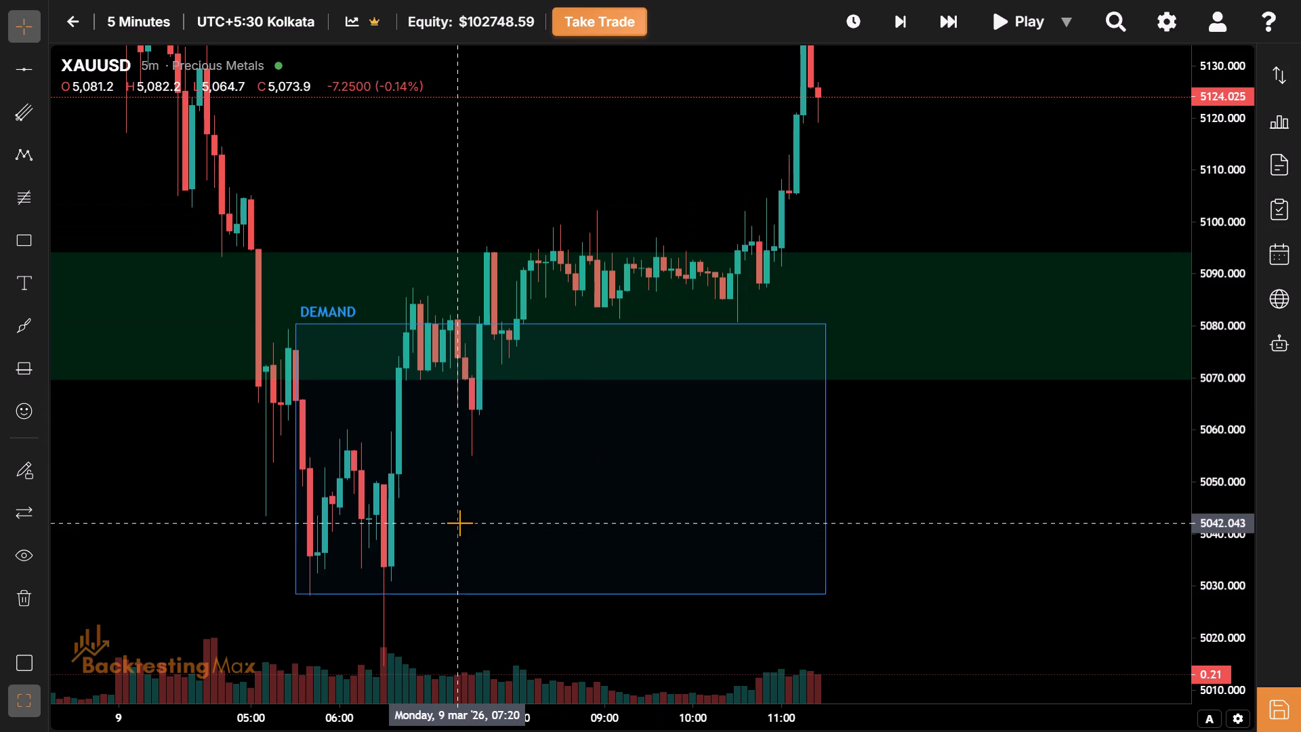
pyautogui.click(459, 523)
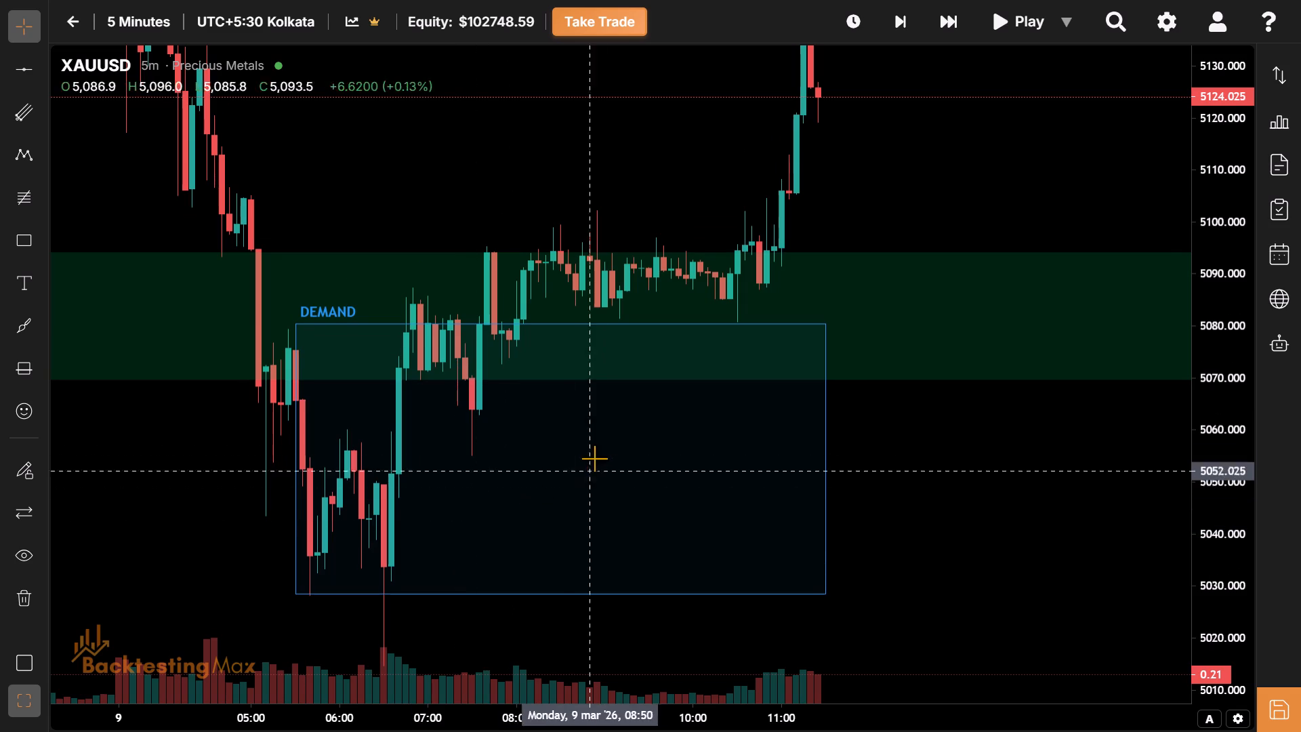
pyautogui.moveTo(557, 558); pyautogui.dragTo(587, 389)
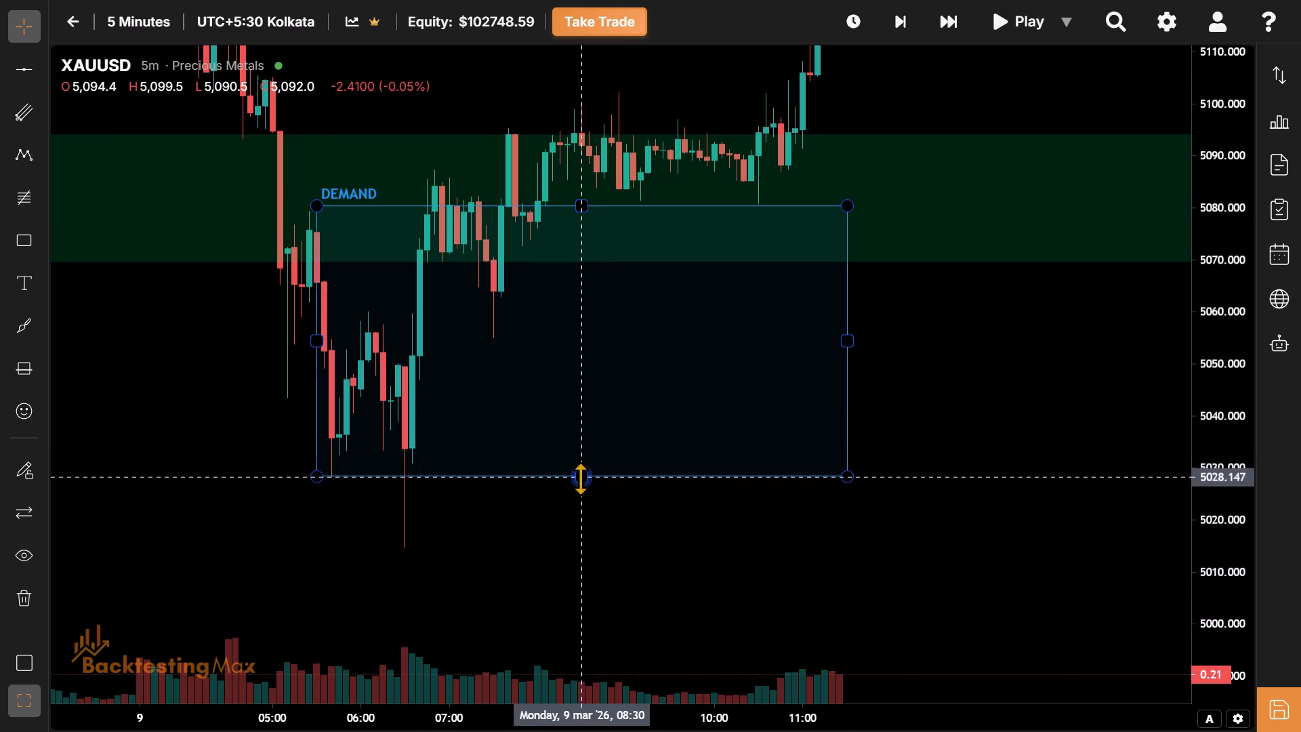
pyautogui.moveTo(580, 479); pyautogui.dragTo(947, 552)
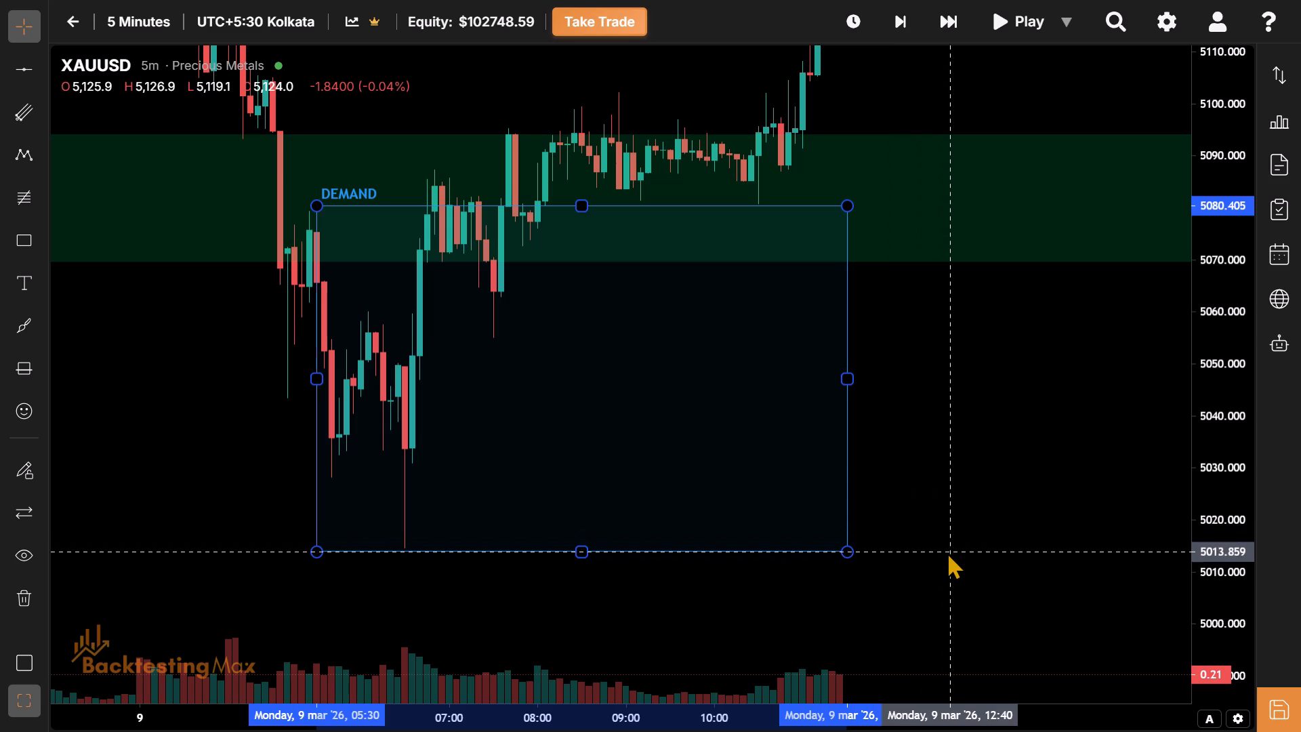
pyautogui.moveTo(947, 552); pyautogui.dragTo(970, 548)
# Raise the Asian session rectangle's top edge to the session high at about 5139.9.
pyautogui.moveTo(773, 447); pyautogui.dragTo(779, 619)
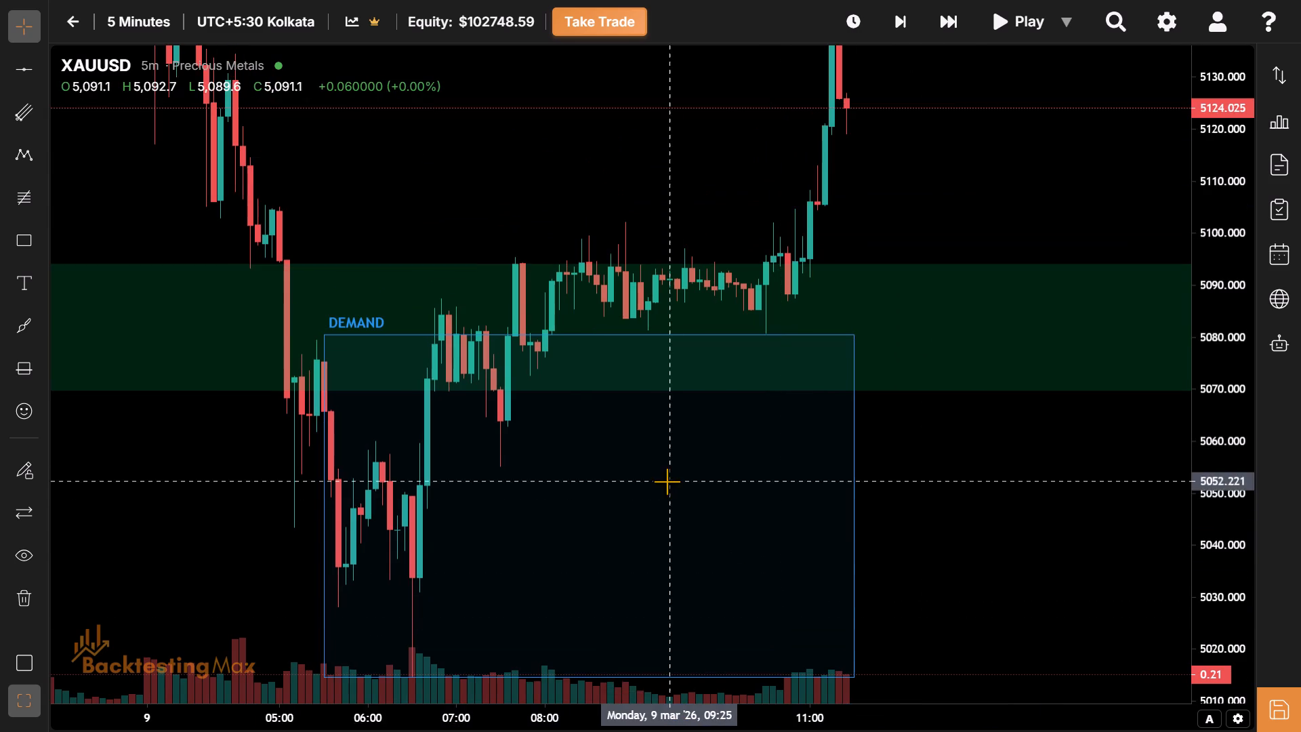
pyautogui.moveTo(667, 481); pyautogui.dragTo(665, 608)
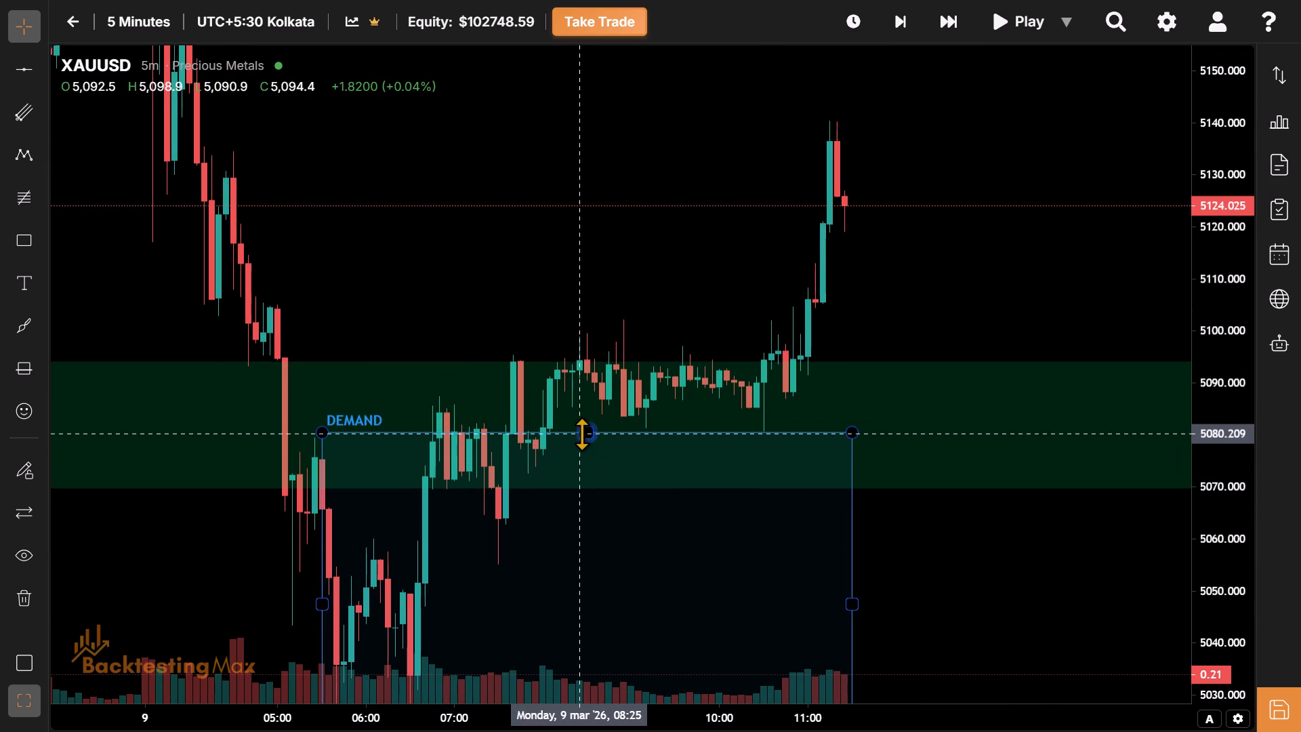
pyautogui.moveTo(581, 434); pyautogui.dragTo(548, 123)
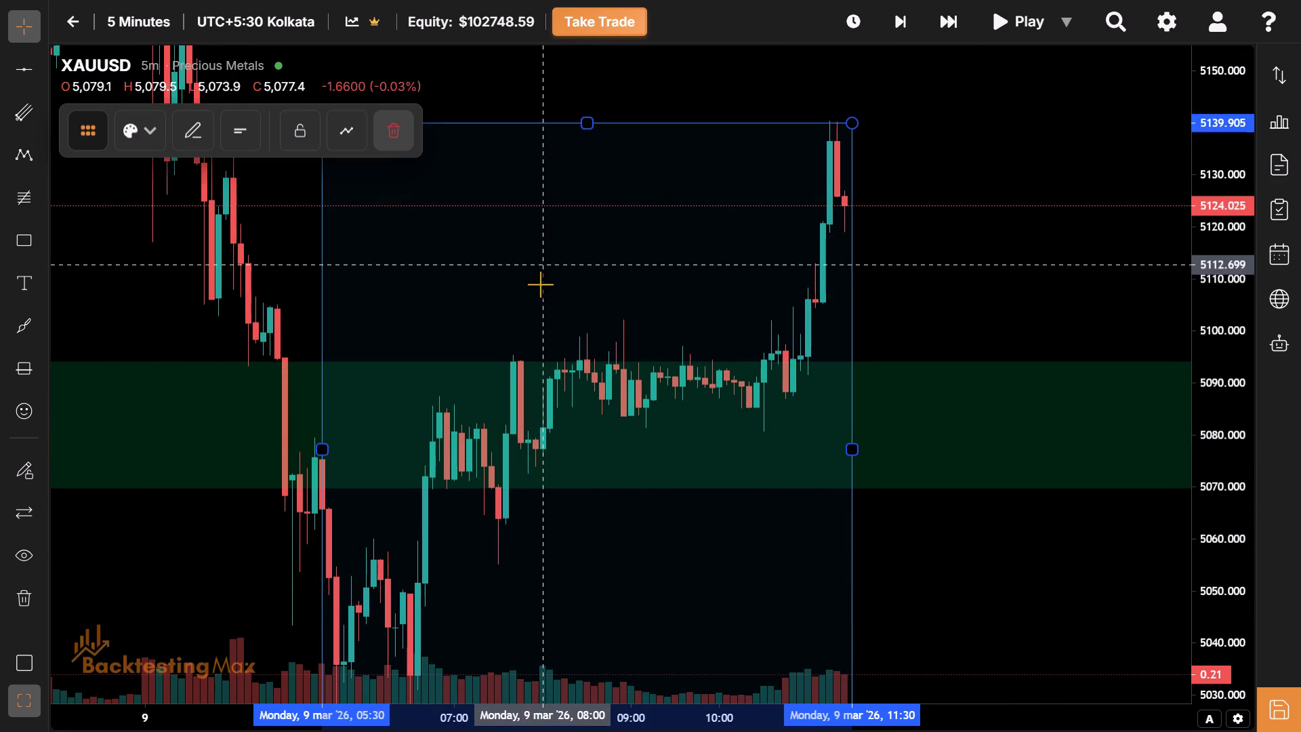
# Skip the replay forward five bars at a time to 12:40 on 9 March.
pyautogui.moveTo(540, 284); pyautogui.dragTo(535, 226)
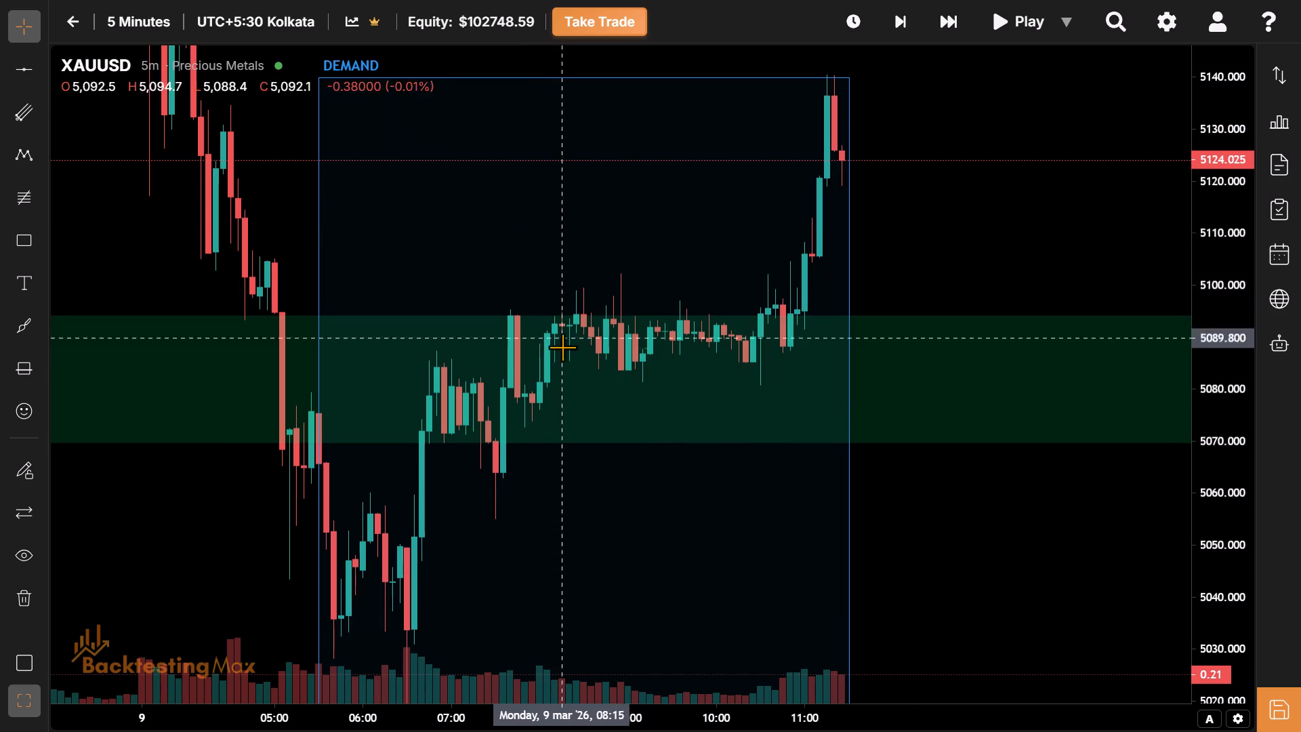
pyautogui.moveTo(892, 290); pyautogui.dragTo(488, 363)
pyautogui.moveTo(488, 363); pyautogui.dragTo(597, 365)
pyautogui.moveTo(761, 135); pyautogui.dragTo(702, 197)
pyautogui.click(938, 10)
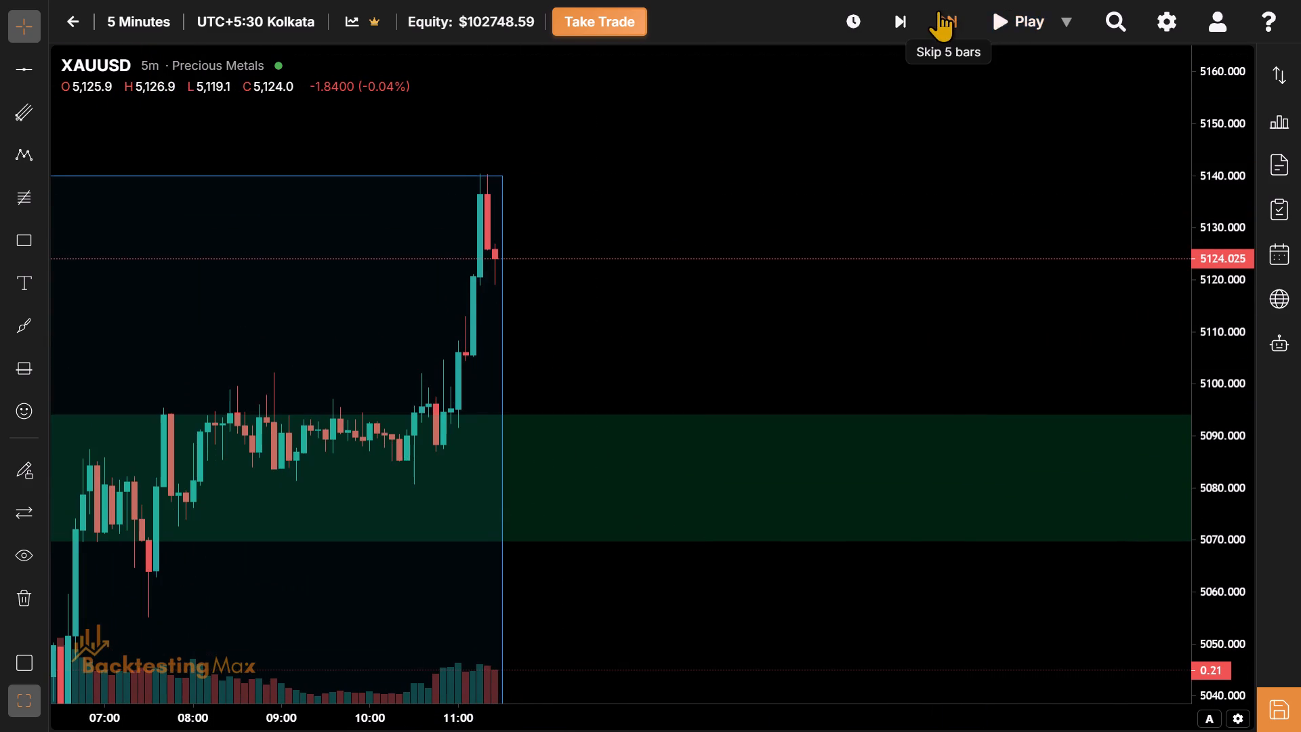
pyautogui.click(938, 10)
pyautogui.moveTo(723, 178); pyautogui.dragTo(694, 209)
pyautogui.moveTo(694, 209); pyautogui.dragTo(683, 218)
pyautogui.moveTo(570, 371); pyautogui.dragTo(792, 53)
pyautogui.moveTo(617, 460); pyautogui.dragTo(478, 419)
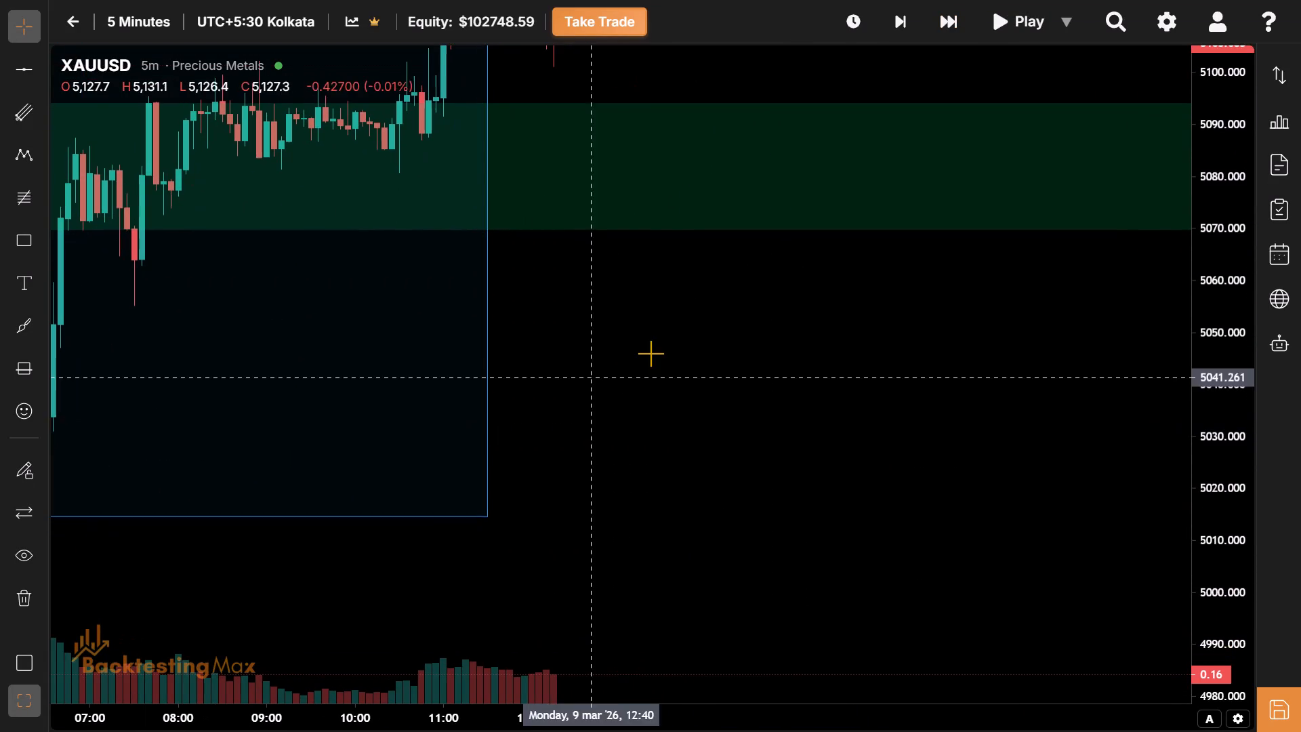
pyautogui.moveTo(650, 353); pyautogui.dragTo(539, 554)
pyautogui.click(942, 24)
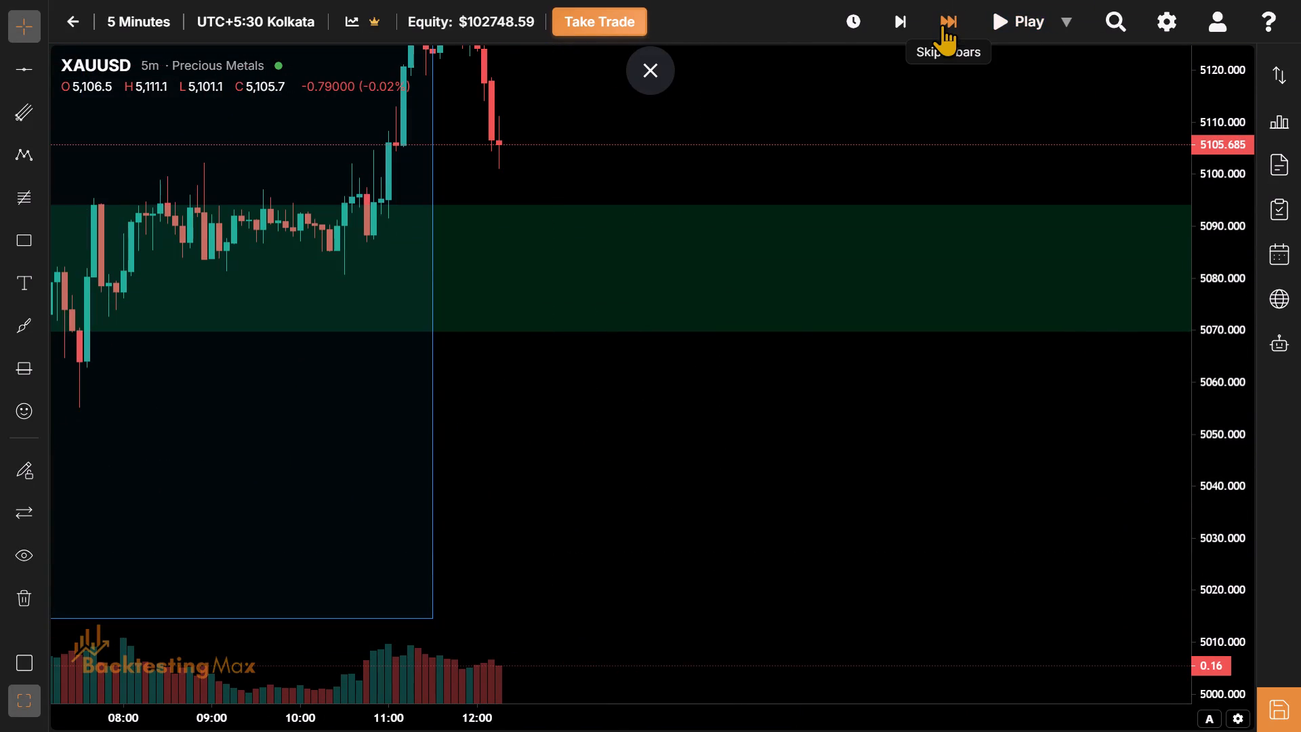
pyautogui.moveTo(634, 131); pyautogui.dragTo(509, 270)
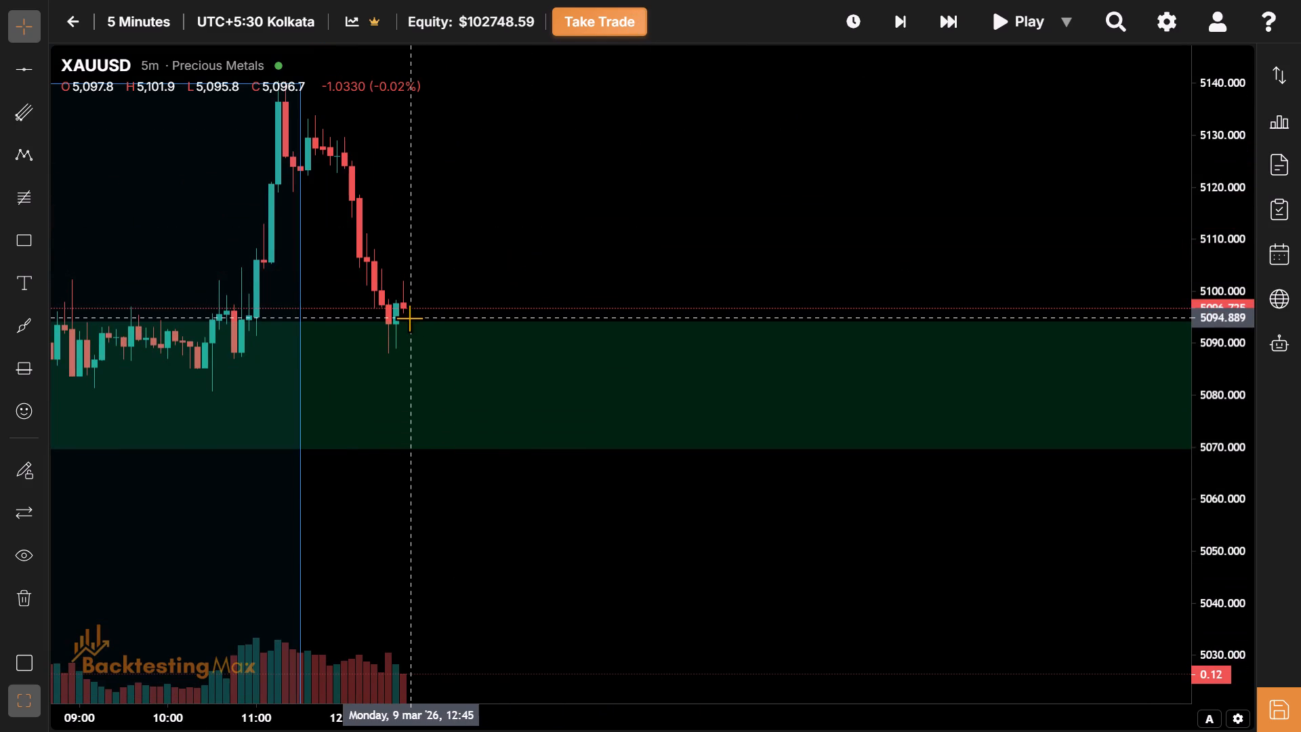
# Draw a rectangle from 12:30 to 16:30 on 9 March, about 5098.8 to 5117.2, and apply the London Session template.
pyautogui.moveTo(476, 223); pyautogui.dragTo(295, 335)
pyautogui.click(25, 251)
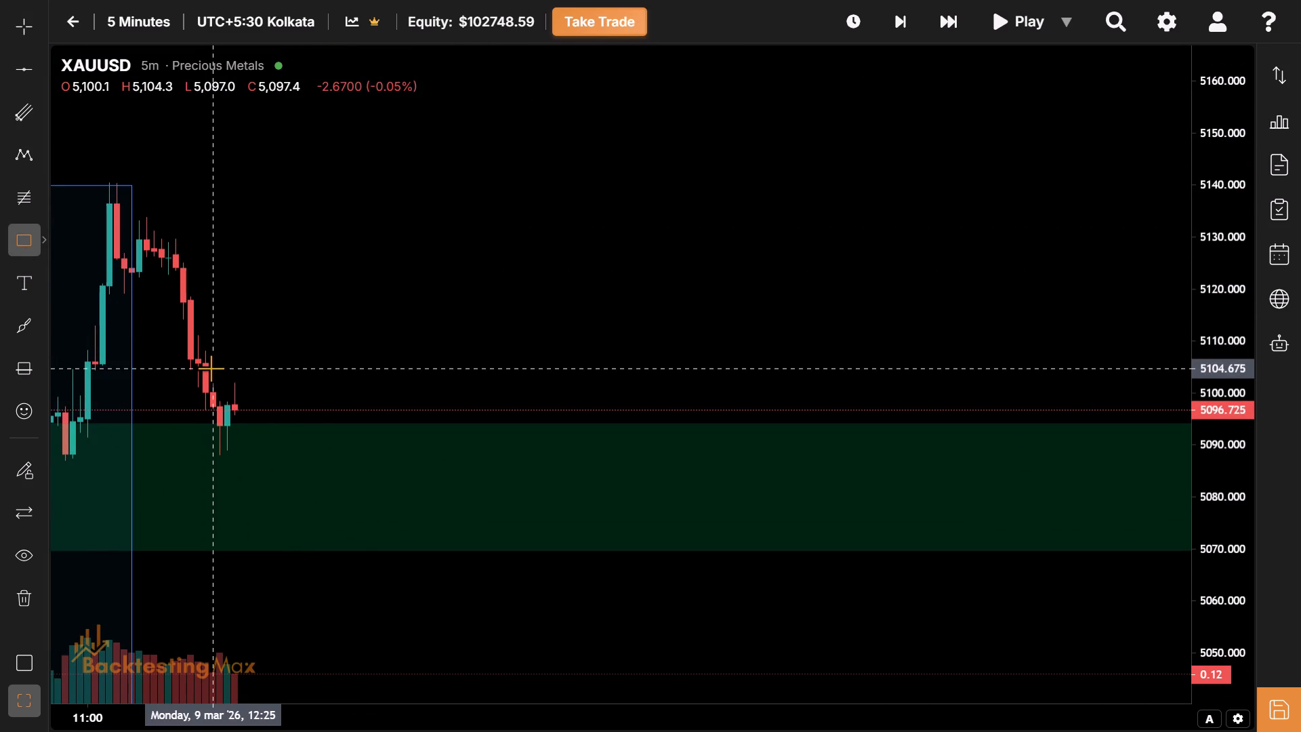
pyautogui.click(222, 399)
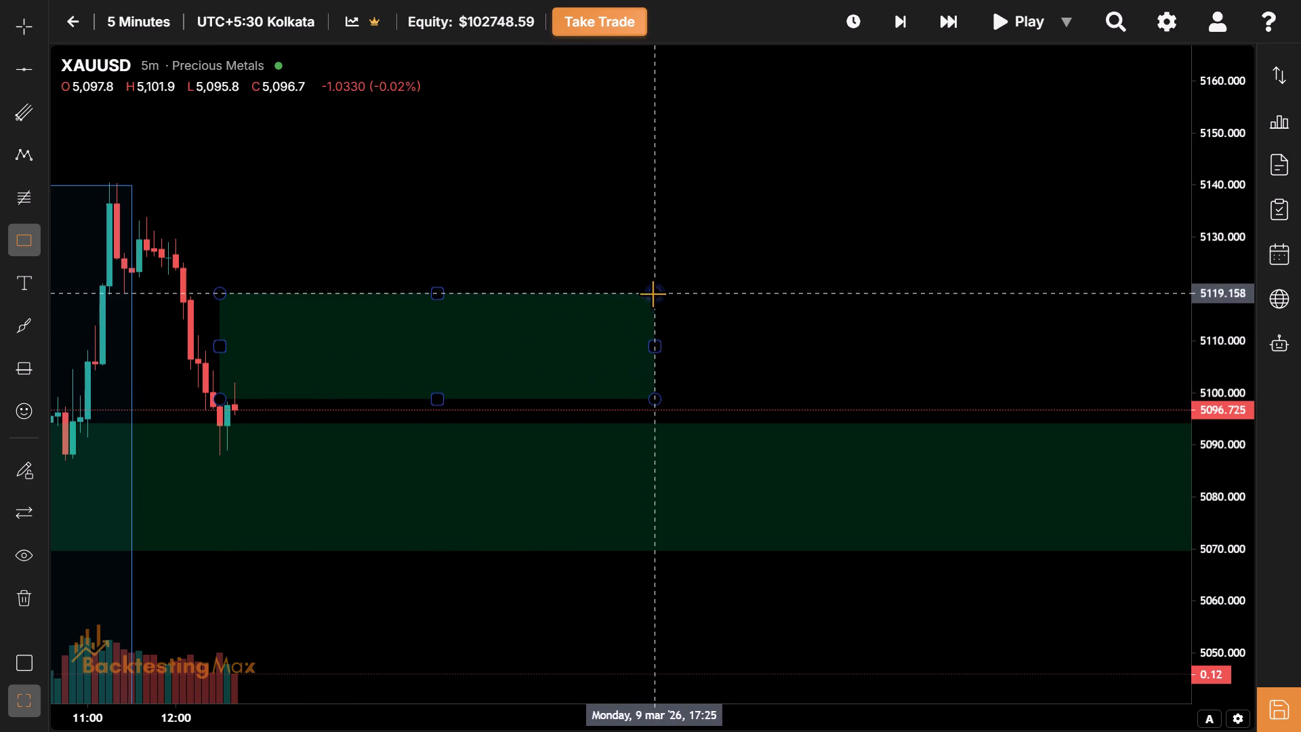
pyautogui.click(574, 303)
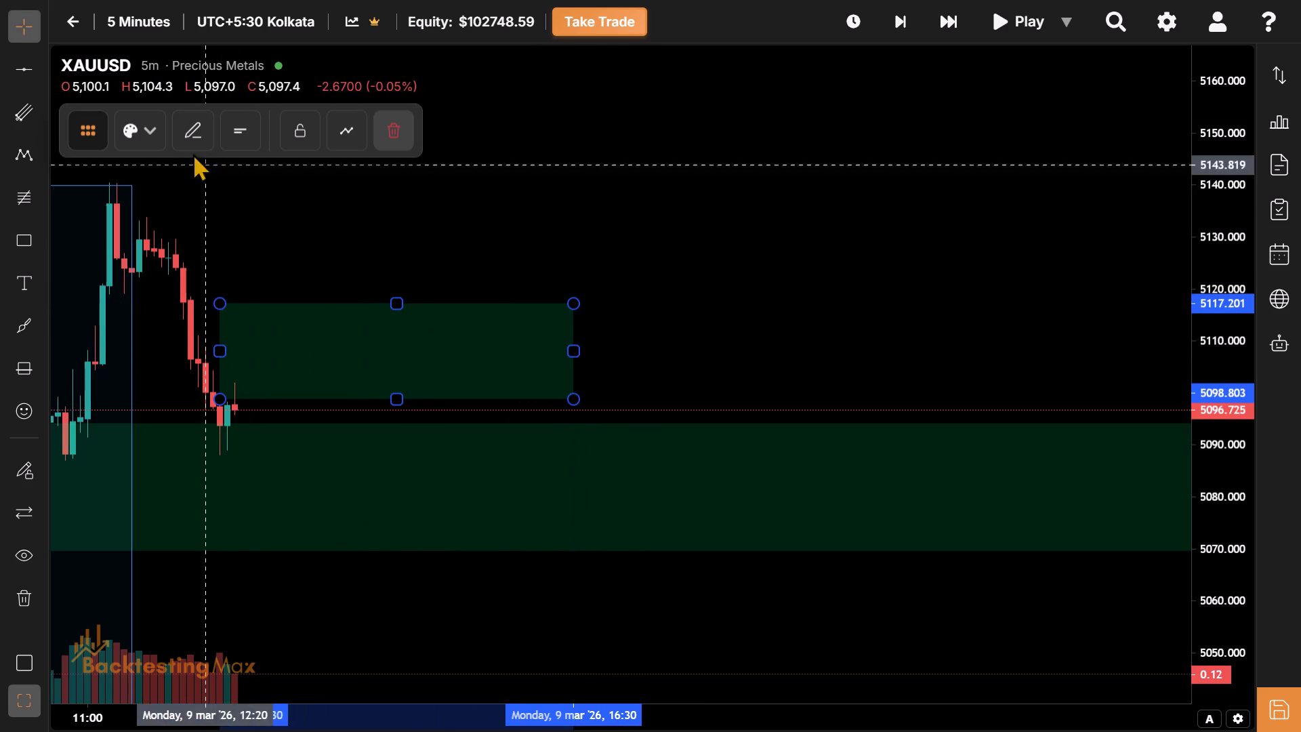
pyautogui.click(153, 141)
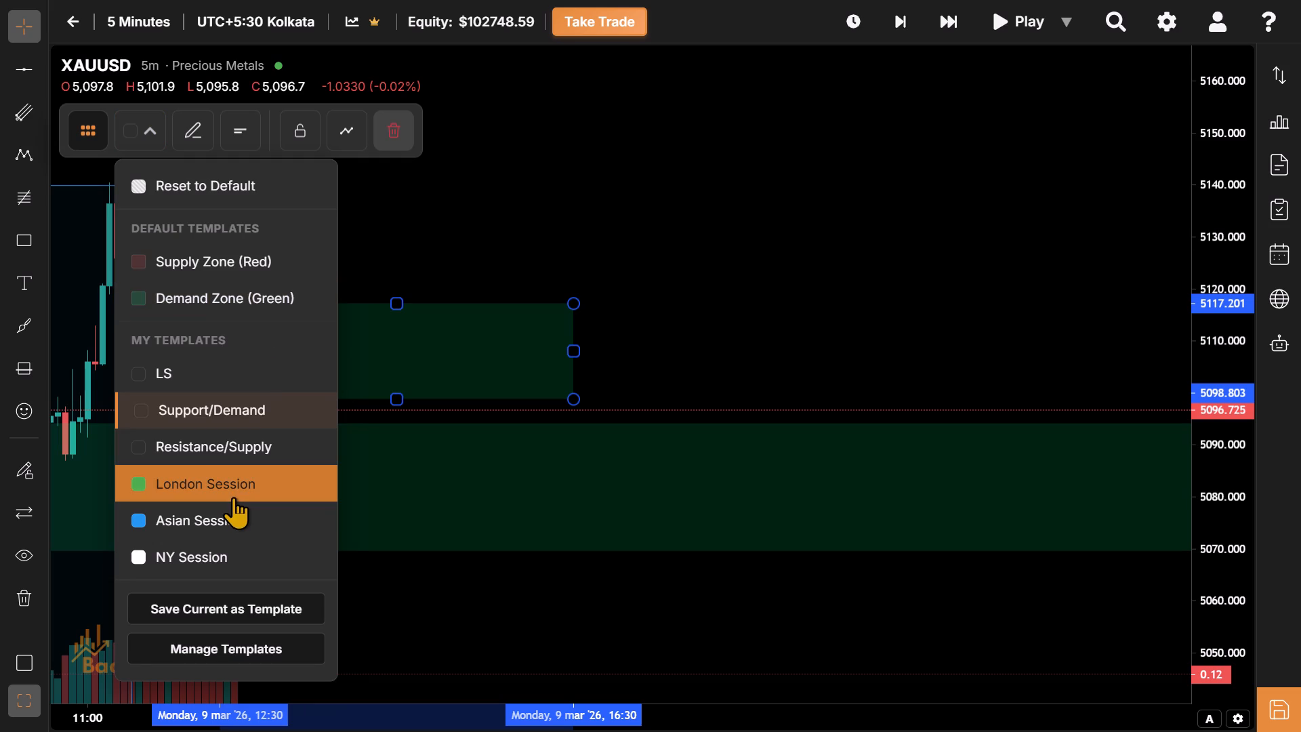
pyautogui.click(233, 497)
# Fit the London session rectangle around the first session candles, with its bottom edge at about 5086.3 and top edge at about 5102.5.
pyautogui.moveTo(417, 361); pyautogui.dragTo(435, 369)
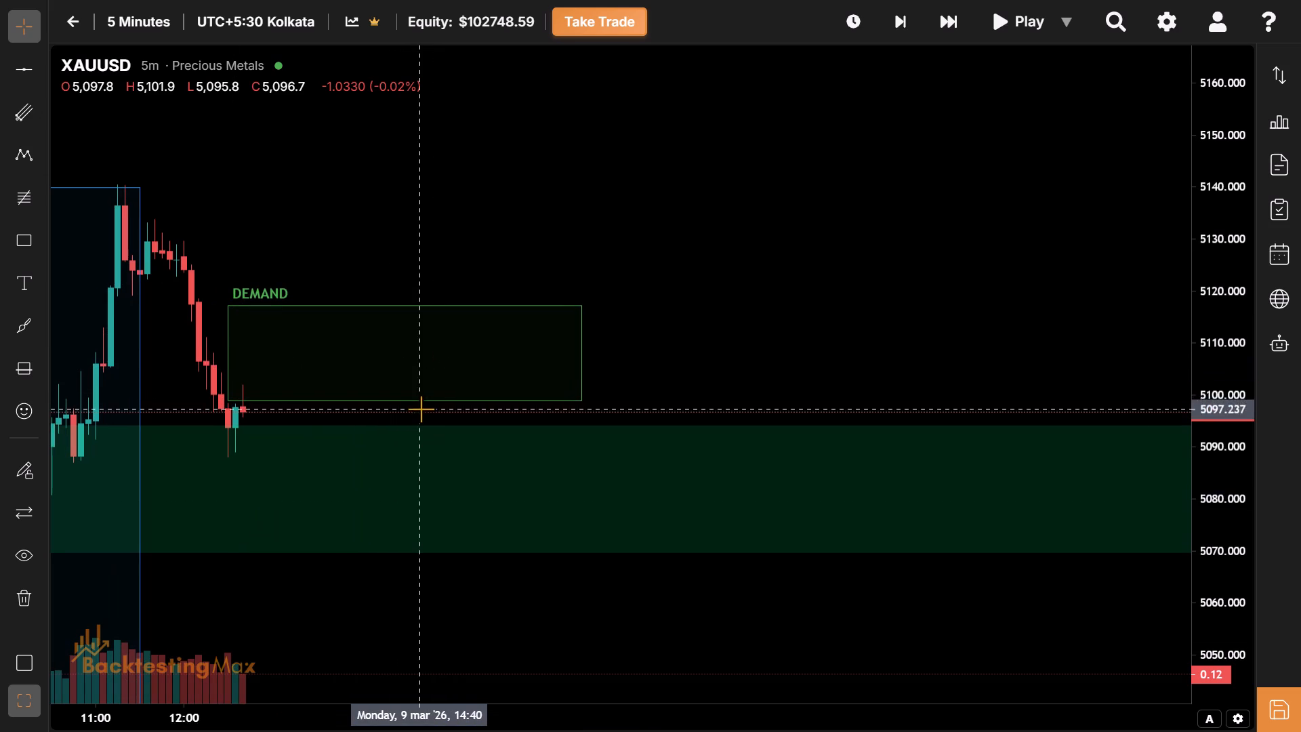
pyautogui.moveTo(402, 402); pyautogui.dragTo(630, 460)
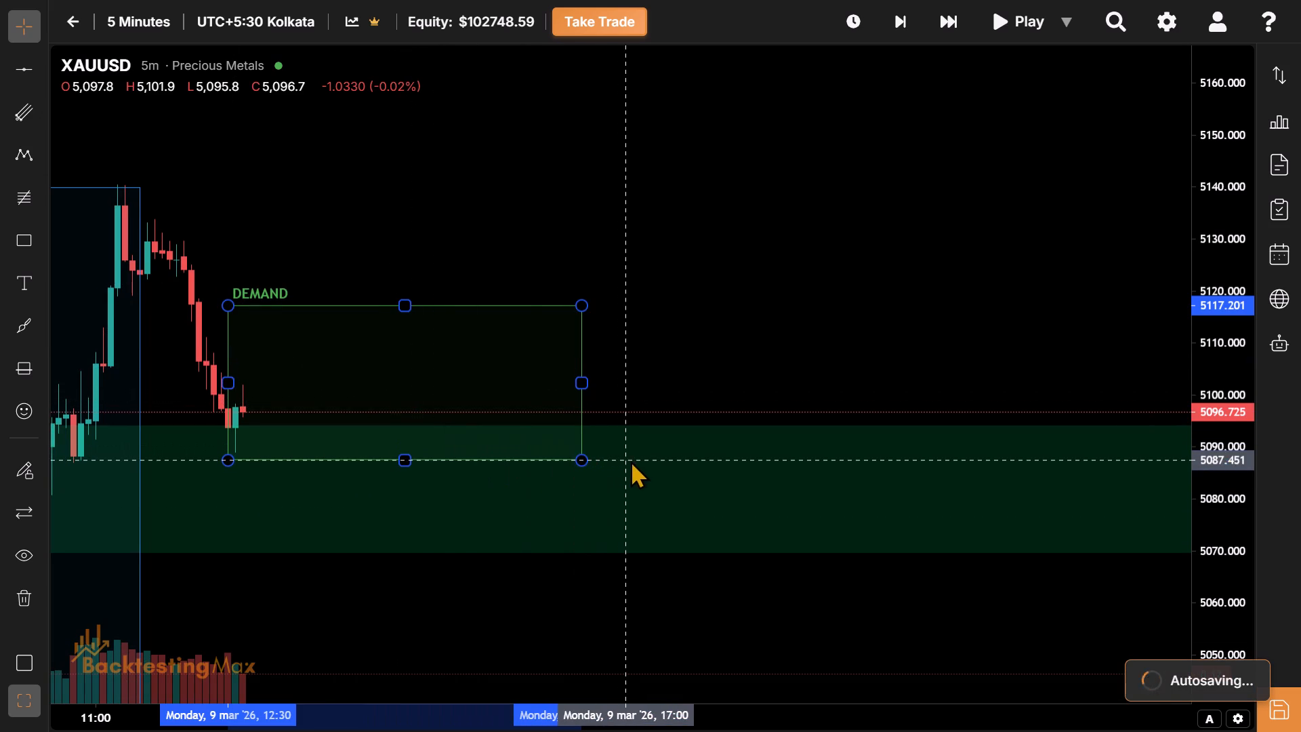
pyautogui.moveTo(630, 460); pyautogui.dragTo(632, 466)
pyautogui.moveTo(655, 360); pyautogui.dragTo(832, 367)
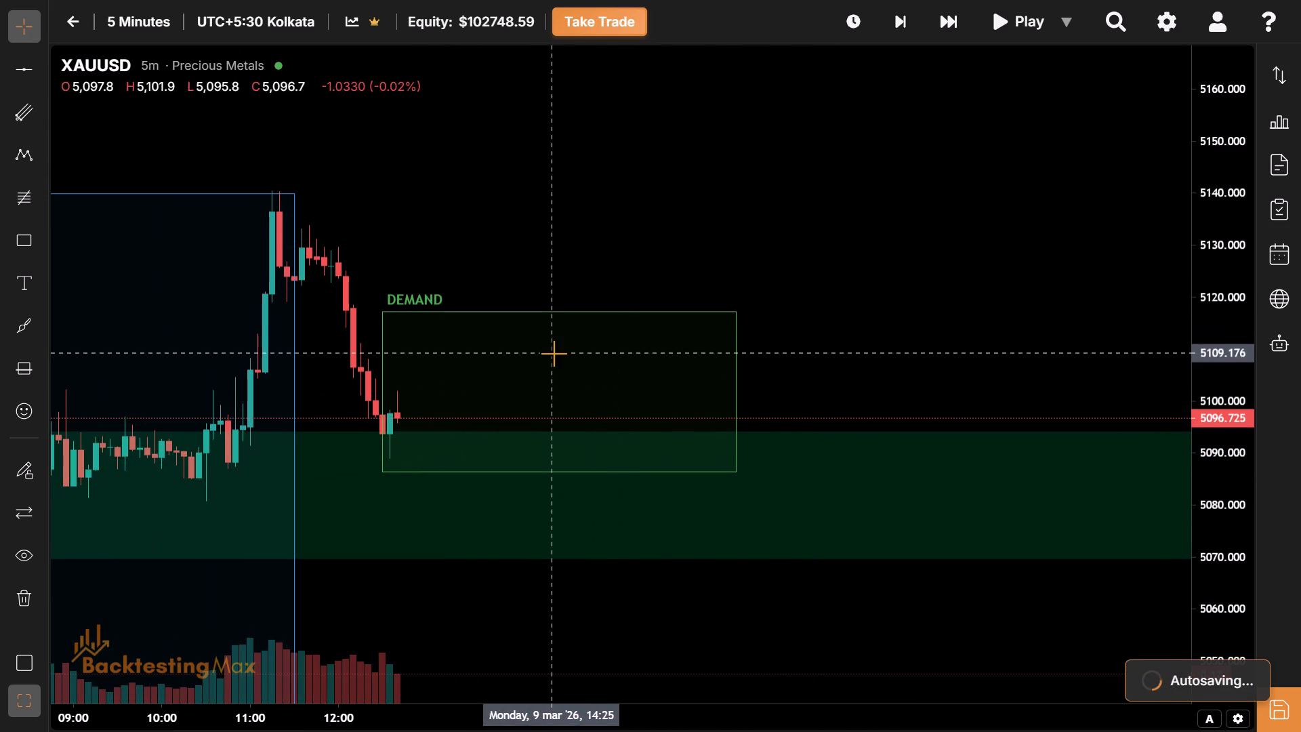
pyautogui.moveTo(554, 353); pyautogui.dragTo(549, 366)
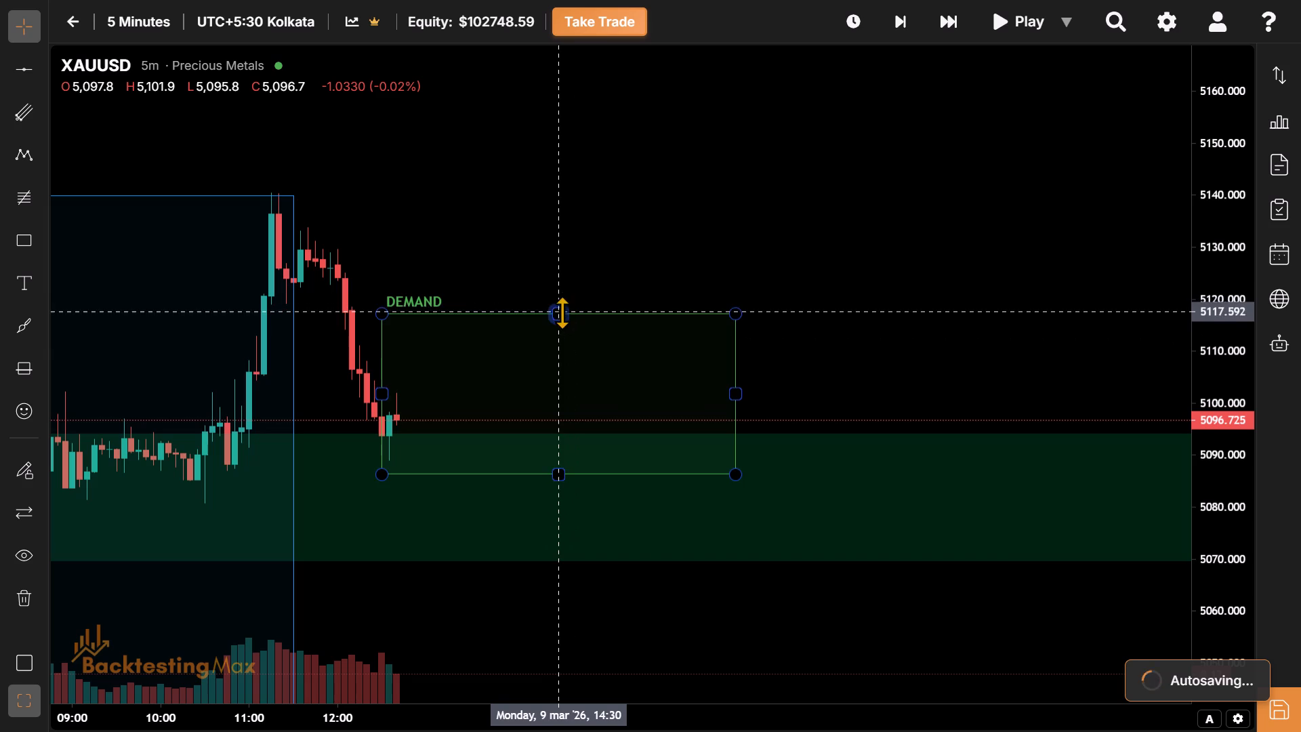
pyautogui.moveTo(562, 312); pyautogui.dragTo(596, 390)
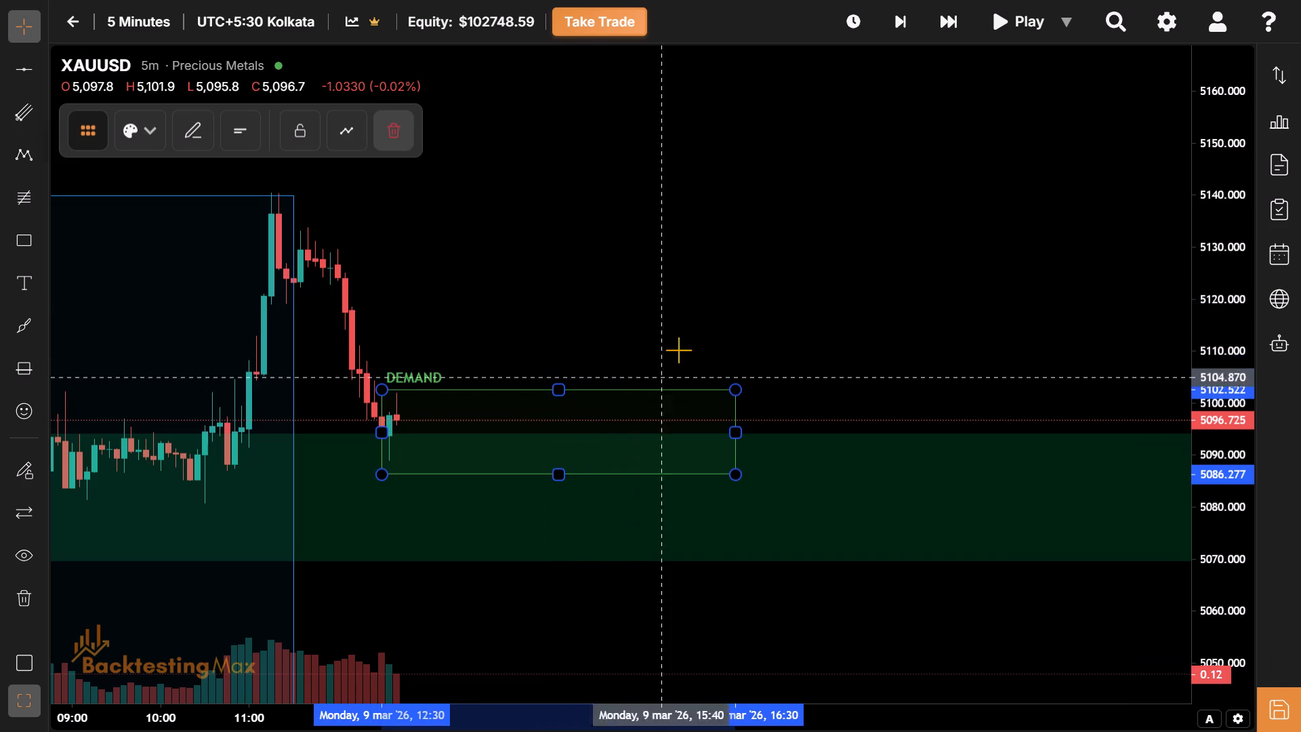
# Skip the replay forward five bars at a time to 16:45 on 9 March, past the London session rectangle's end.
pyautogui.moveTo(637, 268); pyautogui.dragTo(944, 238)
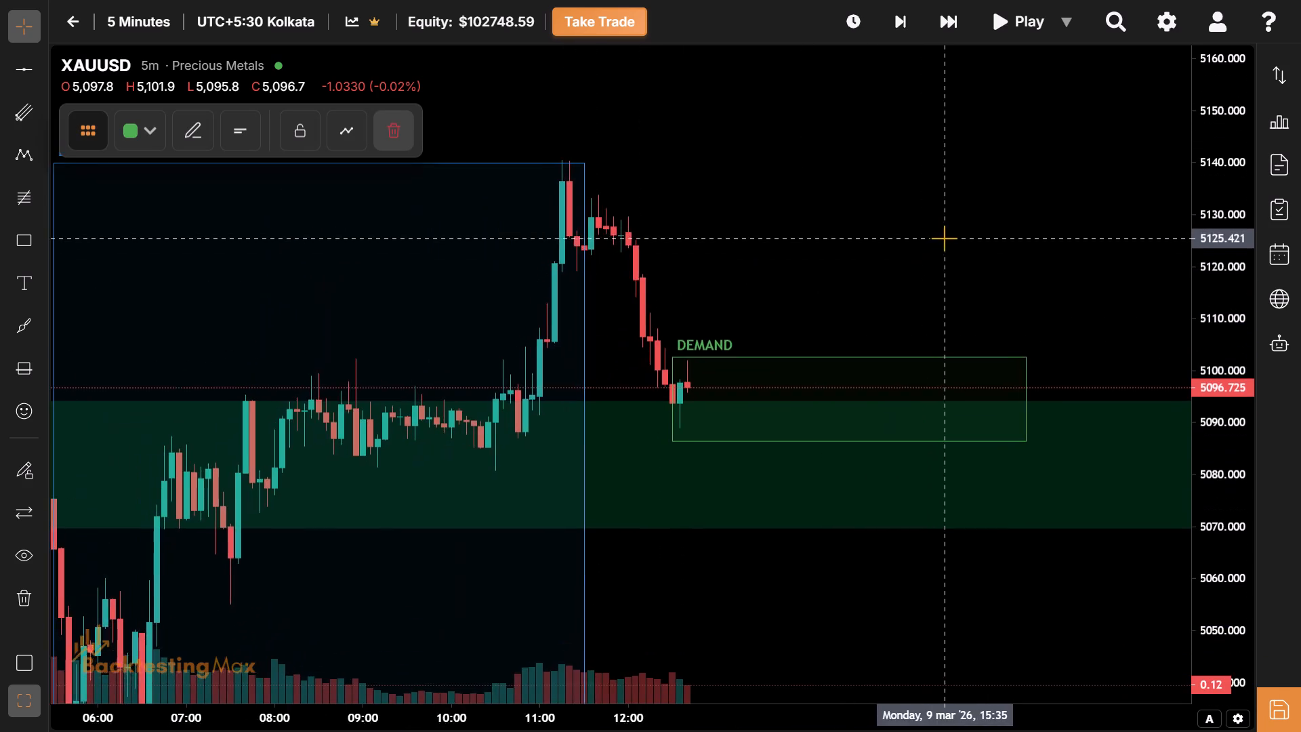
pyautogui.moveTo(944, 238); pyautogui.dragTo(569, 292)
pyautogui.moveTo(405, 295); pyautogui.dragTo(496, 281)
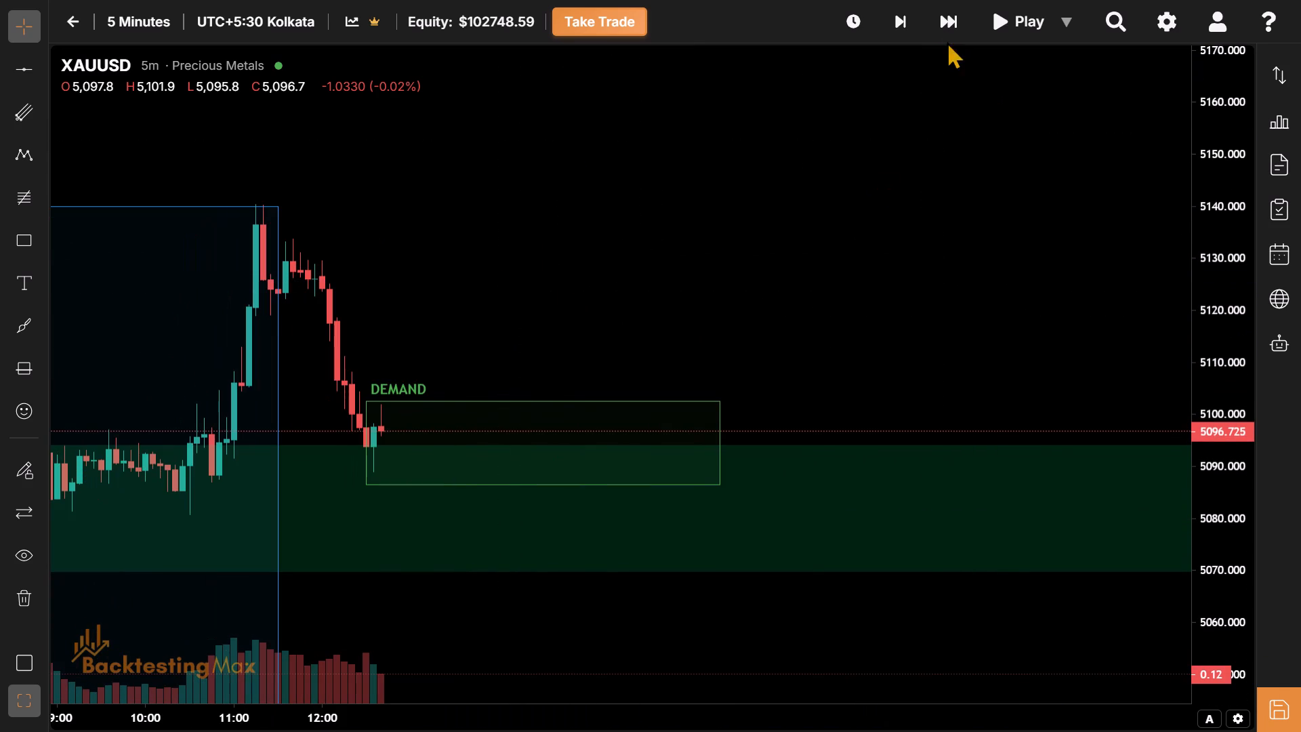
pyautogui.click(941, 20)
pyautogui.tripleClick(941, 20)
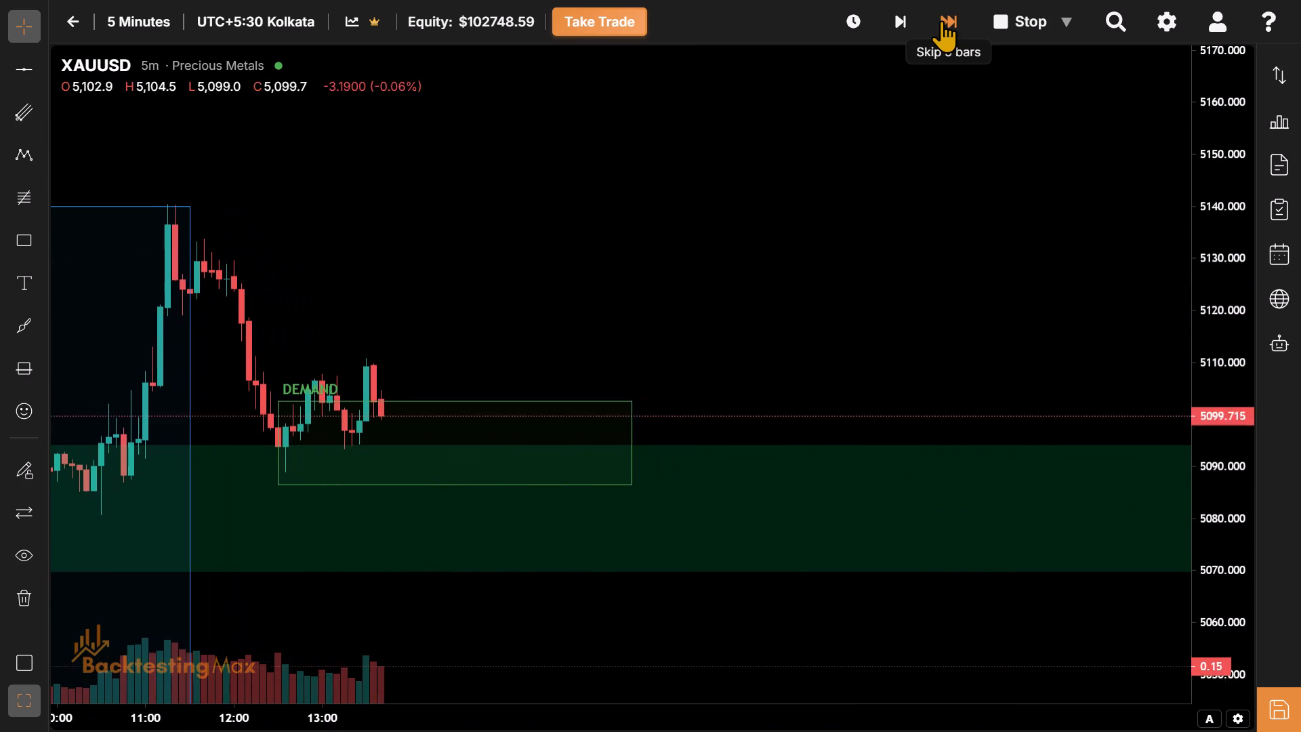
pyautogui.tripleClick(941, 20)
pyautogui.tripleClick(941, 20)
pyautogui.tripleClick(941, 20)
pyautogui.tripleClick(941, 20)
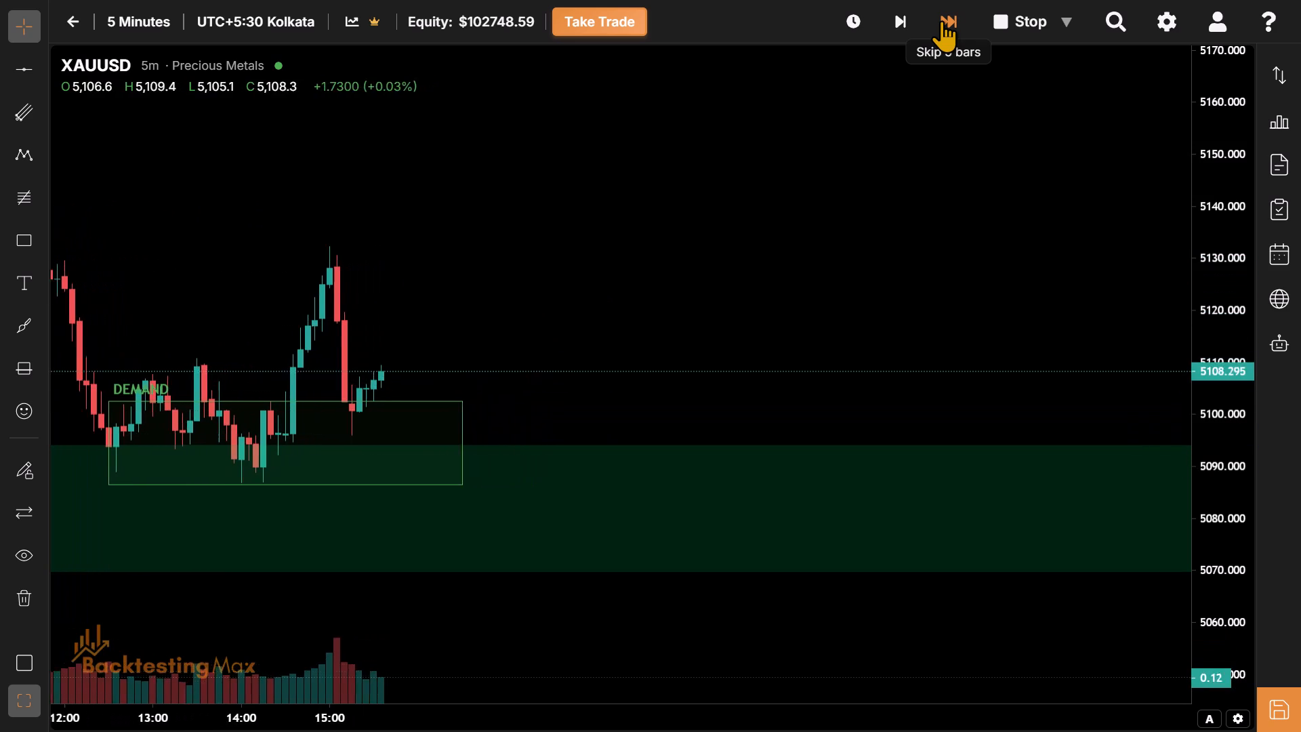
pyautogui.doubleClick(941, 20)
# Raise the London session rectangle's top edge to the session high at about 5131.9.
pyautogui.moveTo(508, 200); pyautogui.dragTo(938, 207)
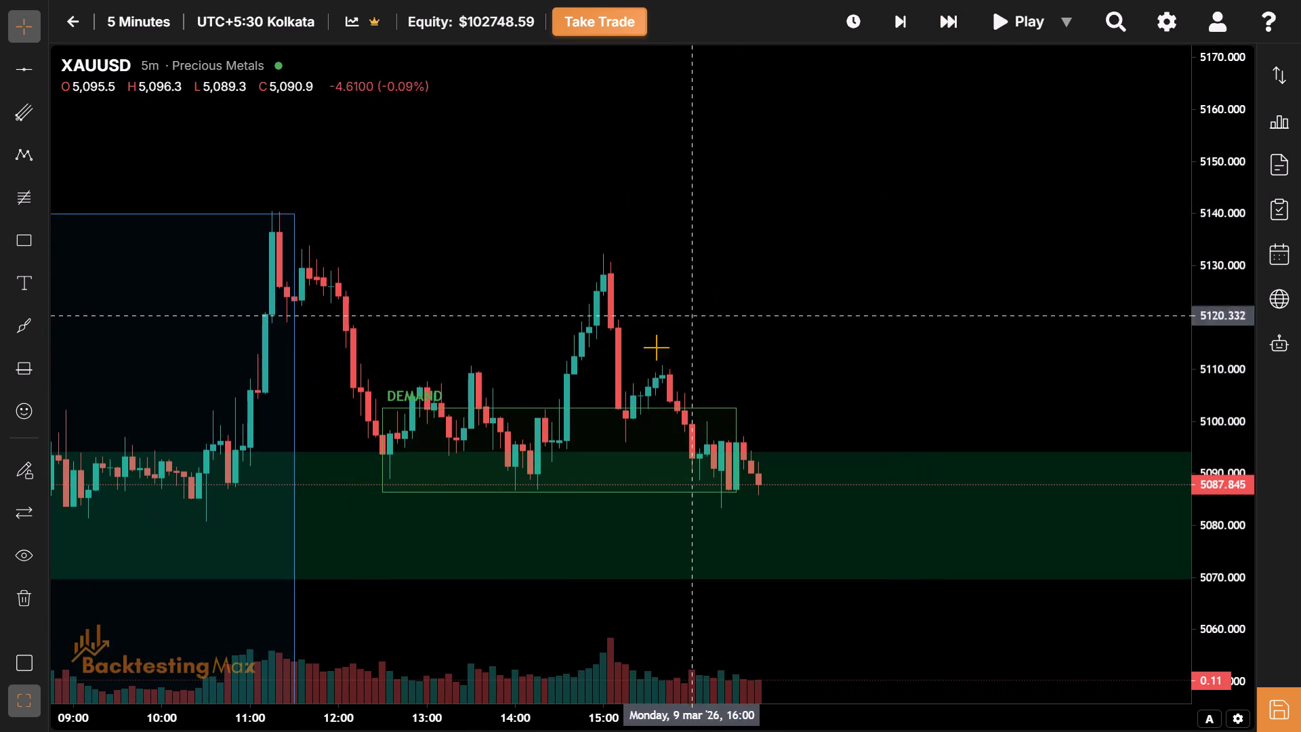
pyautogui.moveTo(558, 406); pyautogui.dragTo(543, 256)
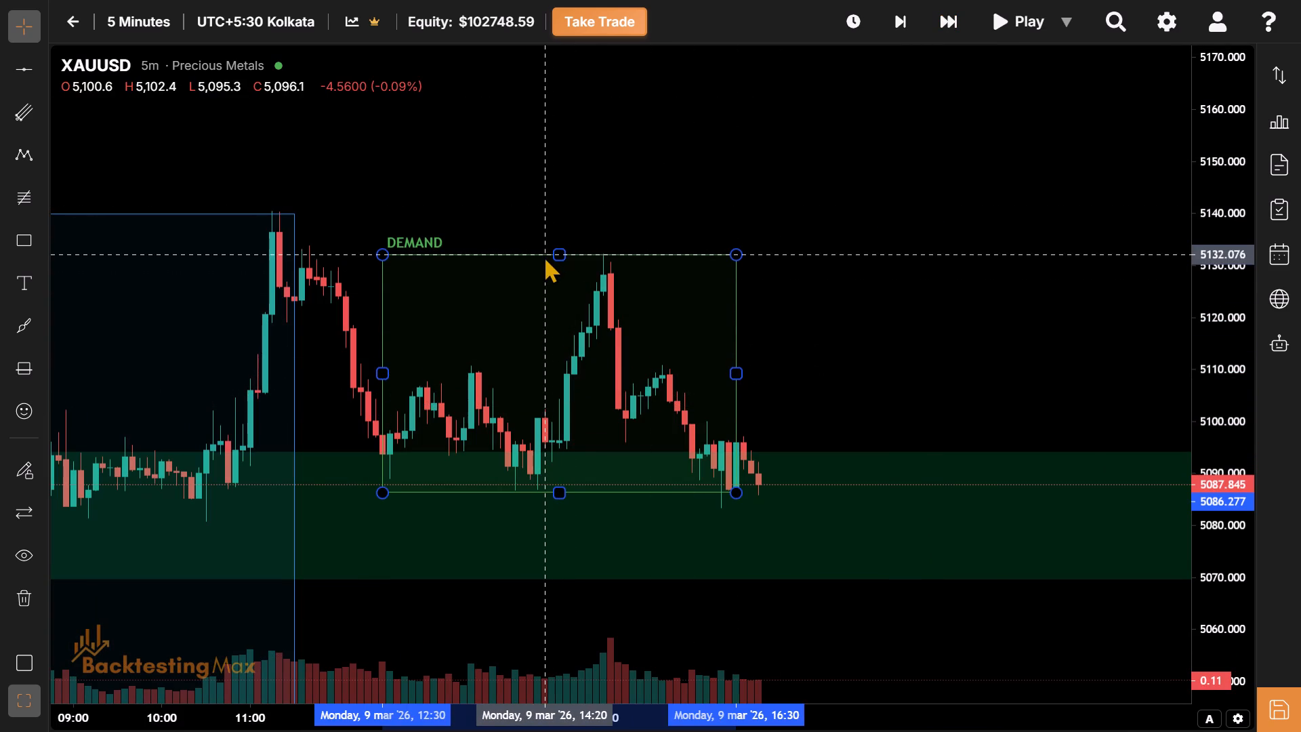
pyautogui.moveTo(543, 256); pyautogui.dragTo(542, 256)
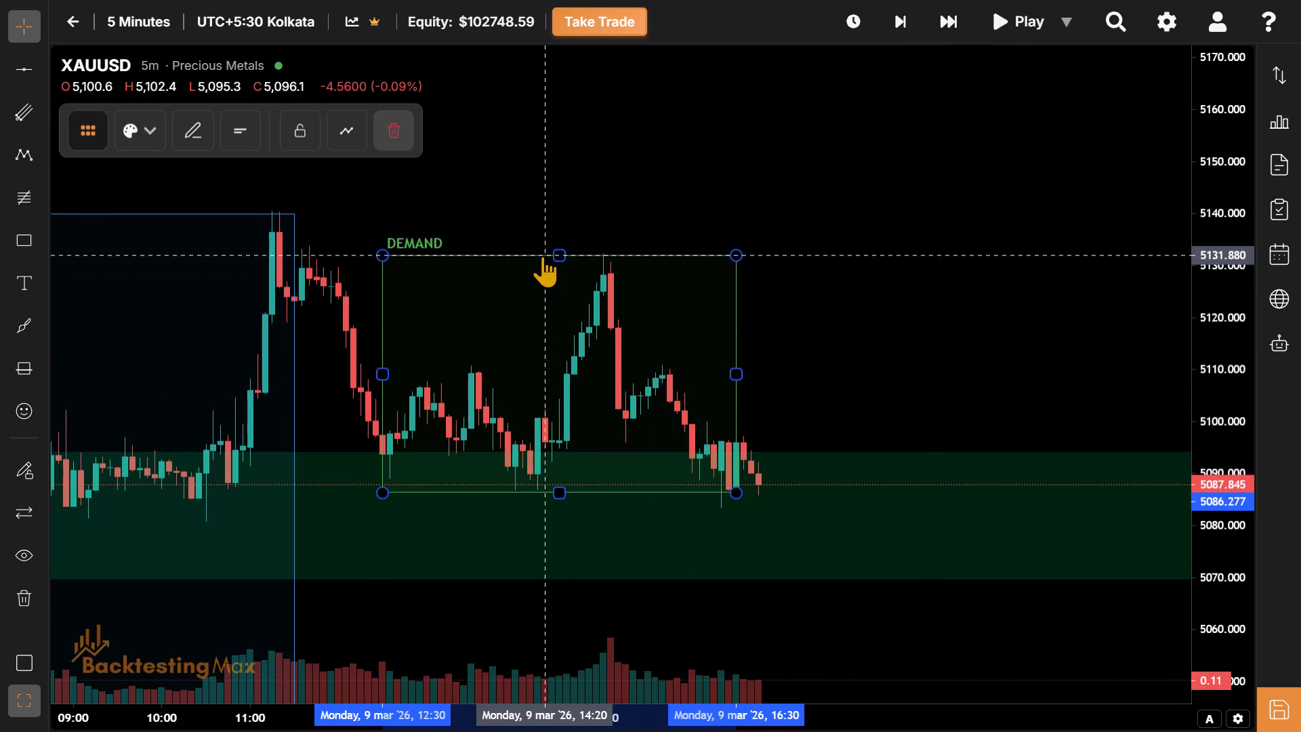
# Lower the London session rectangle's bottom edge to the session's lowest wick at about 5084.
pyautogui.moveTo(556, 369); pyautogui.dragTo(531, 289)
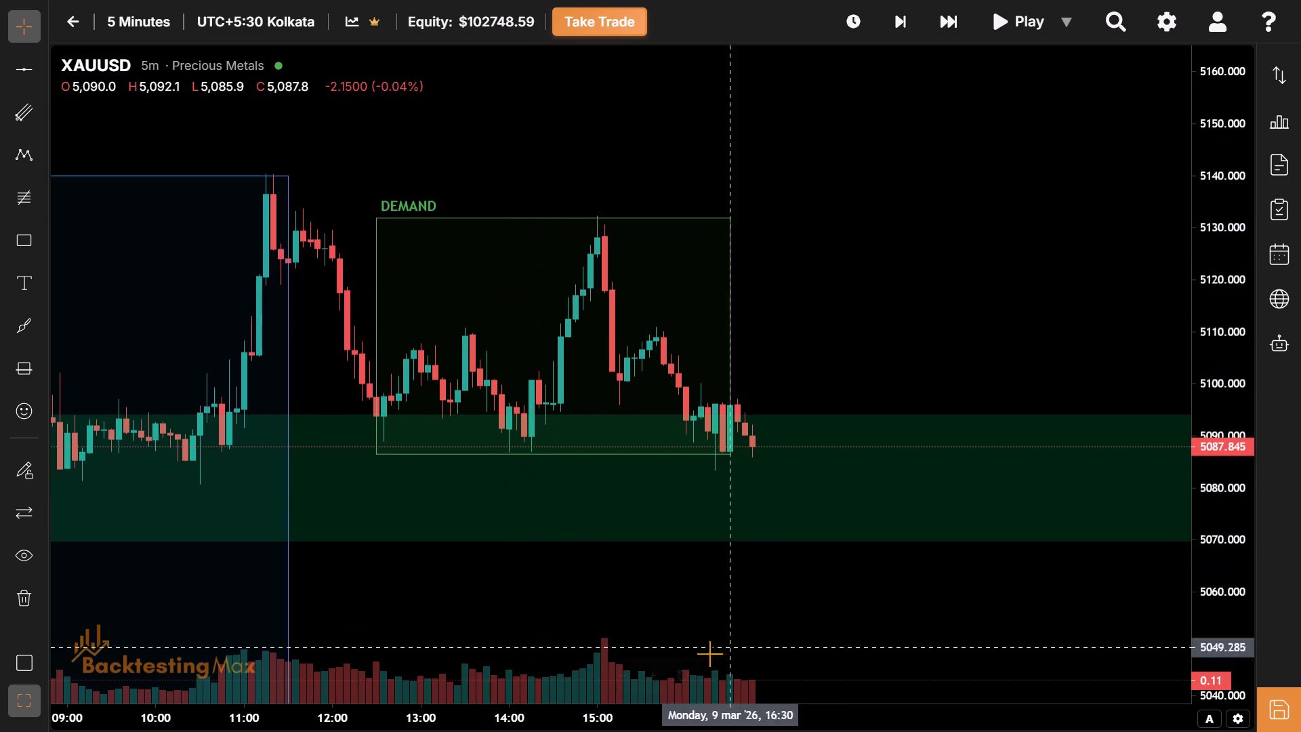
pyautogui.moveTo(559, 647); pyautogui.dragTo(640, 612)
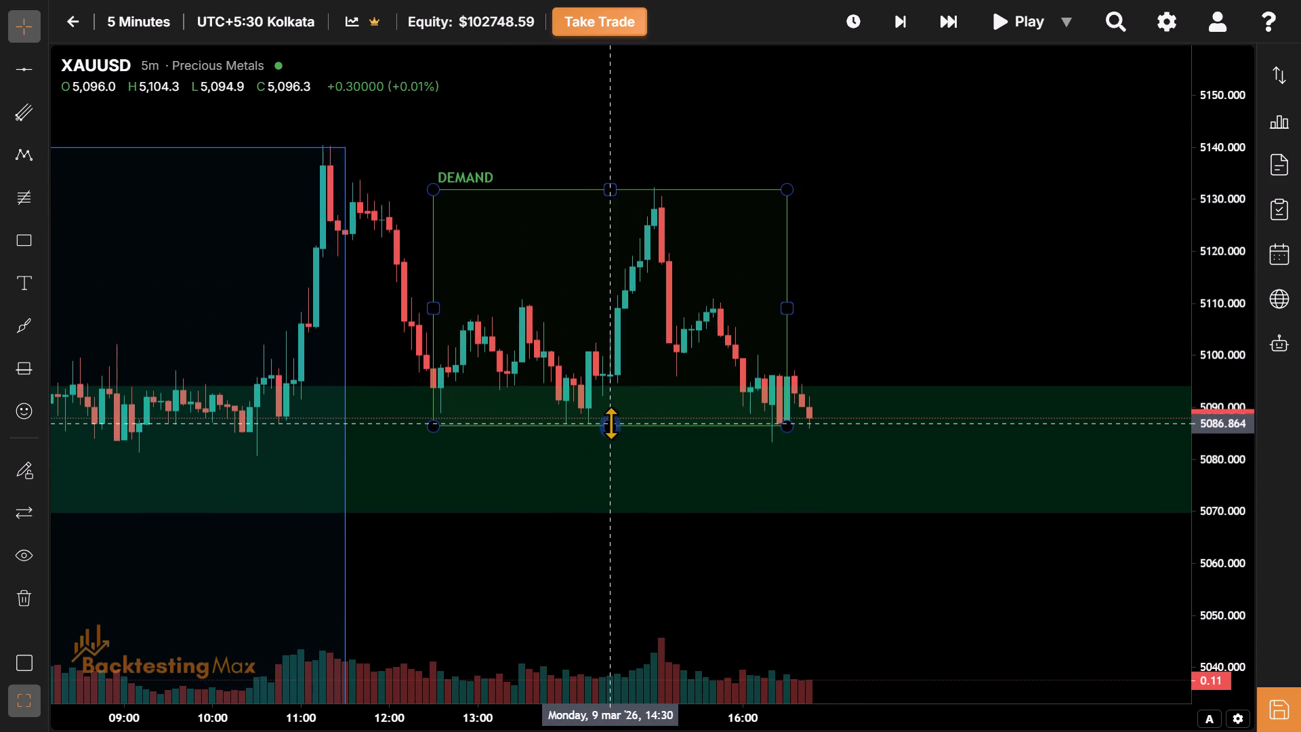
pyautogui.moveTo(611, 423); pyautogui.dragTo(906, 448)
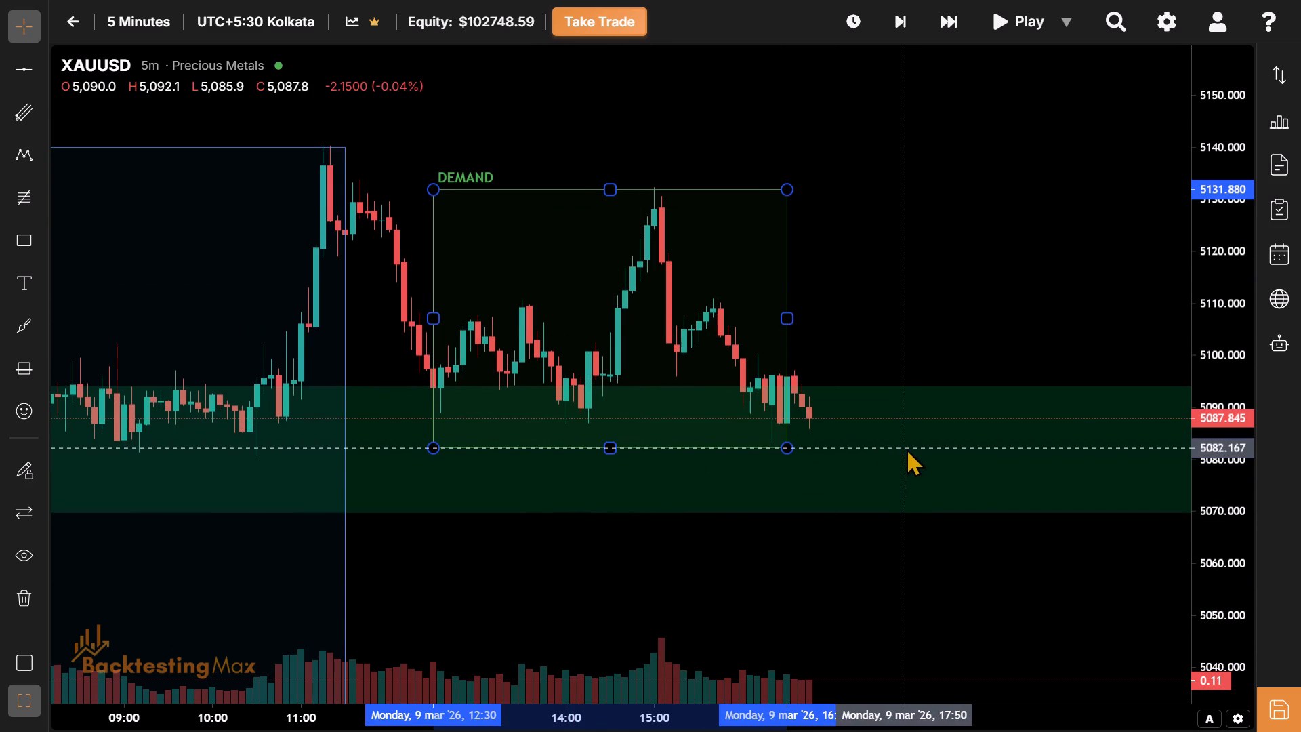
pyautogui.moveTo(906, 448); pyautogui.dragTo(917, 440)
# Skip the replay forward five bars at a time to 21:30 on 9 March.
pyautogui.moveTo(545, 624); pyautogui.dragTo(976, 409)
pyautogui.moveTo(762, 481); pyautogui.dragTo(591, 420)
pyautogui.moveTo(824, 513); pyautogui.dragTo(520, 409)
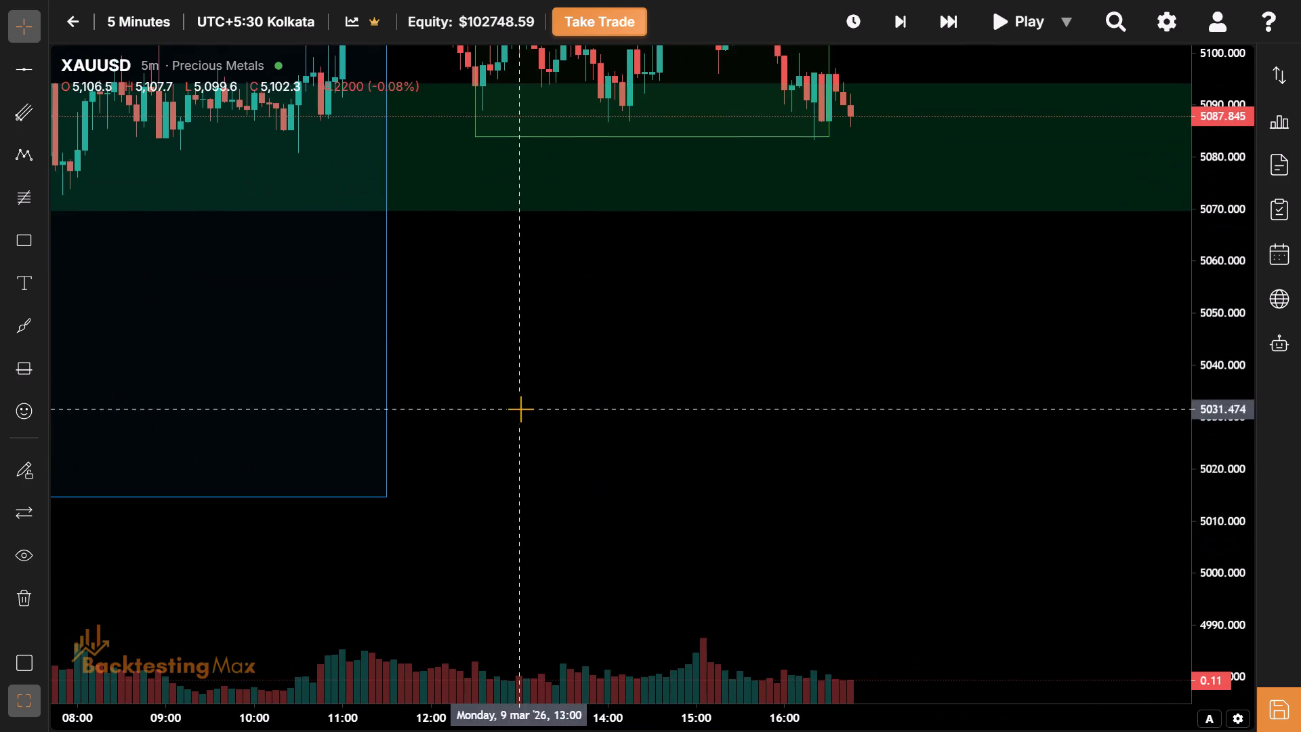
pyautogui.moveTo(795, 386); pyautogui.dragTo(603, 569)
pyautogui.click(934, 20)
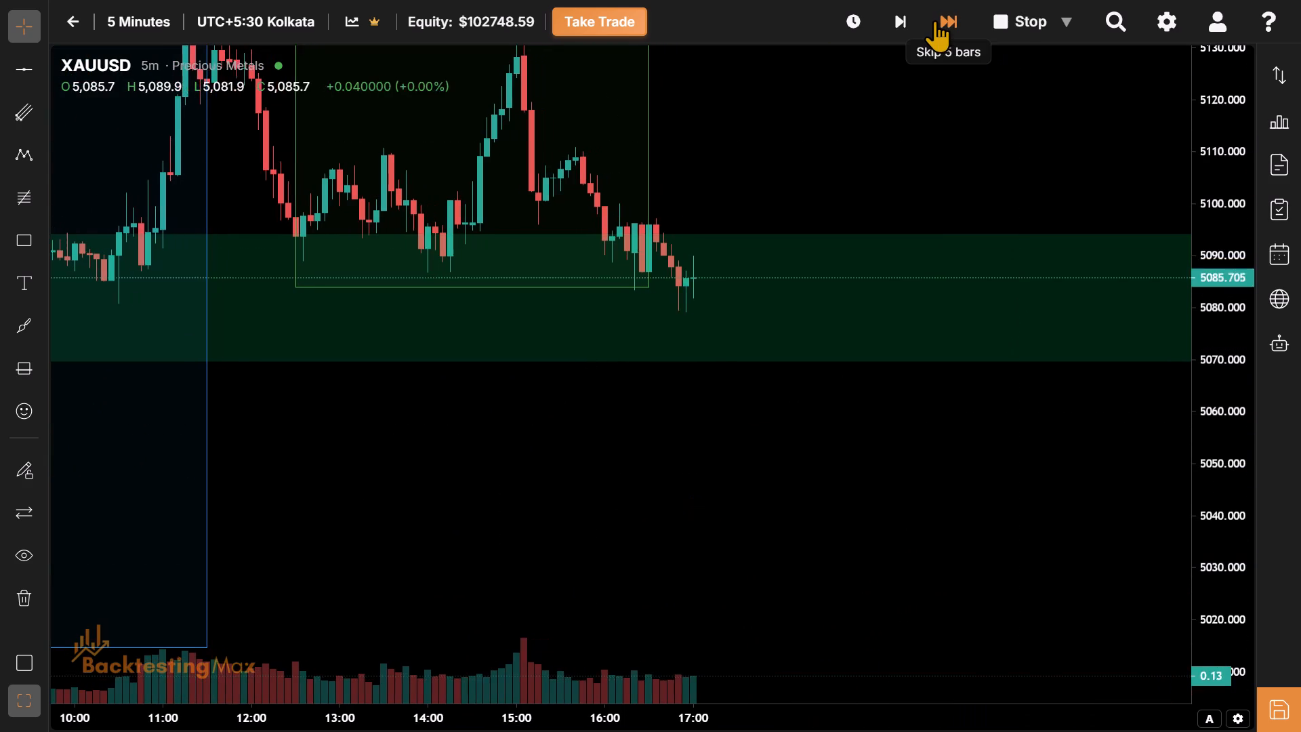
pyautogui.moveTo(749, 554); pyautogui.dragTo(632, 601)
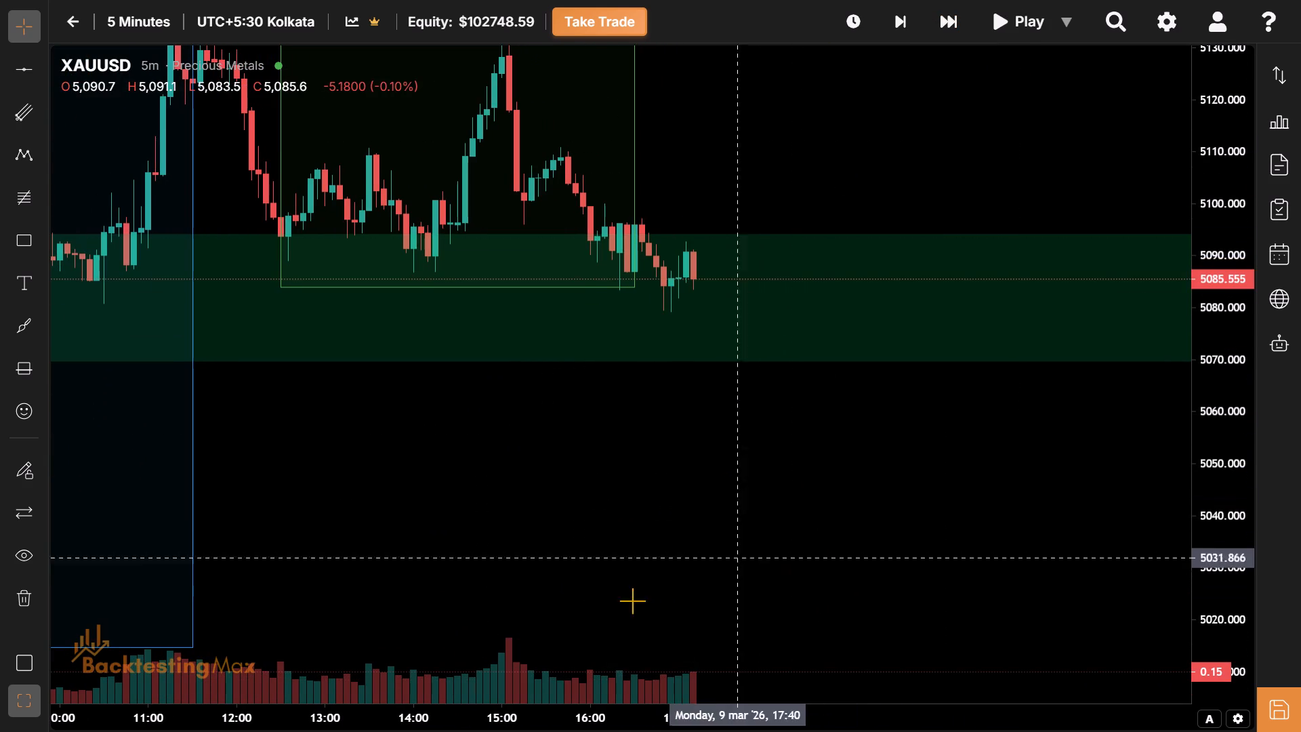
pyautogui.moveTo(632, 601); pyautogui.dragTo(575, 623)
pyautogui.click(955, 26)
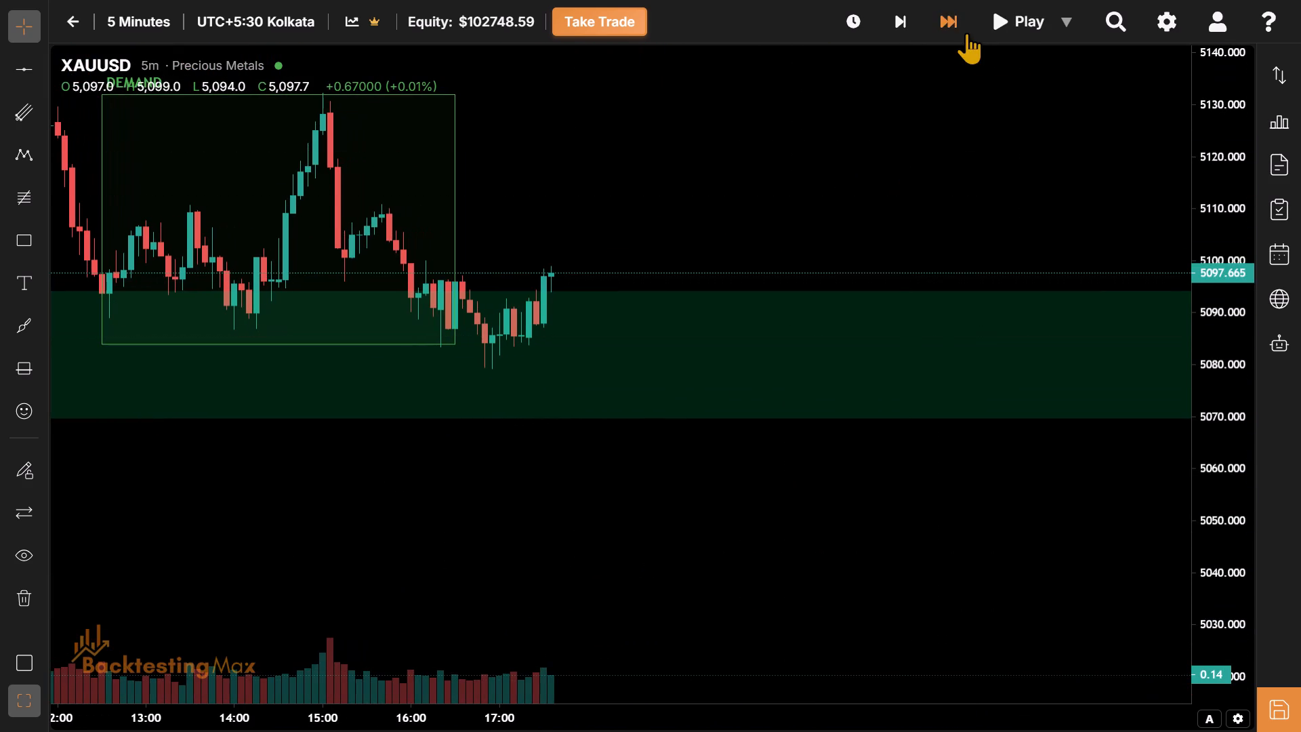
pyautogui.click(947, 14)
pyautogui.tripleClick(947, 14)
pyautogui.tripleClick(947, 14)
pyautogui.tripleClick(947, 14)
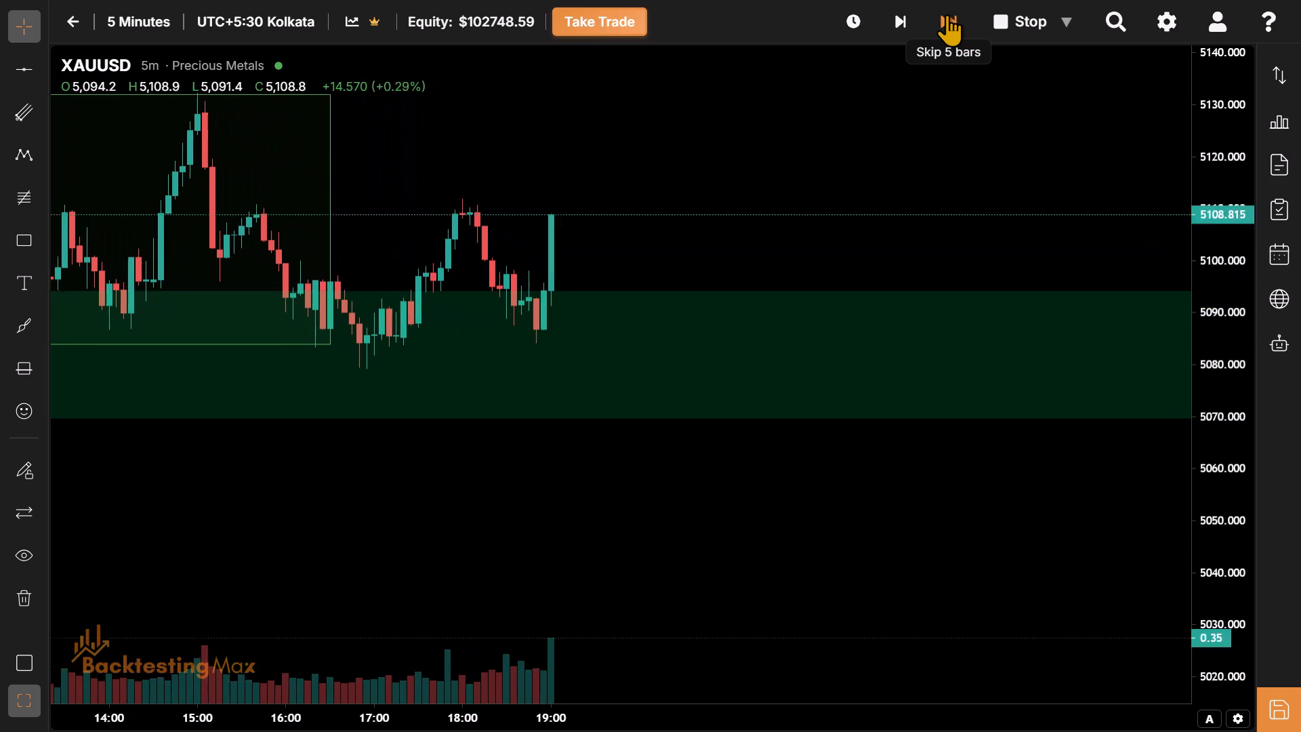
pyautogui.tripleClick(947, 14)
pyautogui.tripleClick(947, 14)
pyautogui.tripleClick(947, 14)
pyautogui.click(947, 14)
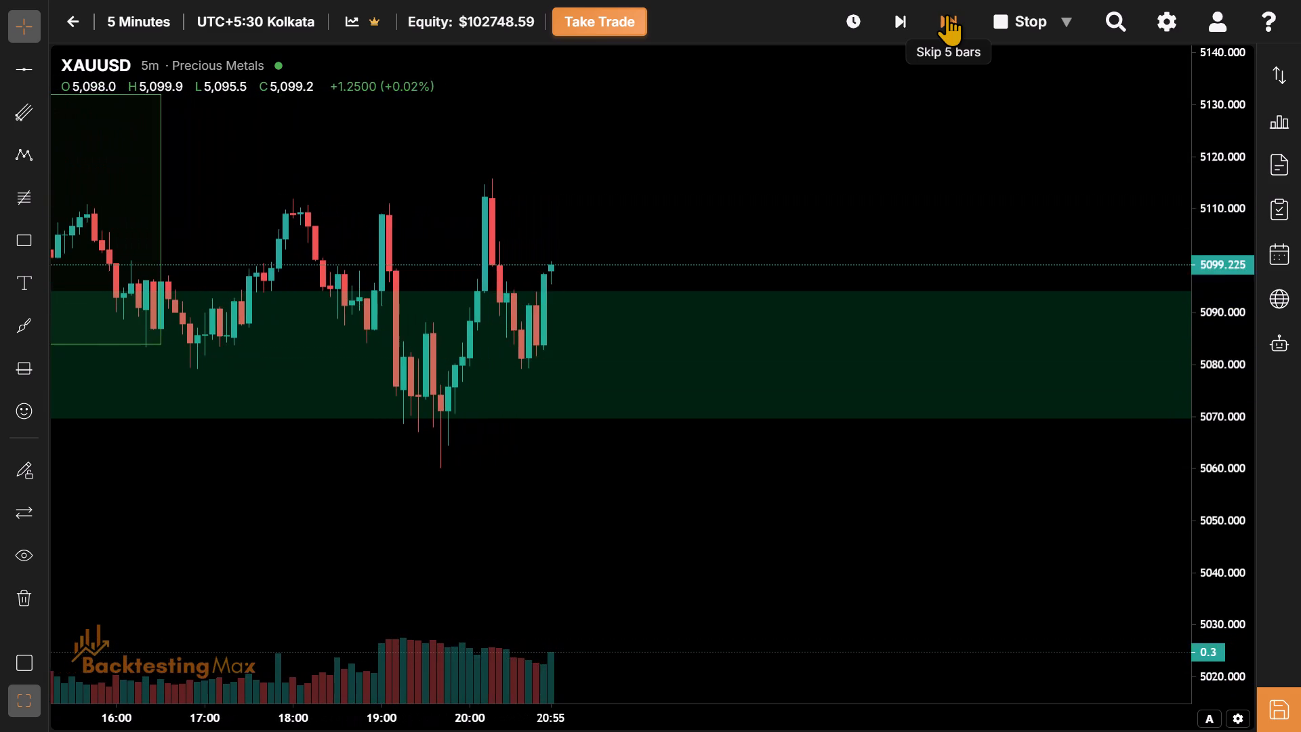
# Draw a rectangle for the NY session from 17:30 to 21:30 on 9 March, about 5099.0 to 5114.1.
pyautogui.moveTo(261, 529); pyautogui.dragTo(567, 685)
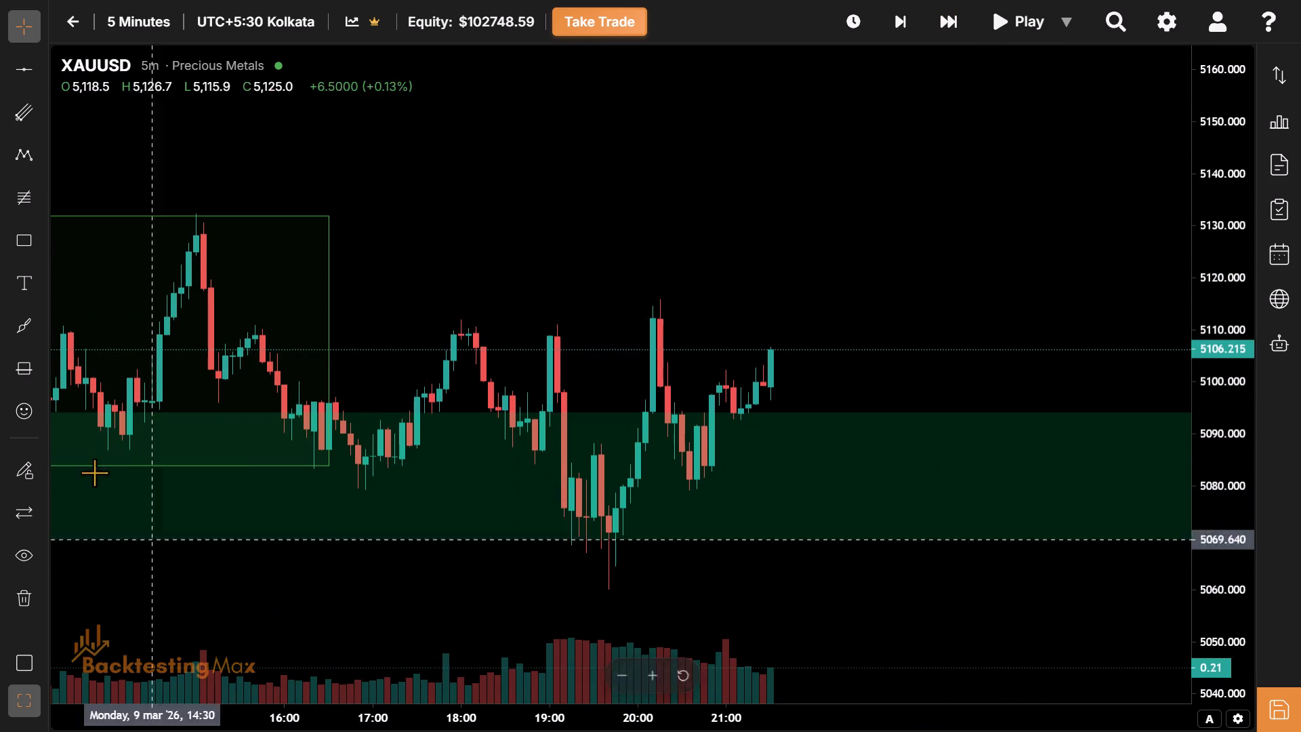
pyautogui.click(28, 251)
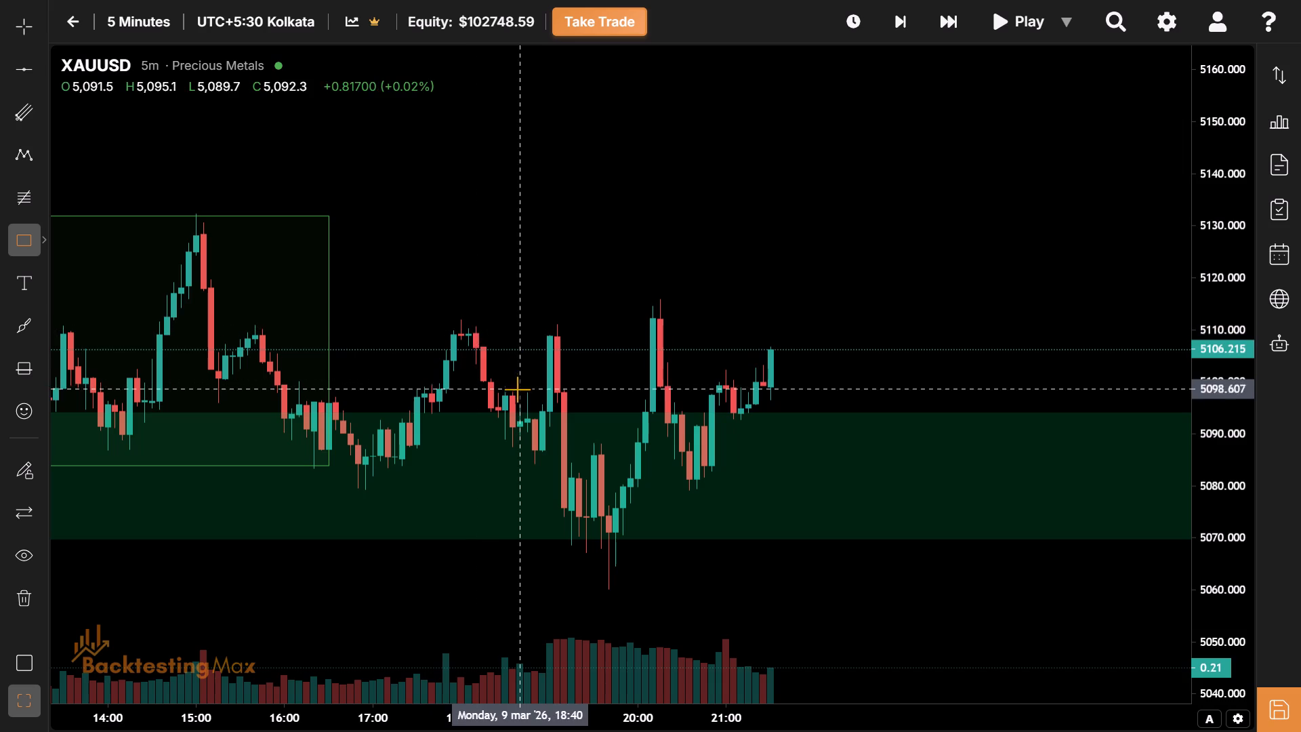
pyautogui.click(417, 386)
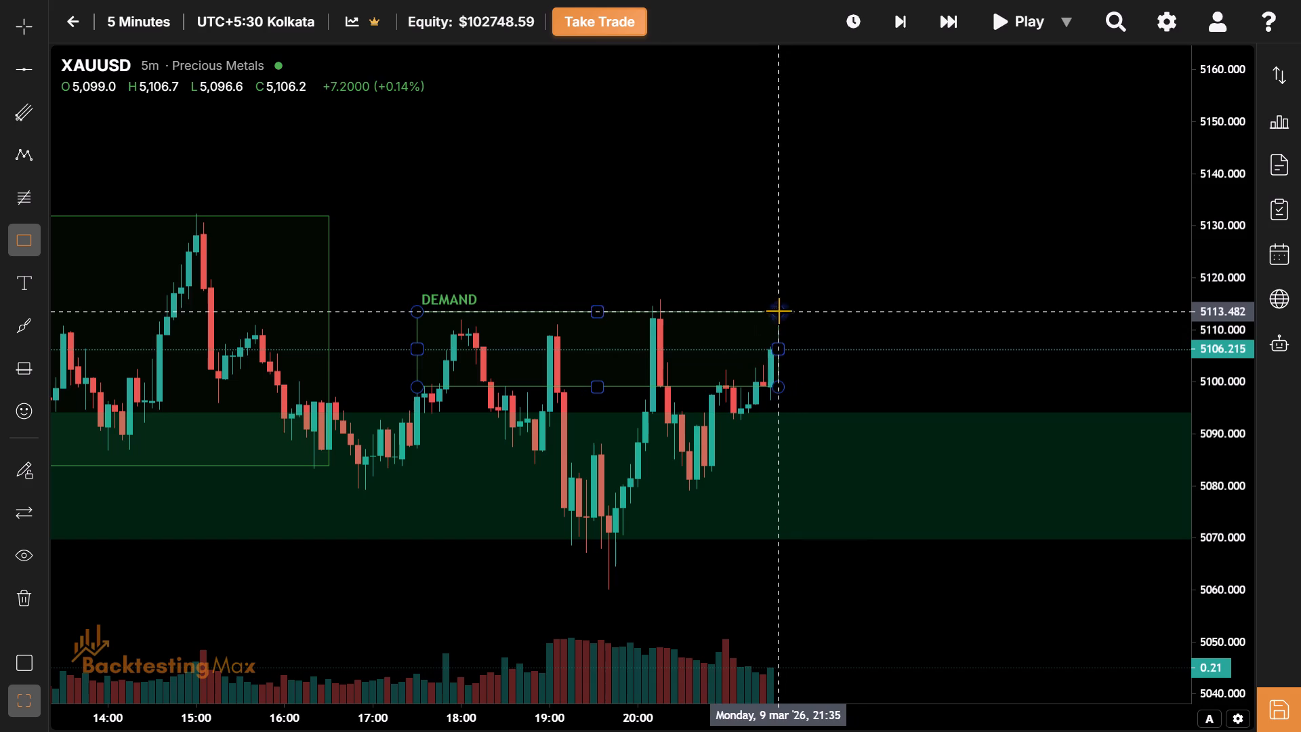
pyautogui.click(770, 308)
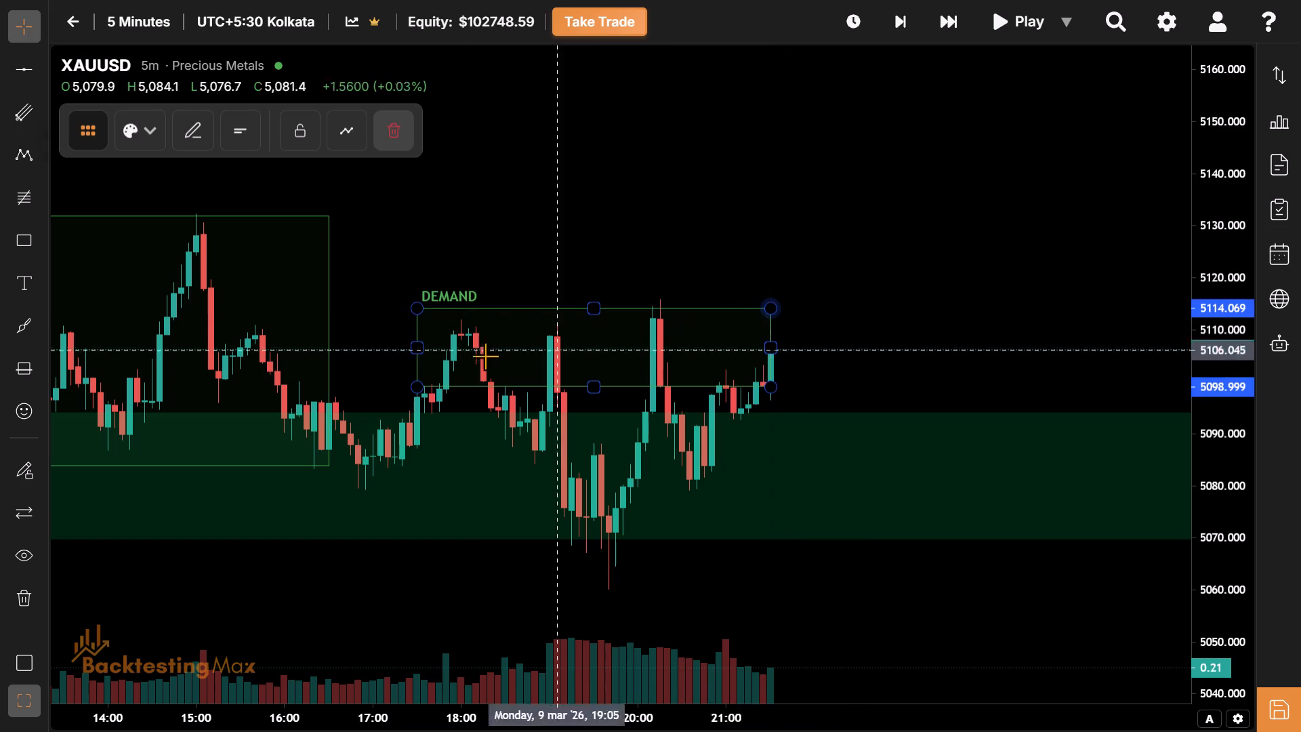
# Apply the saved NY Session template to the new 17:30 to 21:30 rectangle.
pyautogui.click(156, 144)
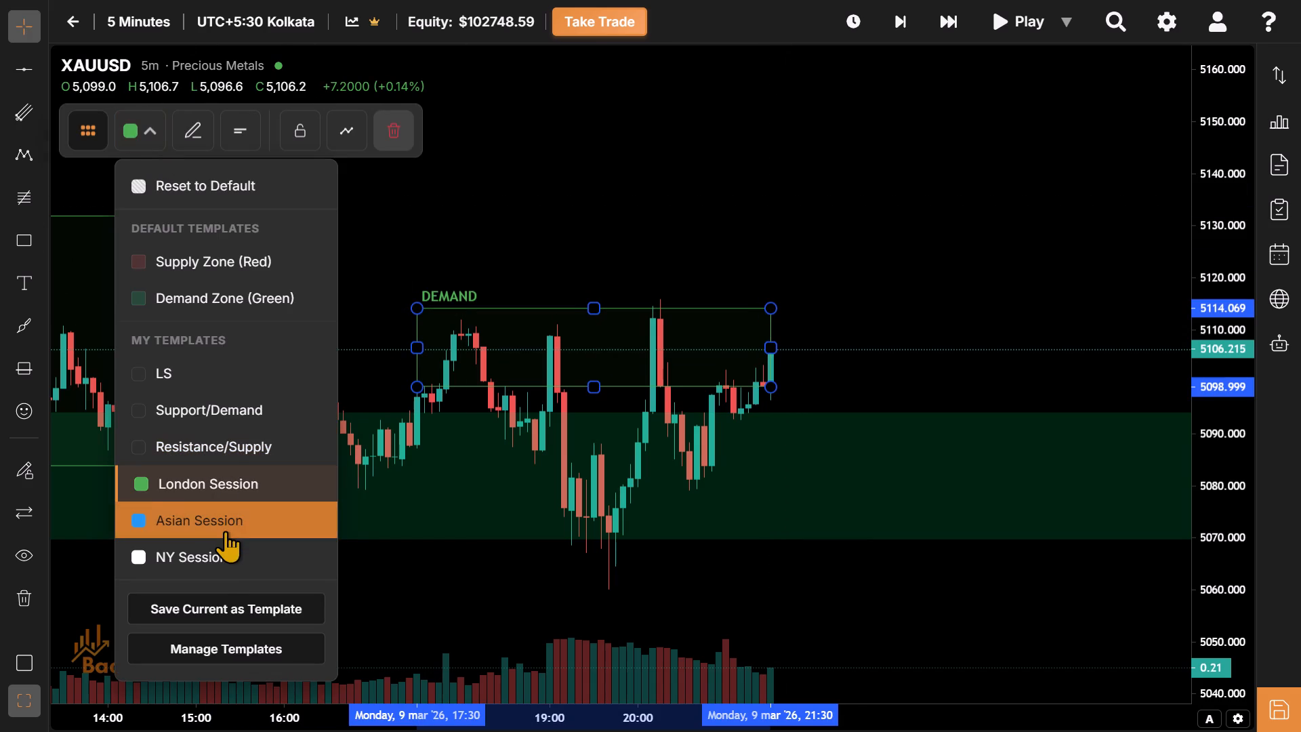
pyautogui.click(227, 555)
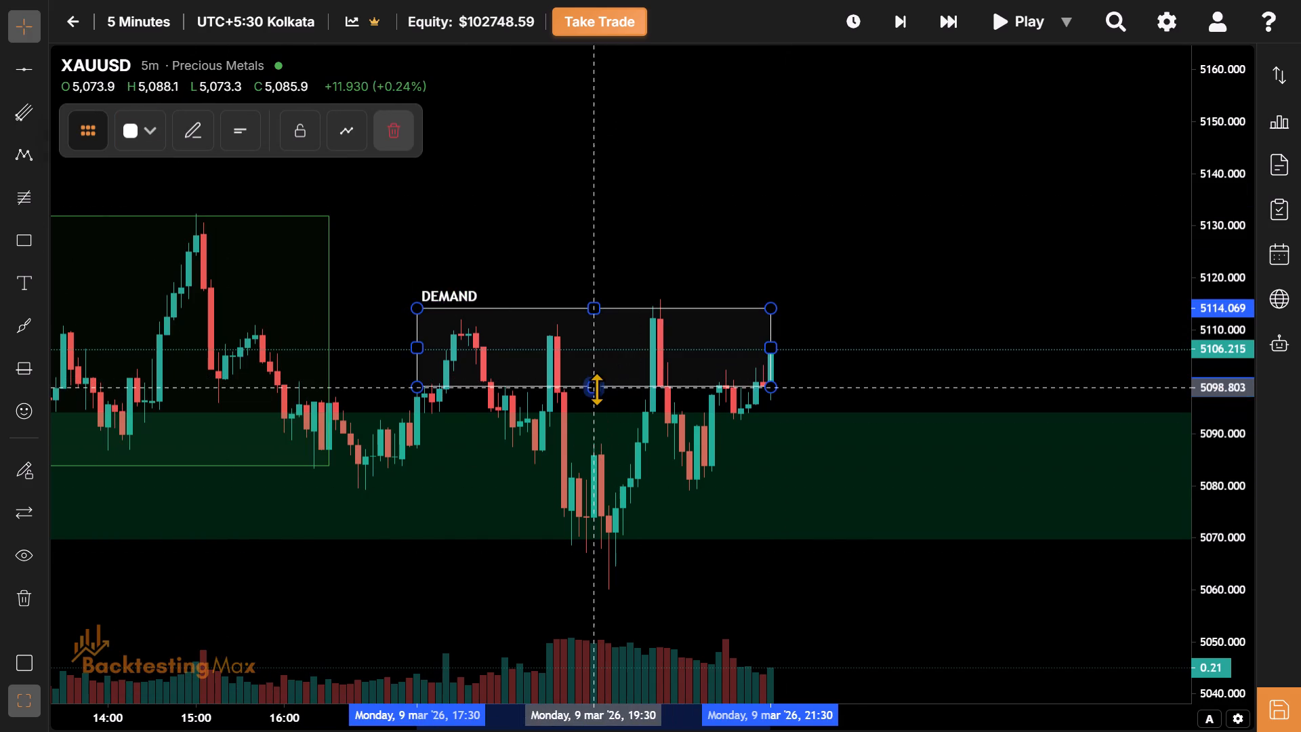
# Stretch the NY session rectangle to the session's wick extremes, from about 5059.9 at the bottom to about 5116 at the top.
pyautogui.moveTo(596, 389); pyautogui.dragTo(948, 590)
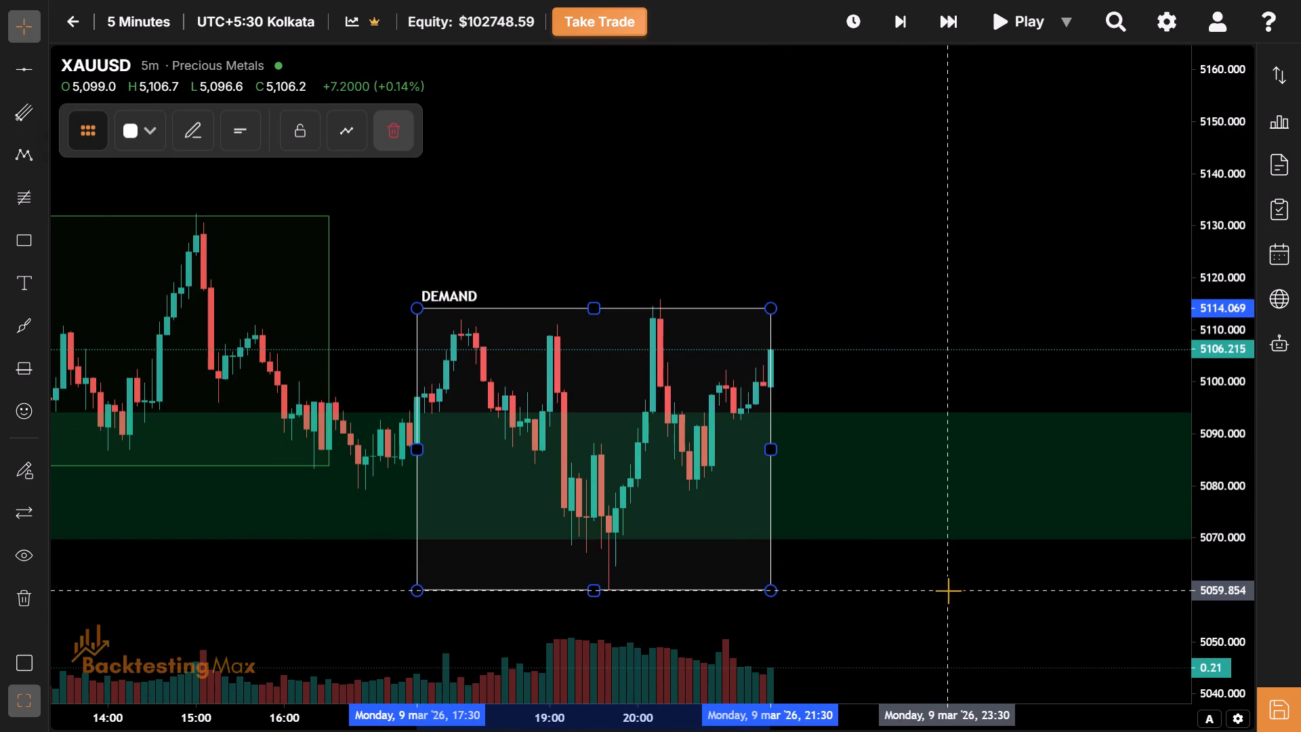
pyautogui.moveTo(592, 308); pyautogui.dragTo(591, 298)
# Review the price action across the marked Asian, London and NY session boxes and the green demand zone.
pyautogui.moveTo(1003, 313); pyautogui.dragTo(1186, 179)
pyautogui.moveTo(482, 537); pyautogui.dragTo(915, 517)
pyautogui.moveTo(456, 567); pyautogui.dragTo(541, 557)
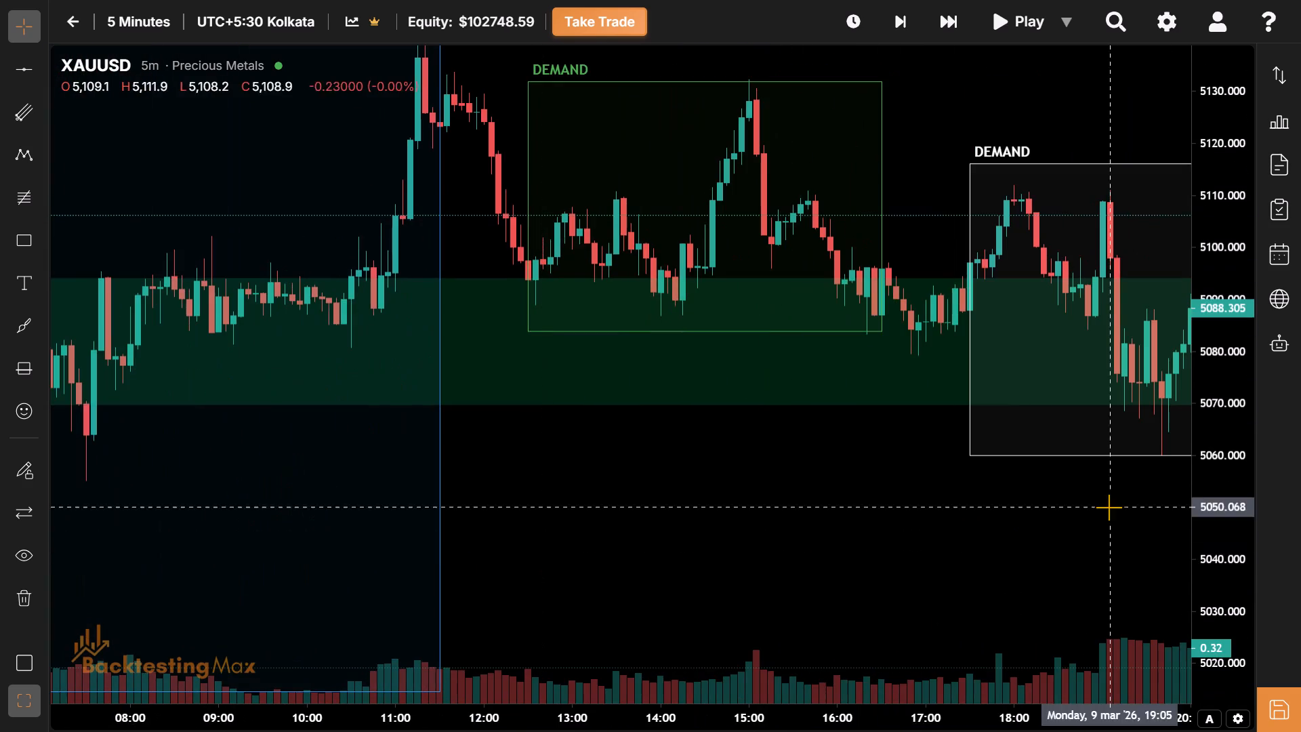
pyautogui.moveTo(1109, 507); pyautogui.dragTo(739, 548)
pyautogui.moveTo(955, 574); pyautogui.dragTo(696, 635)
pyautogui.moveTo(562, 640); pyautogui.dragTo(798, 577)
pyautogui.moveTo(599, 598); pyautogui.dragTo(530, 590)
pyautogui.moveTo(530, 590); pyautogui.dragTo(407, 594)
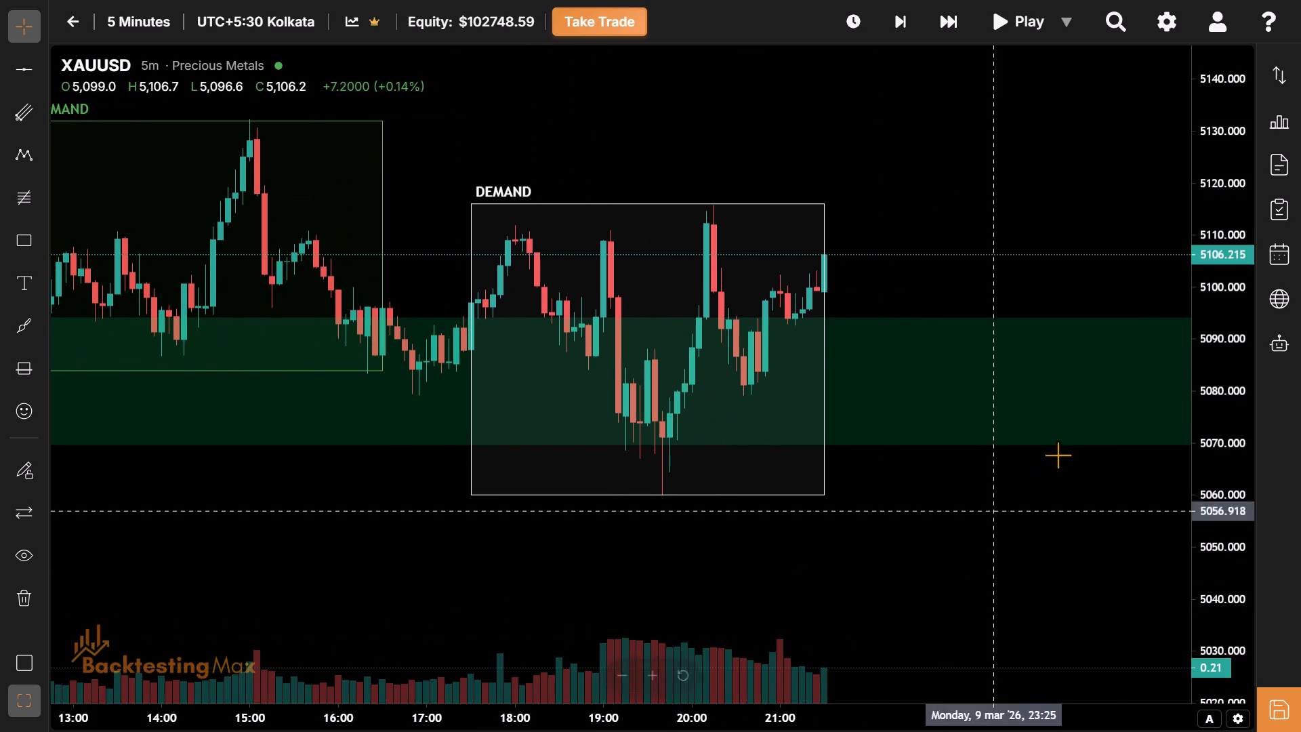
pyautogui.moveTo(928, 260); pyautogui.dragTo(657, 370)
pyautogui.moveTo(867, 278); pyautogui.dragTo(834, 279)
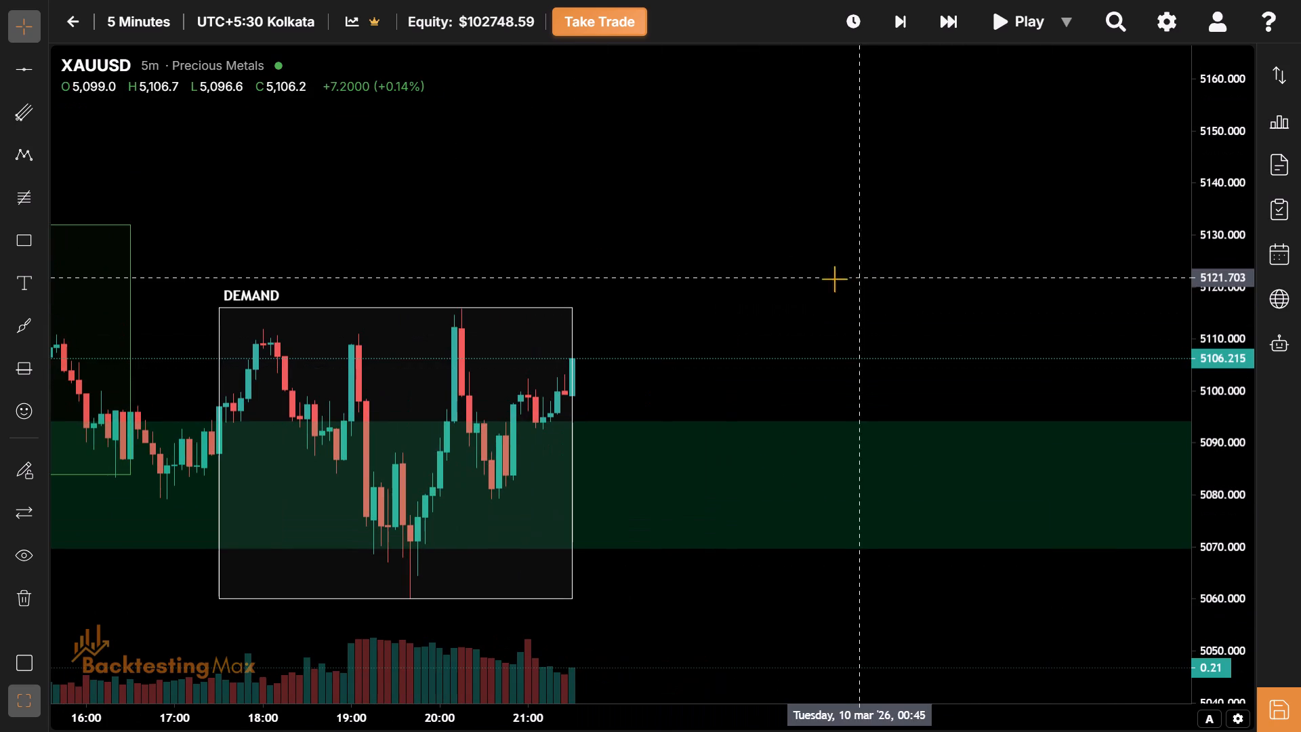
pyautogui.moveTo(834, 279); pyautogui.dragTo(775, 277)
pyautogui.moveTo(775, 277); pyautogui.dragTo(855, 300)
pyautogui.moveTo(705, 305); pyautogui.dragTo(766, 312)
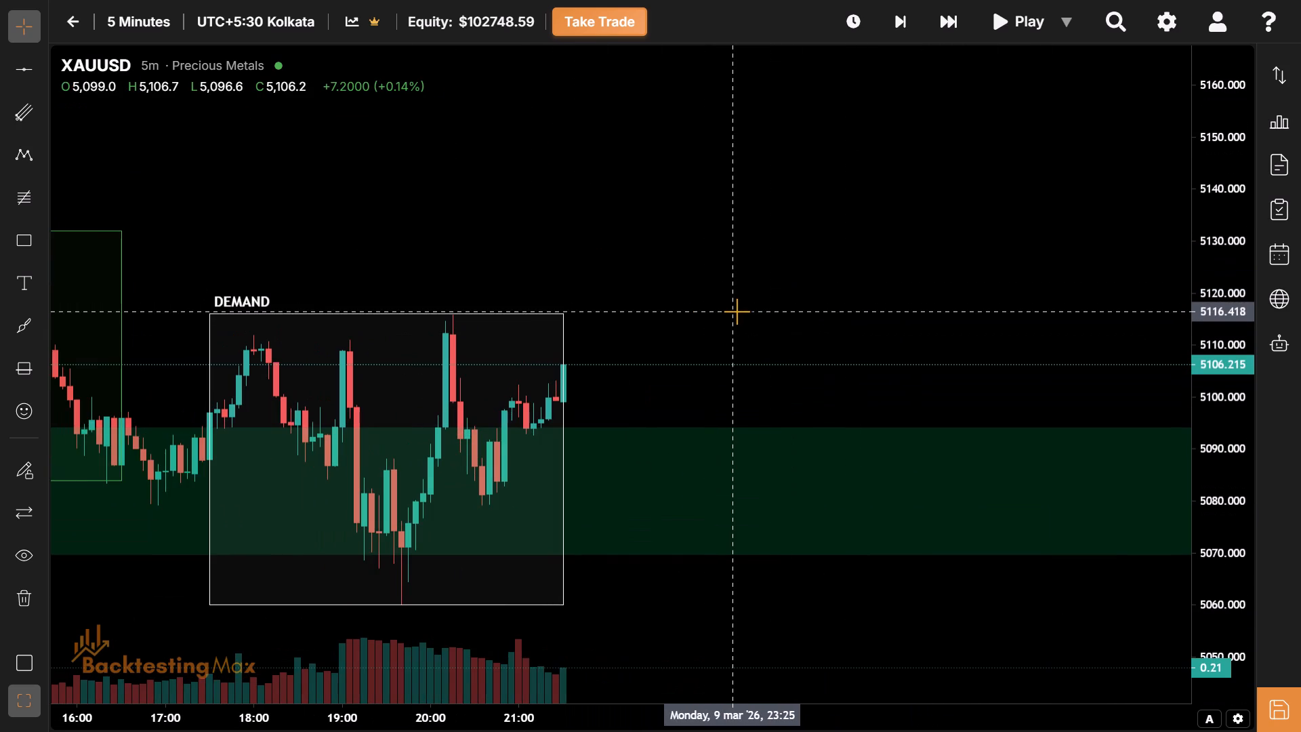
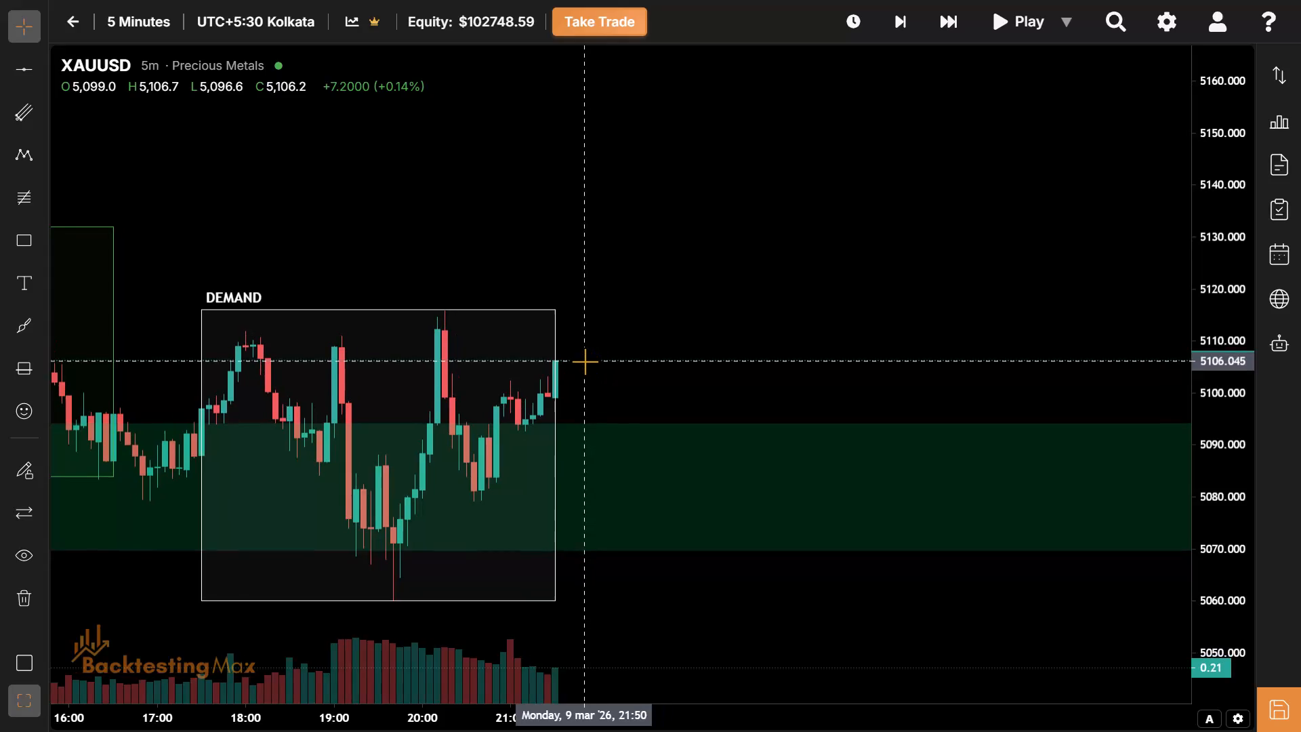
# Advance the replay in five-bar skips from 21:30 on 9 March to about 04:00 on 10 March.
pyautogui.moveTo(585, 361); pyautogui.dragTo(531, 355)
pyautogui.moveTo(771, 317); pyautogui.dragTo(592, 314)
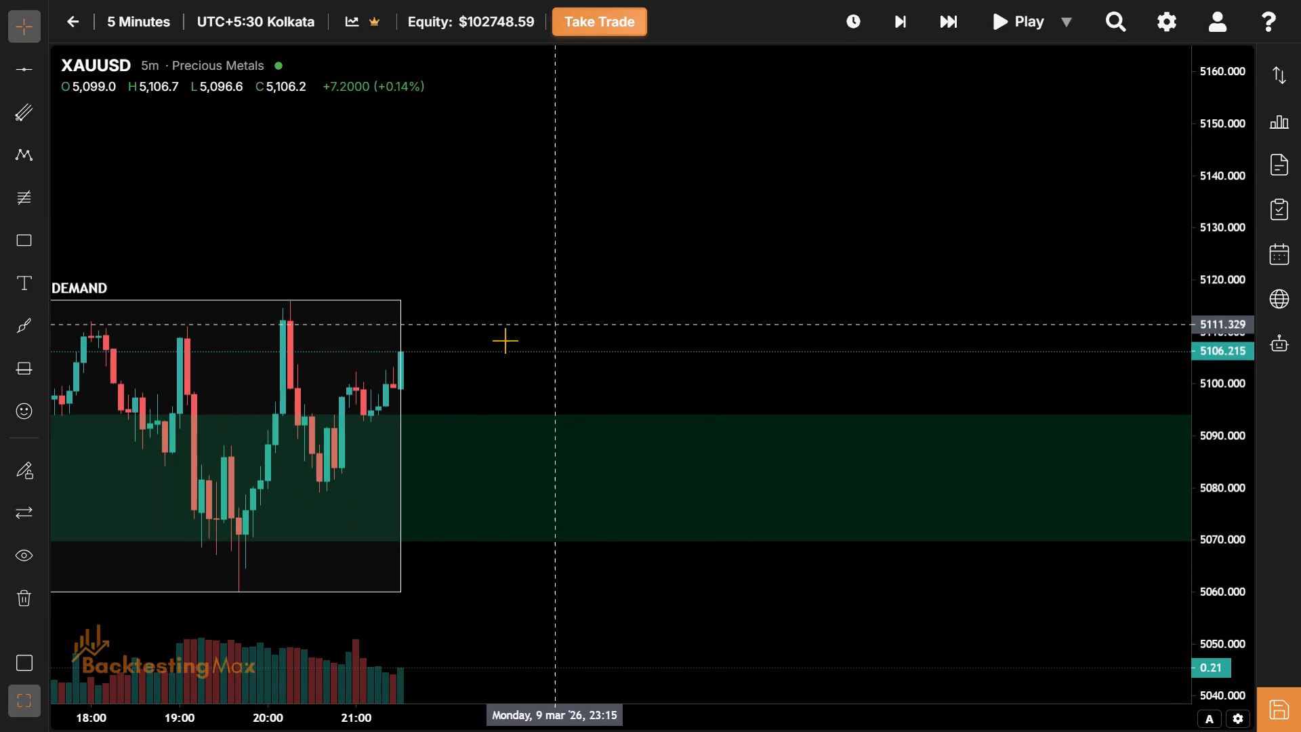
pyautogui.moveTo(489, 346); pyautogui.dragTo(509, 354)
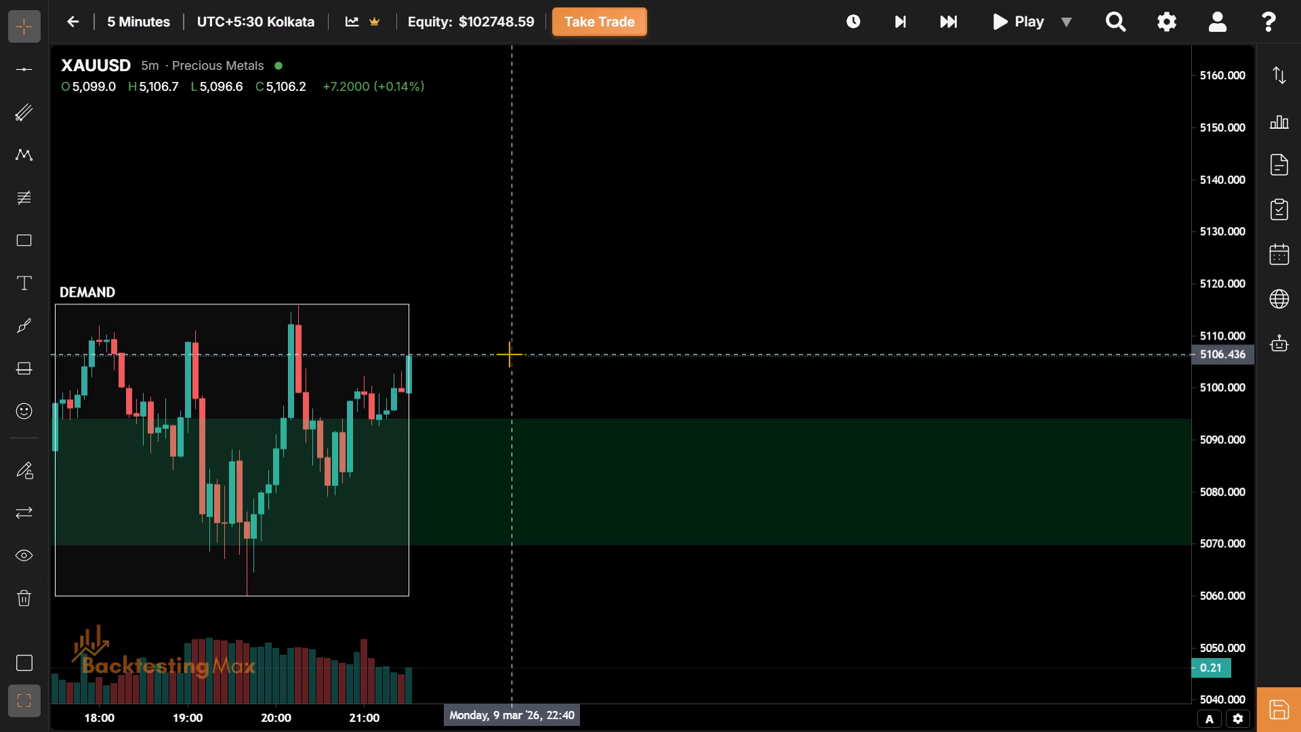
pyautogui.moveTo(509, 354); pyautogui.dragTo(485, 348)
pyautogui.moveTo(485, 348); pyautogui.dragTo(466, 348)
pyautogui.moveTo(466, 348); pyautogui.dragTo(447, 365)
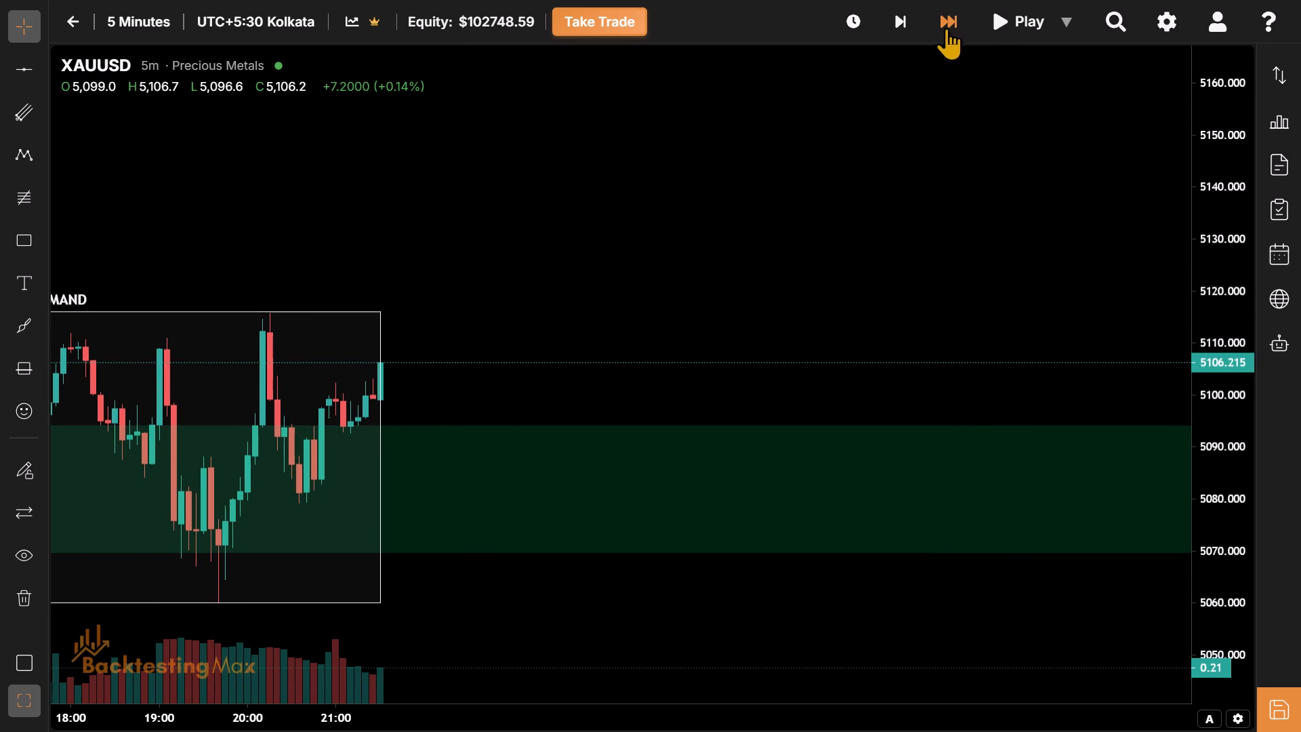
pyautogui.tripleClick(944, 20)
pyautogui.tripleClick(944, 20)
pyautogui.tripleClick(944, 20)
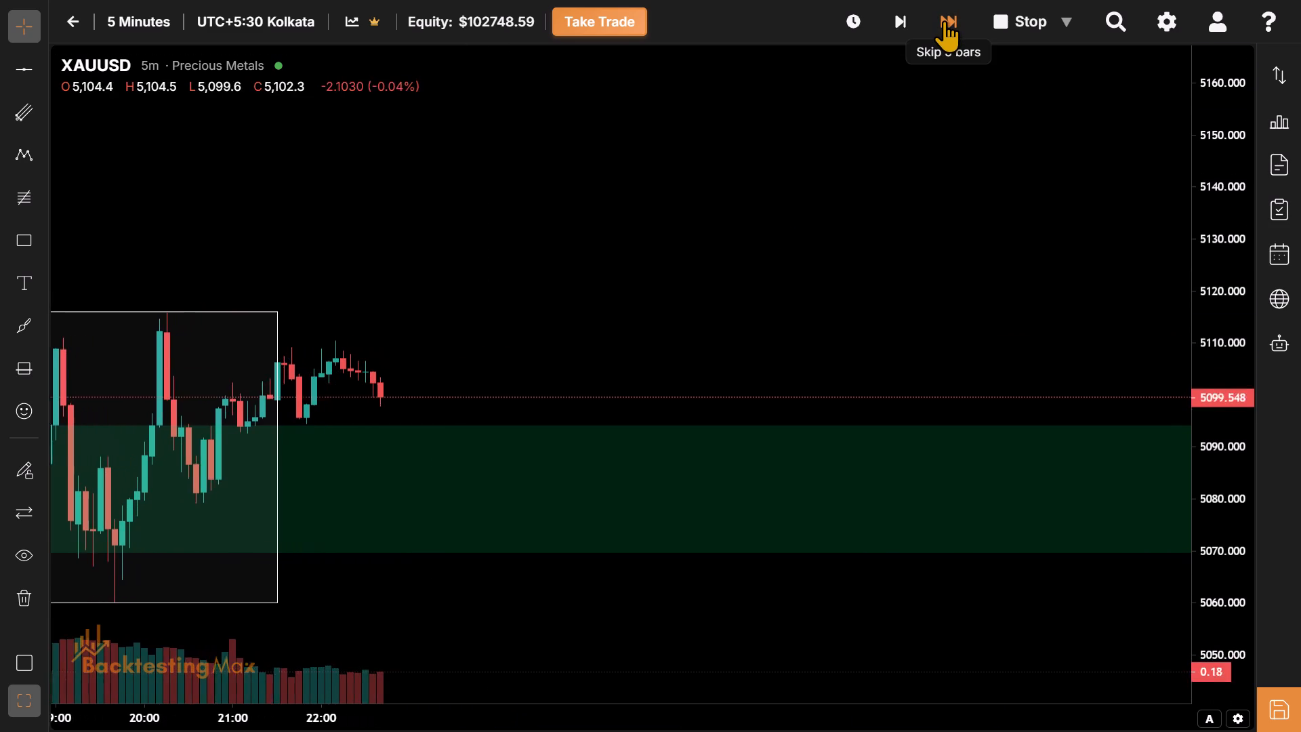
pyautogui.tripleClick(944, 20)
pyautogui.tripleClick(944, 20)
pyautogui.tripleClick(944, 20)
pyautogui.tripleClick(944, 20)
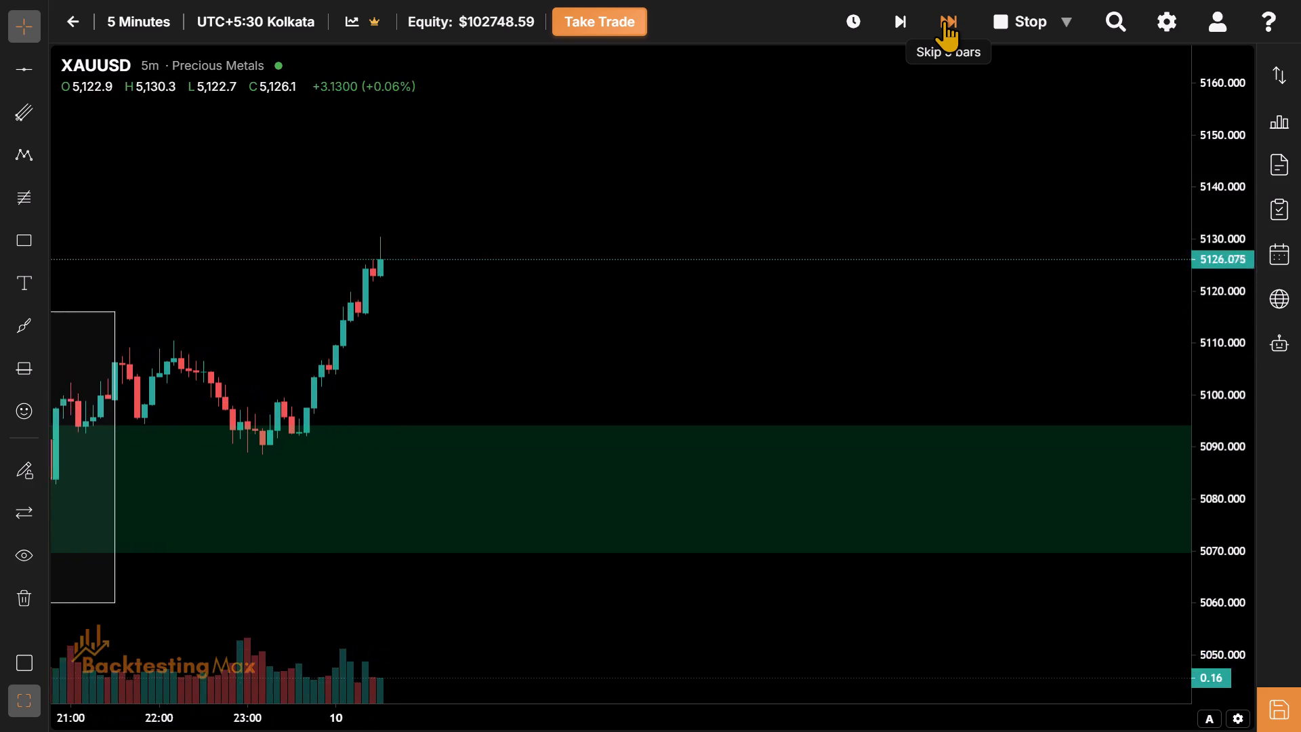
pyautogui.tripleClick(944, 20)
pyautogui.tripleClick(944, 20)
pyautogui.tripleClick(944, 20)
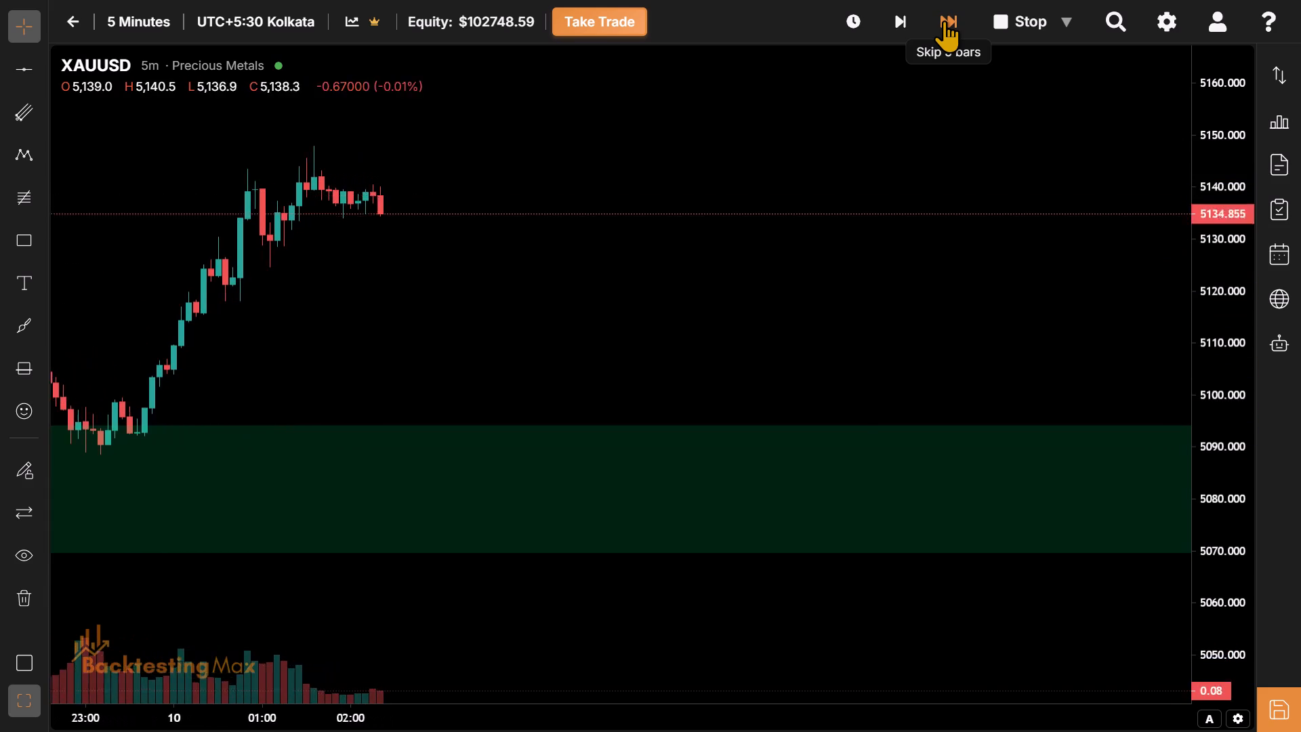
pyautogui.click(944, 20)
# Skip the replay forward just past the Asian session open, to about 05:40 on 10 March.
pyautogui.moveTo(944, 20); pyautogui.dragTo(670, 239)
pyautogui.moveTo(670, 239); pyautogui.dragTo(648, 352)
pyautogui.moveTo(520, 363); pyautogui.dragTo(506, 359)
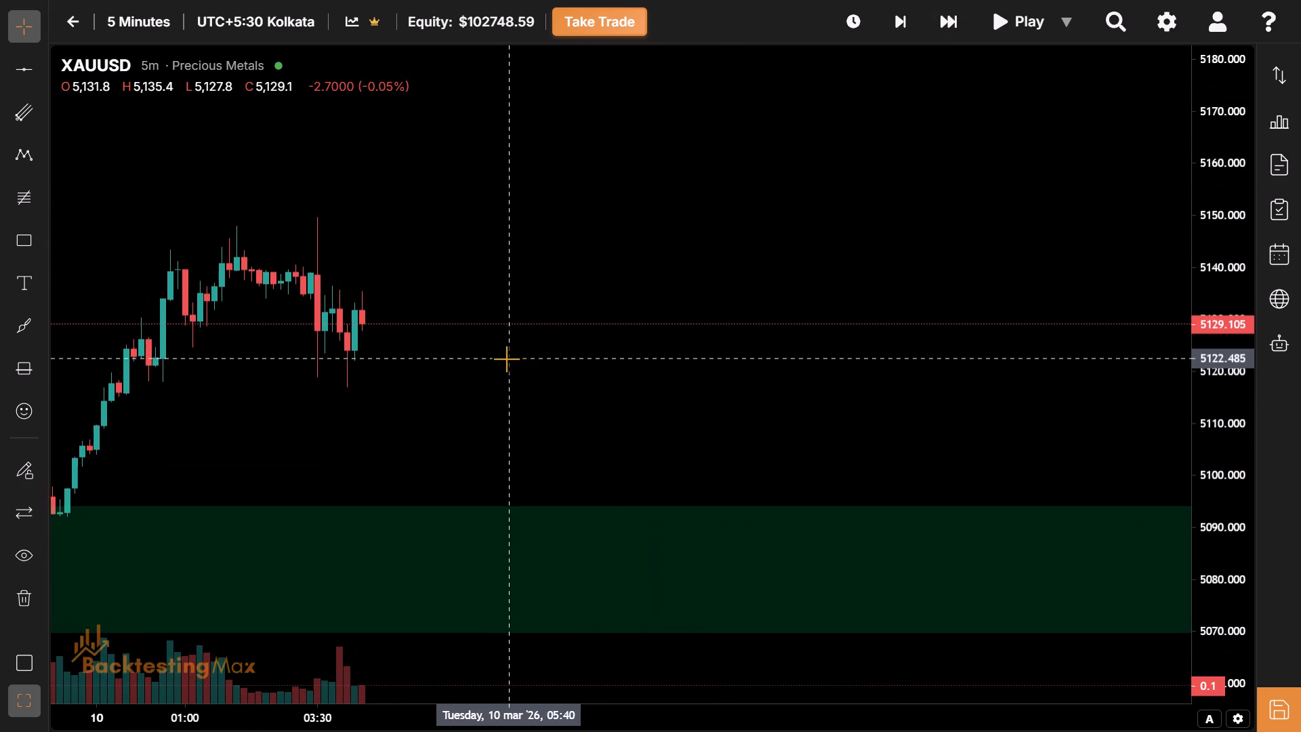
pyautogui.moveTo(506, 359); pyautogui.dragTo(448, 372)
pyautogui.tripleClick(955, 19)
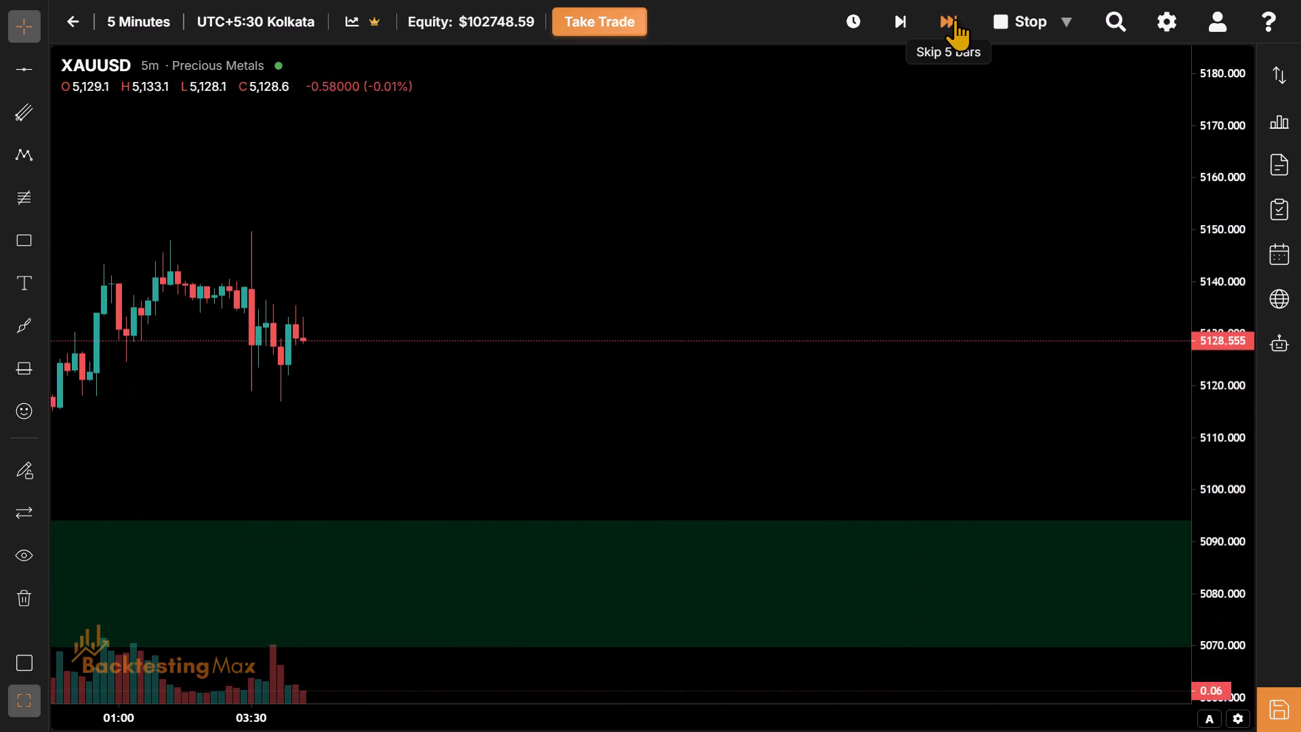
pyautogui.tripleClick(955, 19)
pyautogui.click(955, 19)
# Draw a rectangle for the Asian session from 05:30 to 11:30 on 10 March, about 5116.4 to 5140.3.
pyautogui.moveTo(357, 365); pyautogui.dragTo(432, 440)
pyautogui.moveTo(344, 410); pyautogui.dragTo(313, 444)
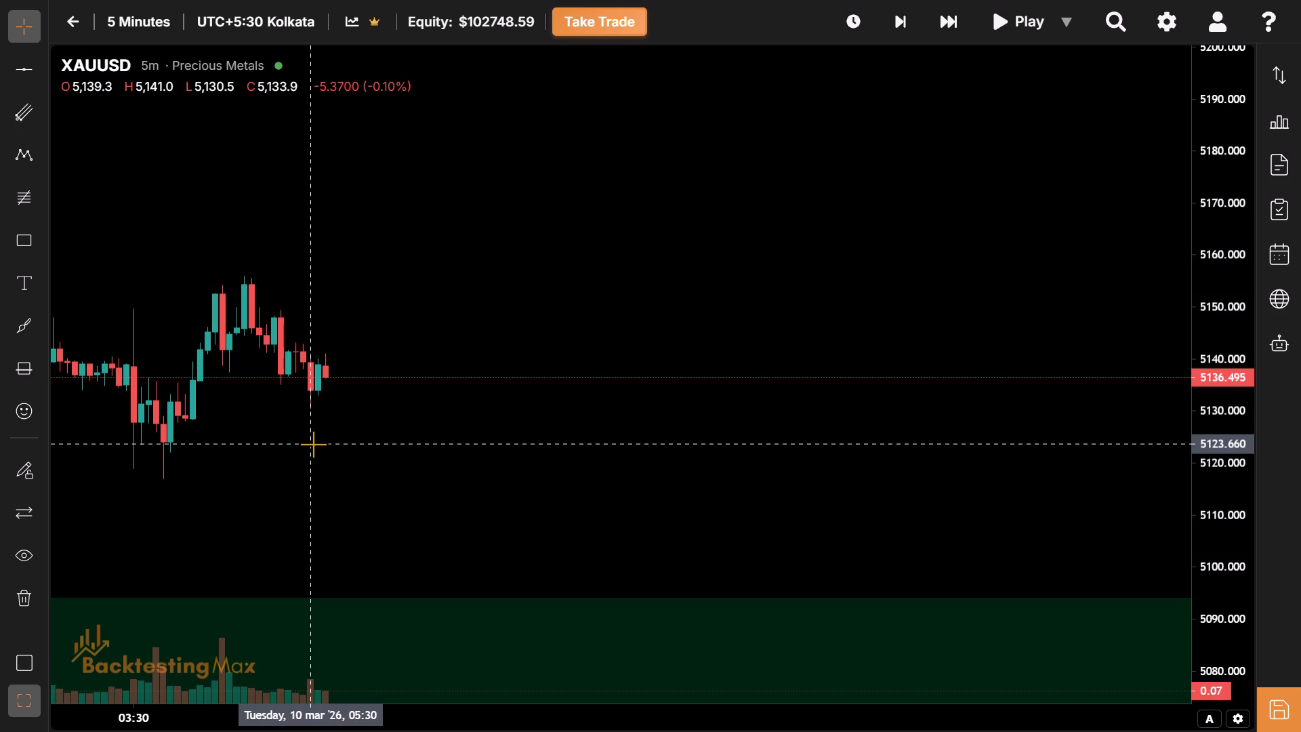
pyautogui.moveTo(312, 445); pyautogui.dragTo(439, 460)
pyautogui.moveTo(439, 460); pyautogui.dragTo(401, 466)
pyautogui.moveTo(335, 426); pyautogui.dragTo(145, 466)
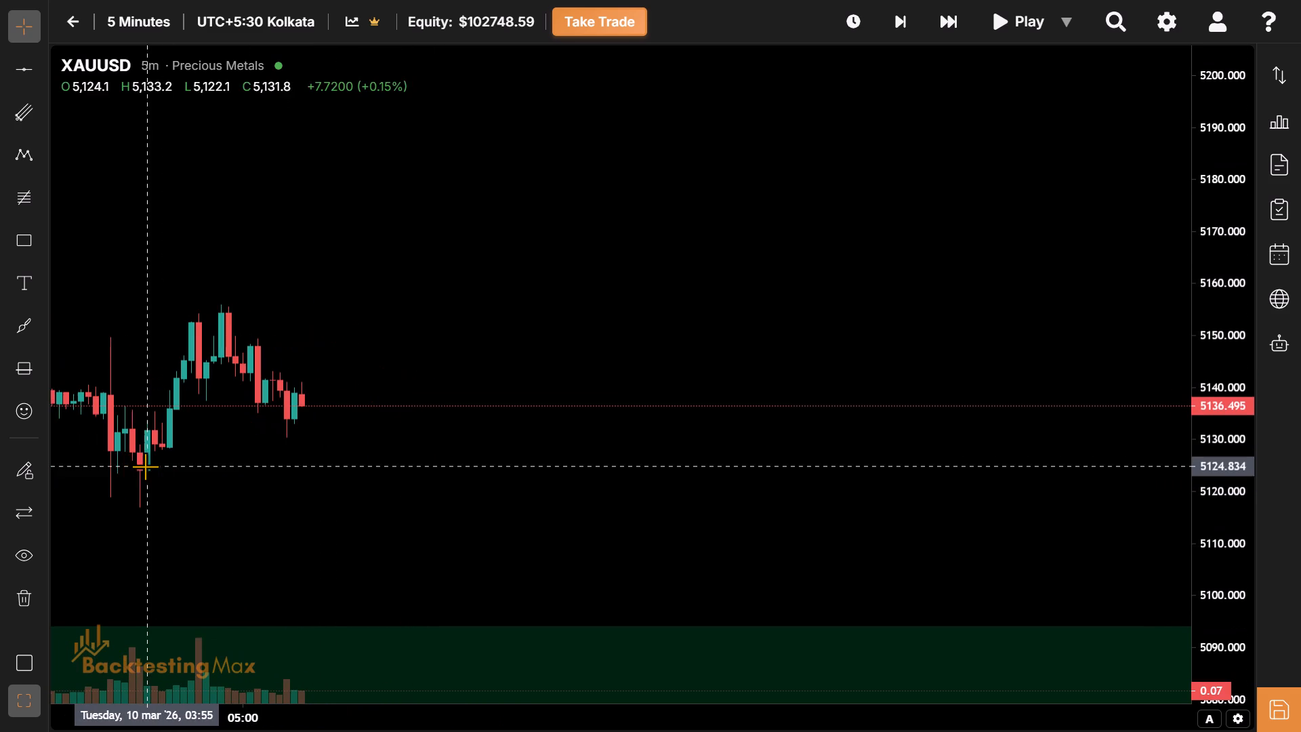
pyautogui.click(24, 253)
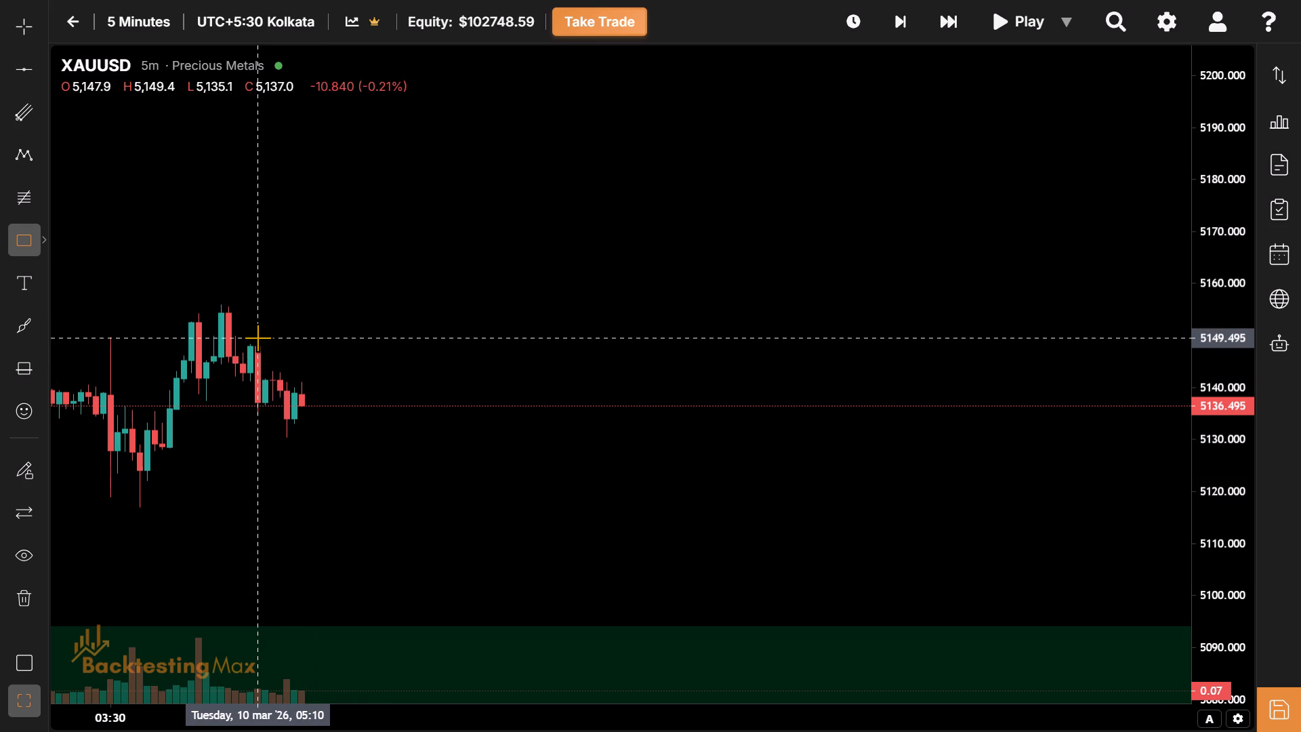
pyautogui.click(287, 386)
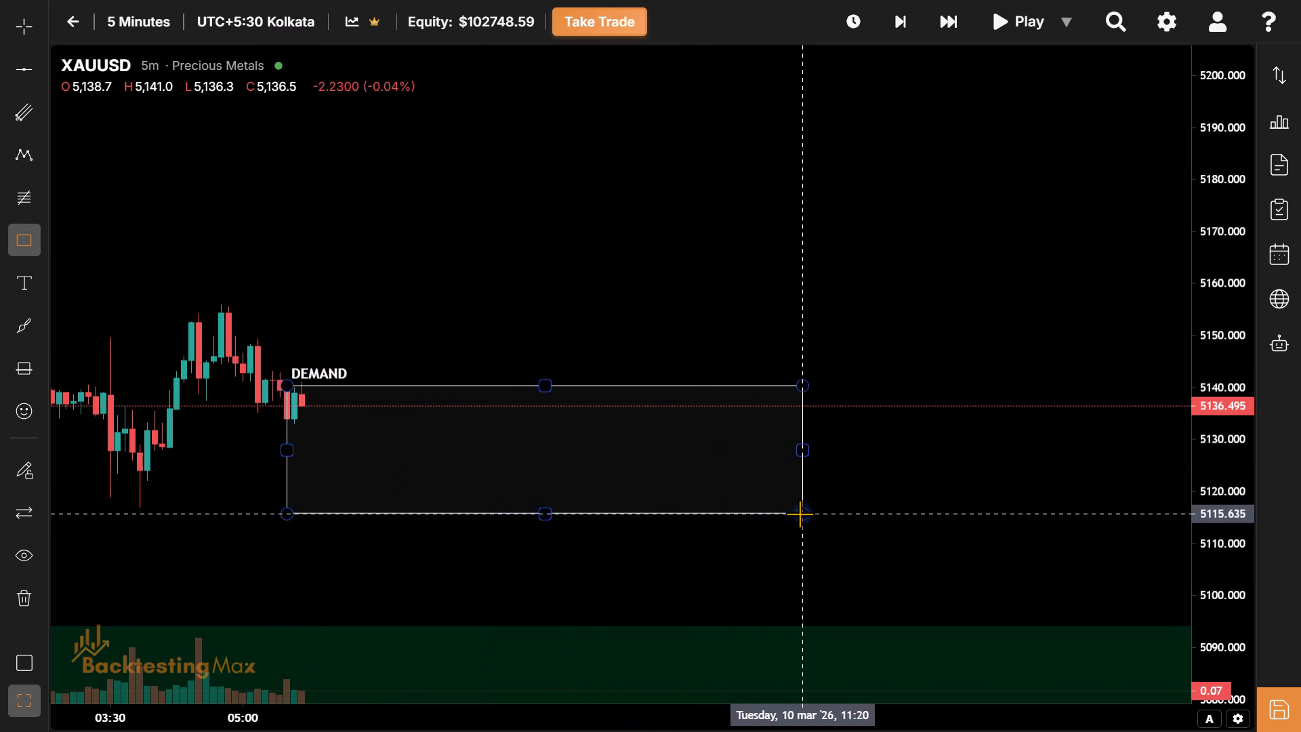
pyautogui.click(815, 510)
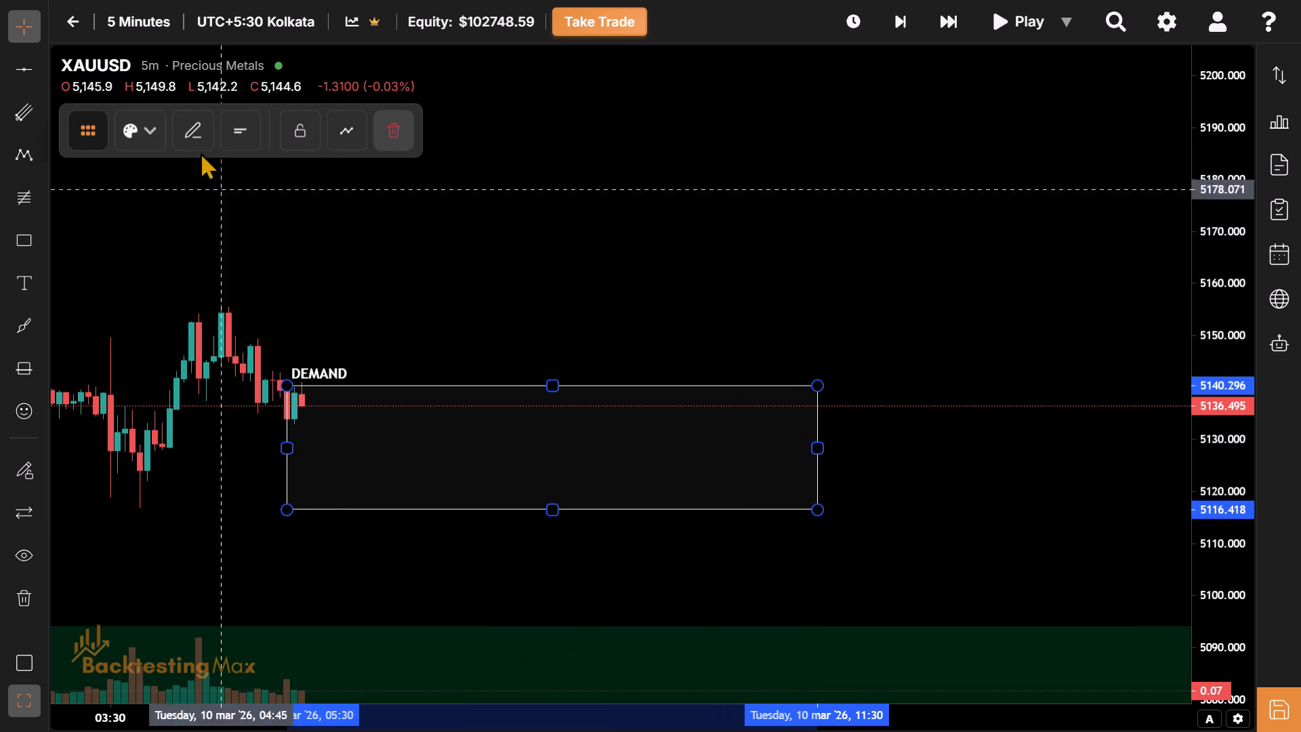
# Apply the saved Asian Session template to the new 05:30 to 11:30 rectangle.
pyautogui.click(154, 119)
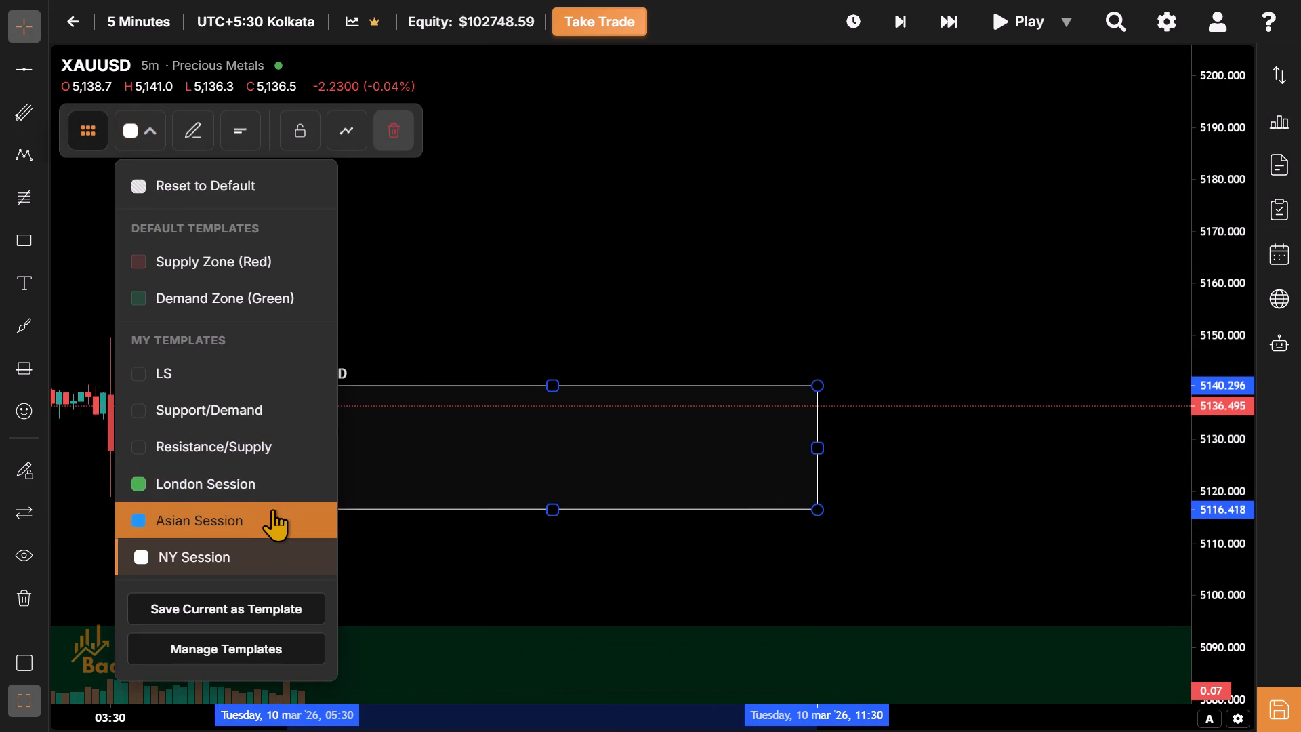
pyautogui.click(272, 510)
# Switch the XAUUSD chart to the 1-hour timeframe.
pyautogui.moveTo(368, 439); pyautogui.dragTo(892, 367)
pyautogui.moveTo(553, 445); pyautogui.dragTo(762, 369)
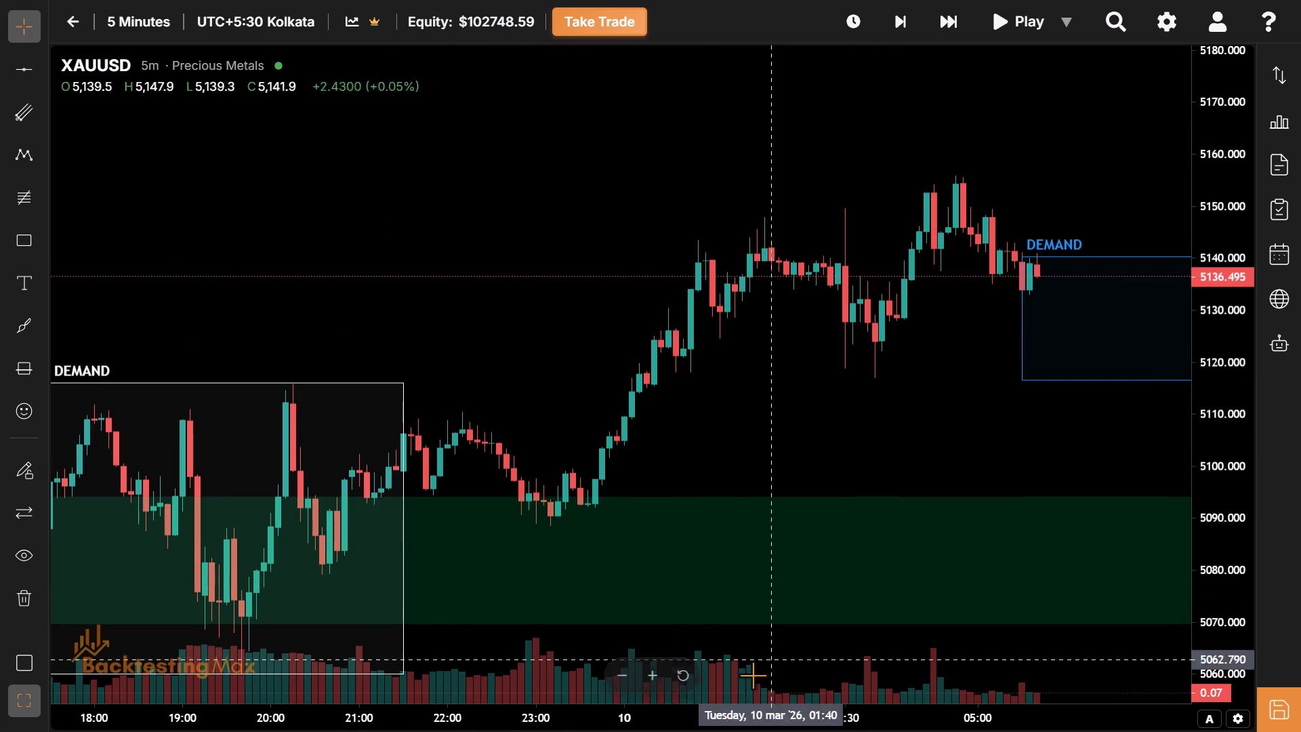
pyautogui.click(115, 9)
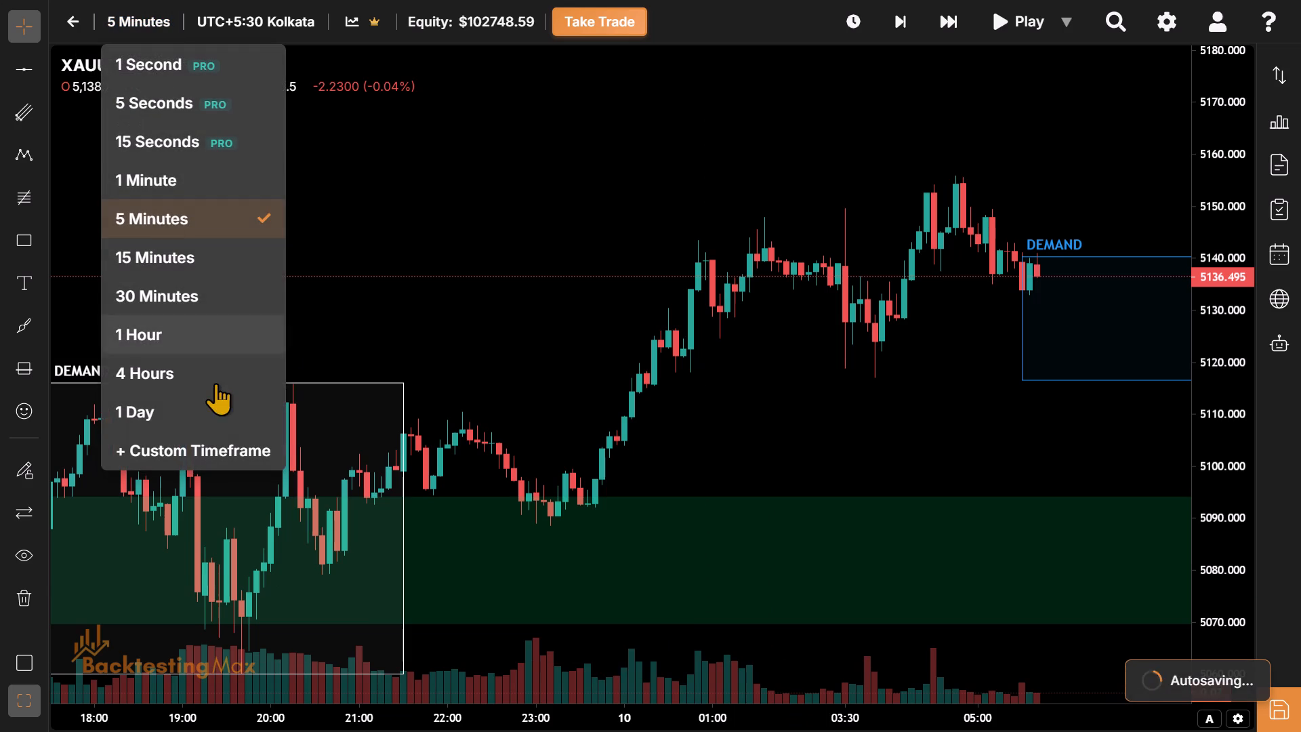
pyautogui.click(214, 335)
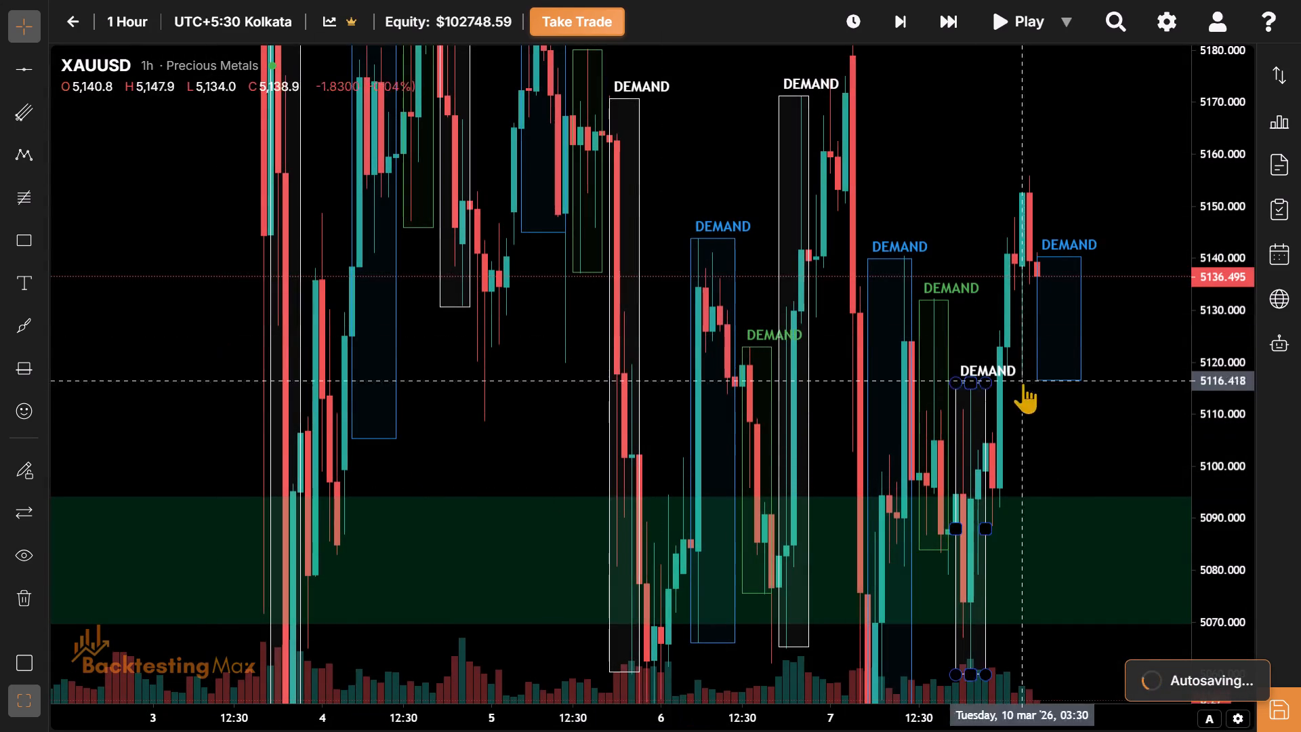
# Hide all drawings on the 1-hour chart so only the price candles show.
pyautogui.moveTo(428, 713); pyautogui.dragTo(806, 713)
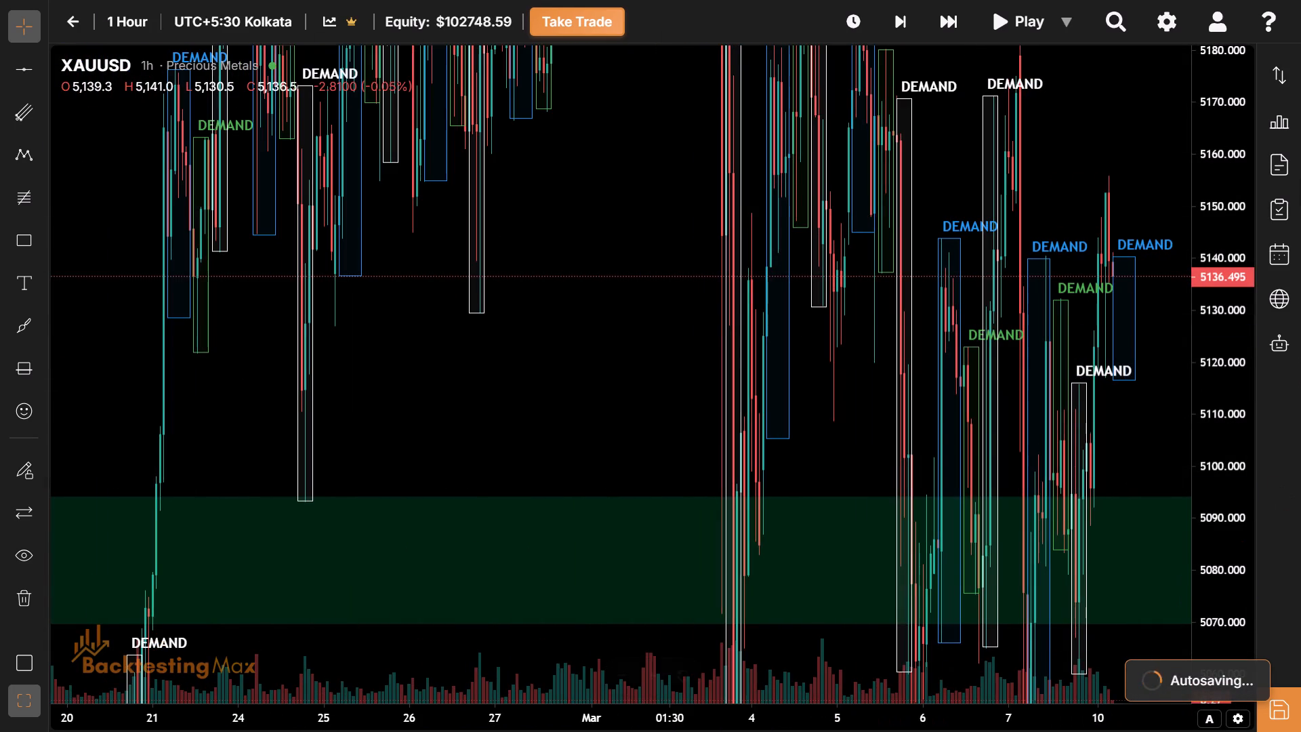
pyautogui.moveTo(1216, 37); pyautogui.dragTo(1218, 49)
pyautogui.moveTo(1218, 49); pyautogui.dragTo(1220, 519)
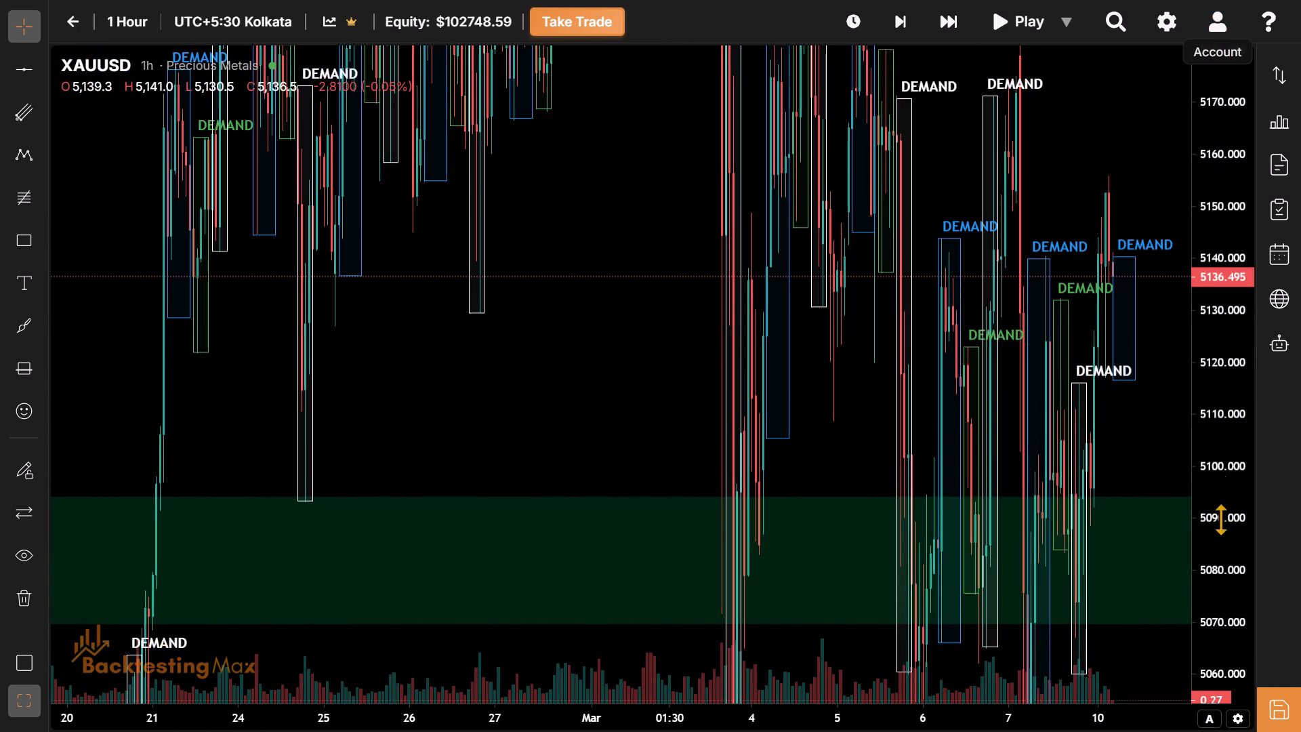
pyautogui.moveTo(1225, 110); pyautogui.dragTo(1237, 634)
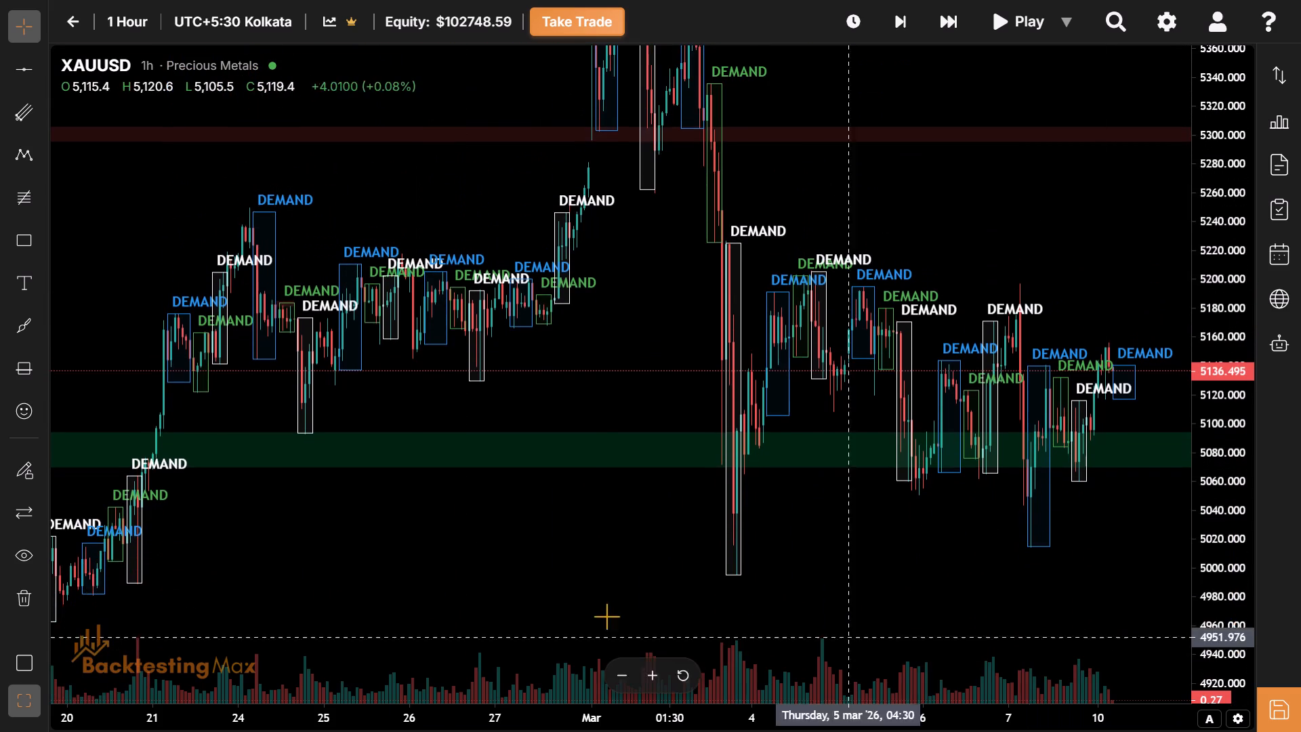
pyautogui.moveTo(394, 613); pyautogui.dragTo(125, 607)
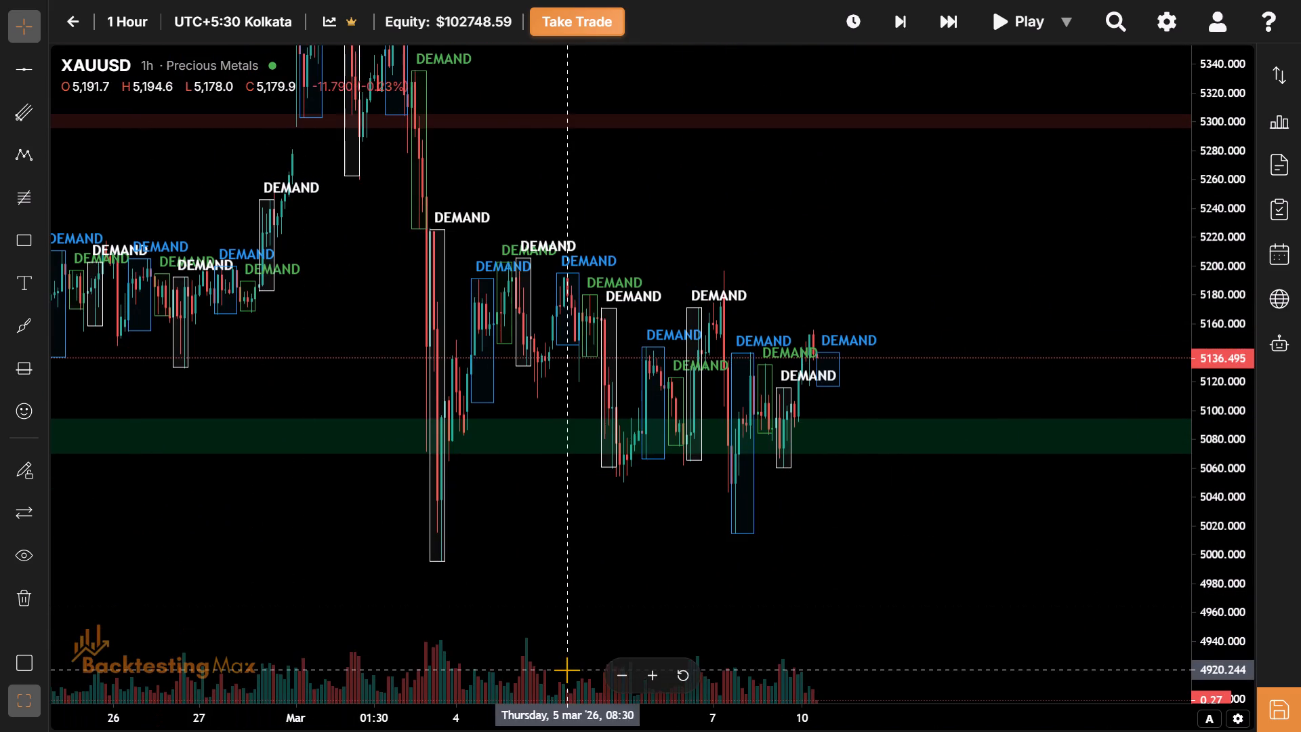
pyautogui.moveTo(592, 653); pyautogui.dragTo(1014, 609)
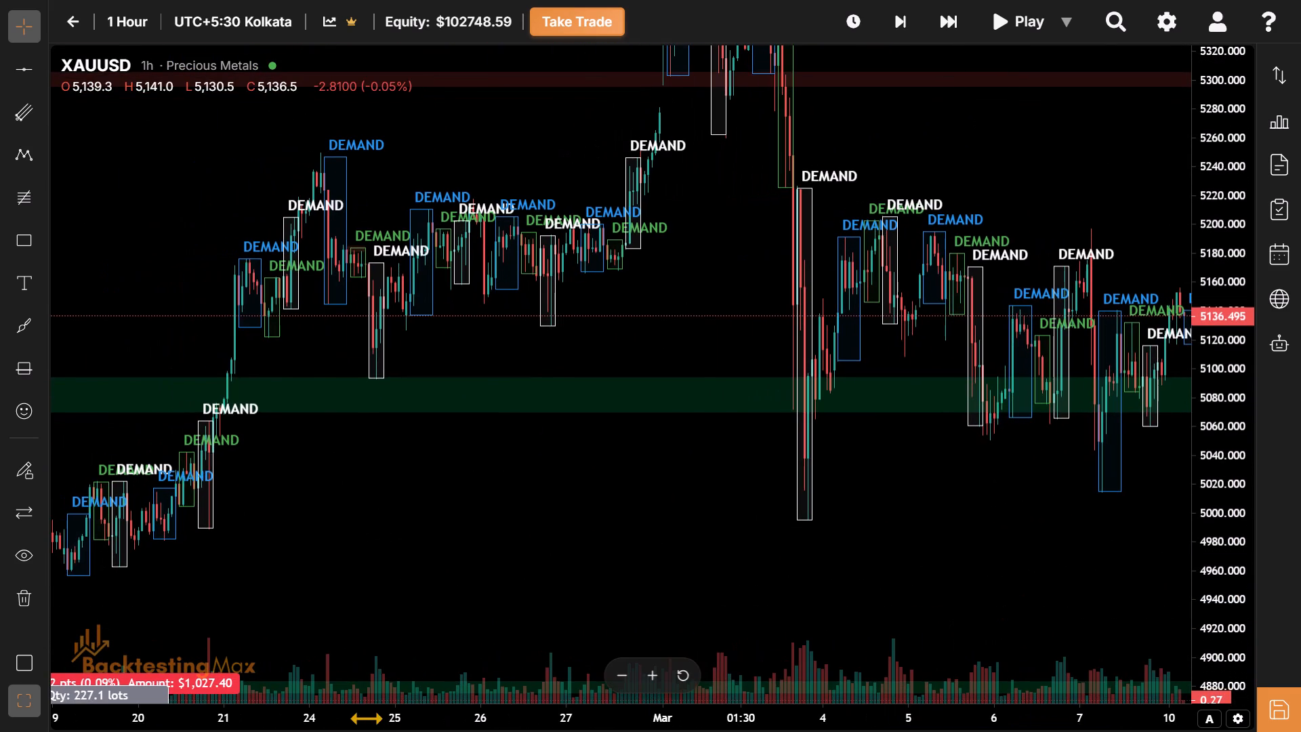
pyautogui.moveTo(363, 718); pyautogui.dragTo(865, 730)
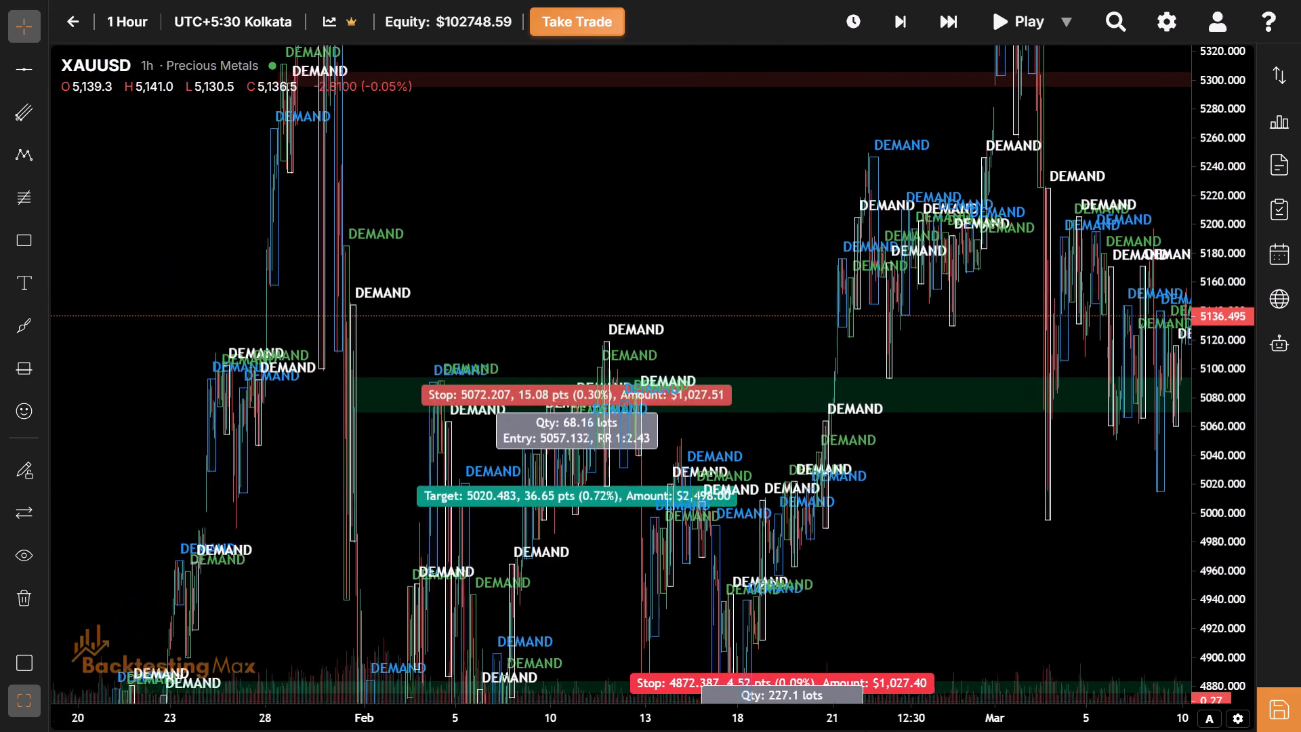
pyautogui.moveTo(865, 730); pyautogui.dragTo(729, 720)
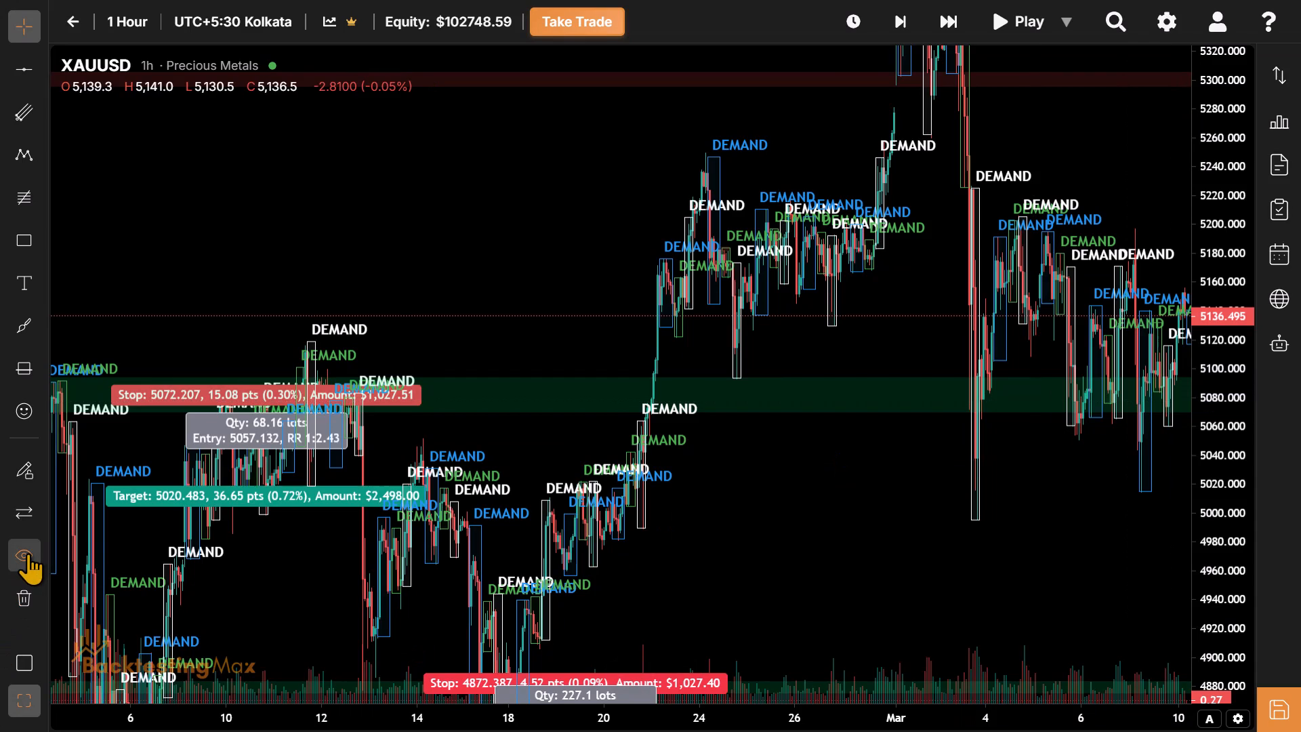
pyautogui.click(28, 553)
# Draw a zone rectangle from 3 March 17:30 to 4 March 08:30, about 5189.1 to 5209.5.
pyautogui.moveTo(1224, 114); pyautogui.dragTo(1223, 462)
pyautogui.moveTo(422, 724); pyautogui.dragTo(509, 724)
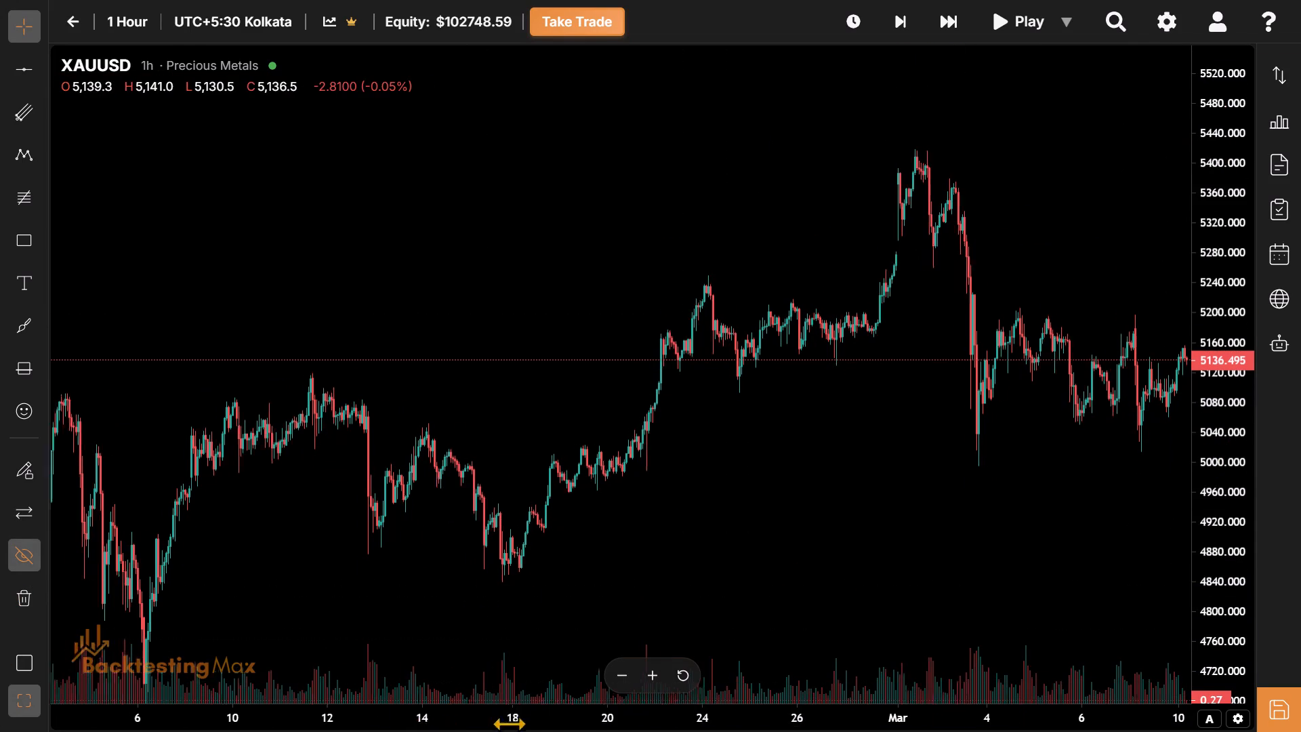
pyautogui.moveTo(509, 724); pyautogui.dragTo(606, 723)
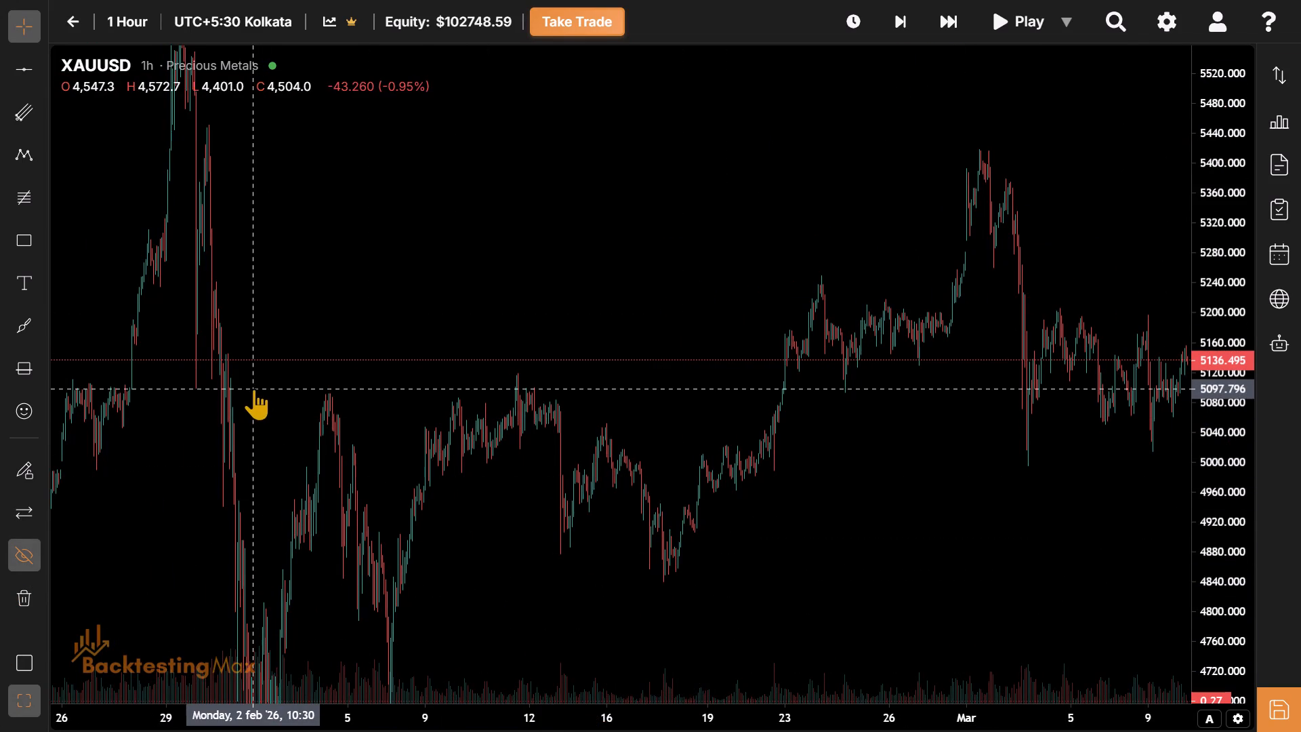
pyautogui.moveTo(885, 567); pyautogui.dragTo(580, 632)
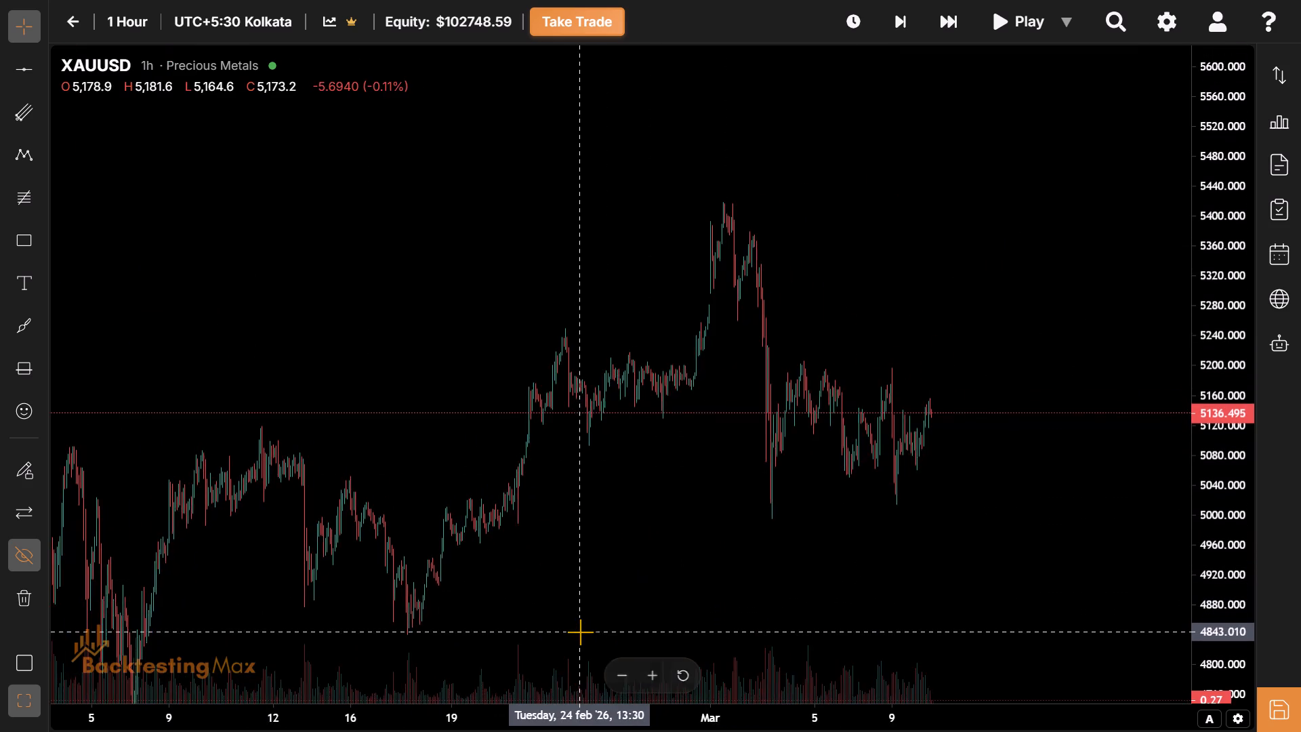
pyautogui.moveTo(580, 632); pyautogui.dragTo(293, 572)
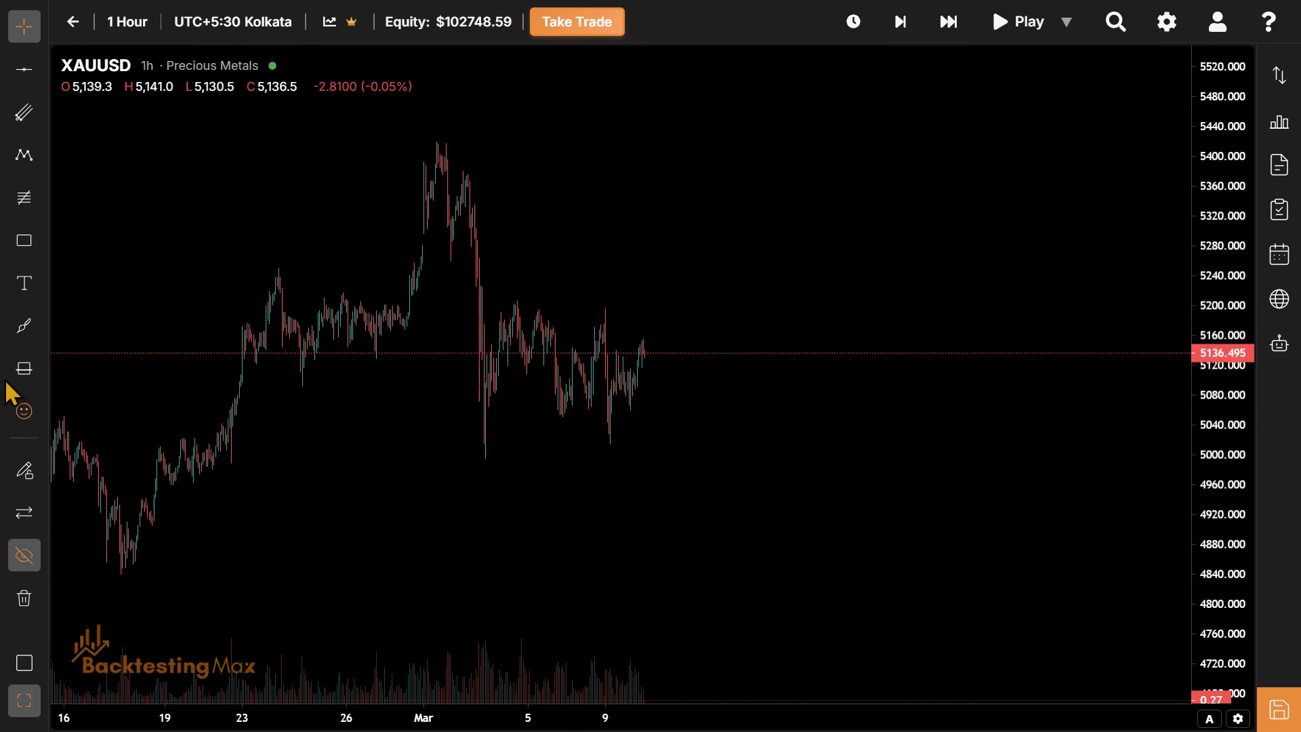
pyautogui.click(28, 226)
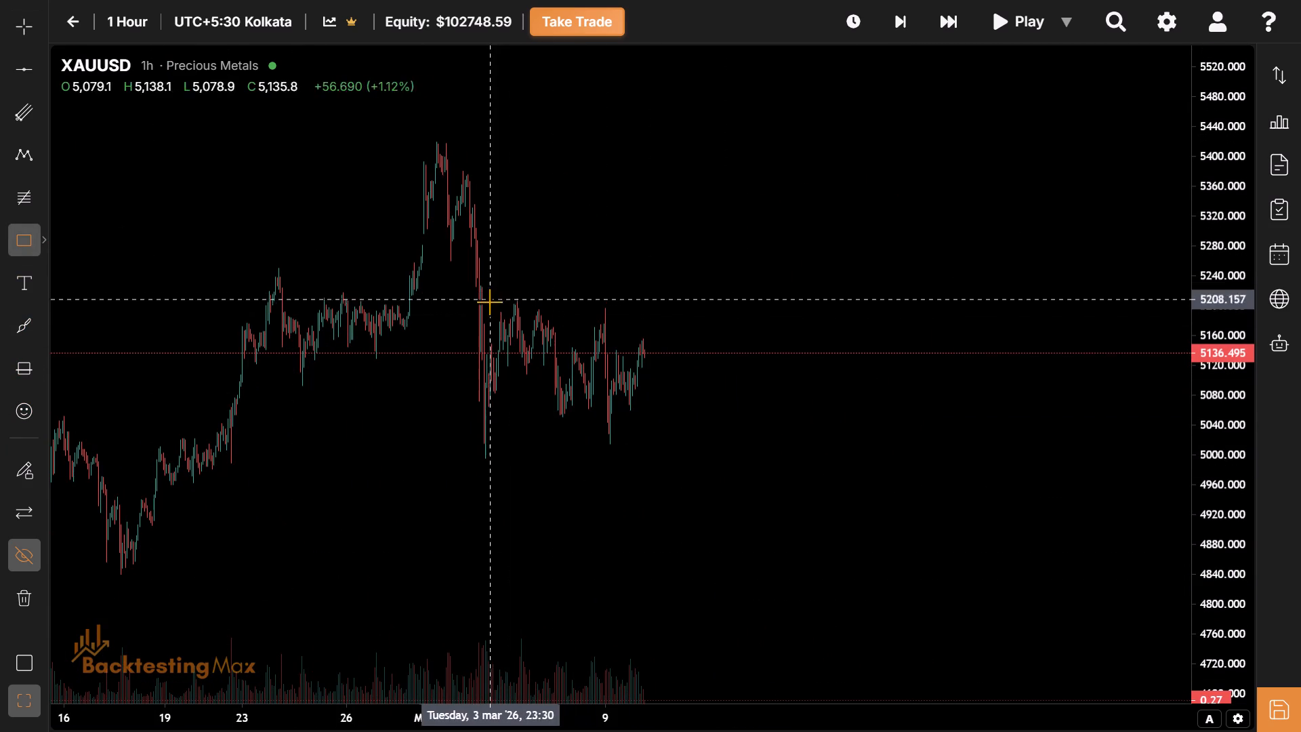
pyautogui.click(481, 313)
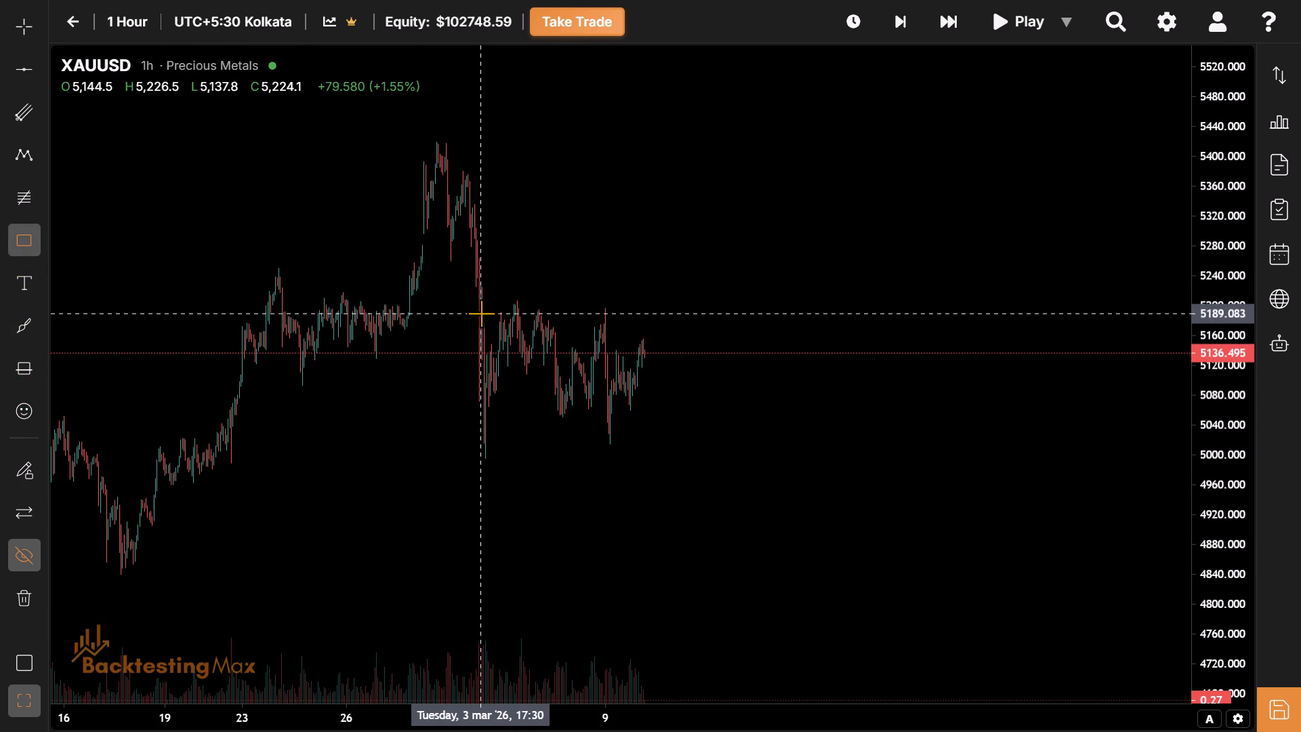
pyautogui.click(503, 298)
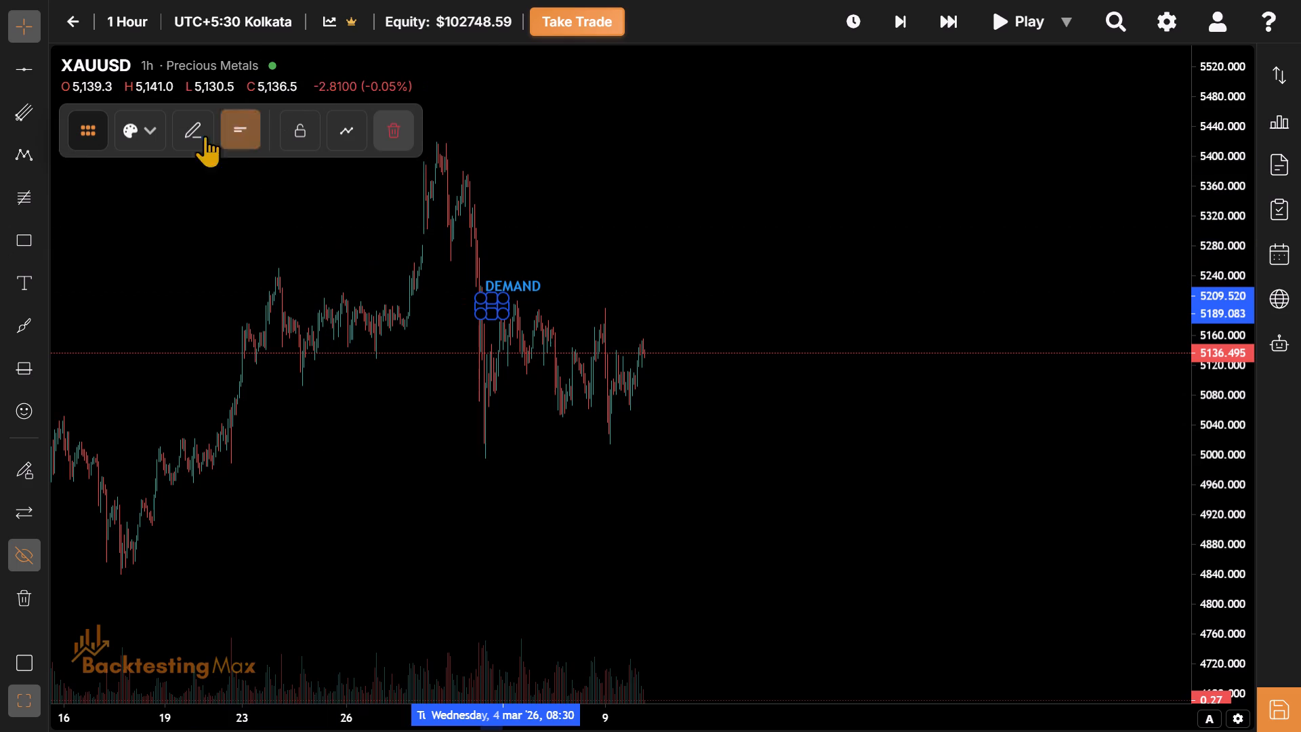
# Apply the saved Resistance/Supply template to the new zone rectangle near 5200.
pyautogui.click(167, 129)
pyautogui.click(140, 129)
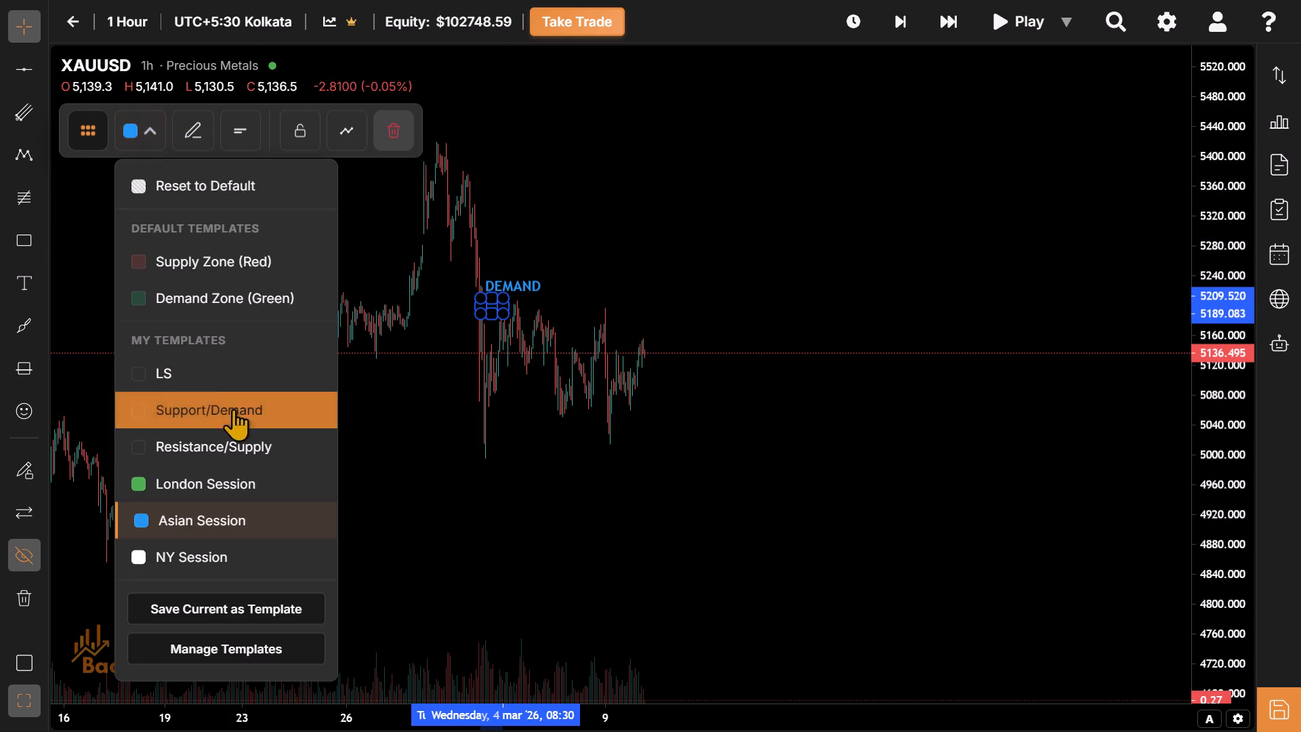
pyautogui.click(229, 436)
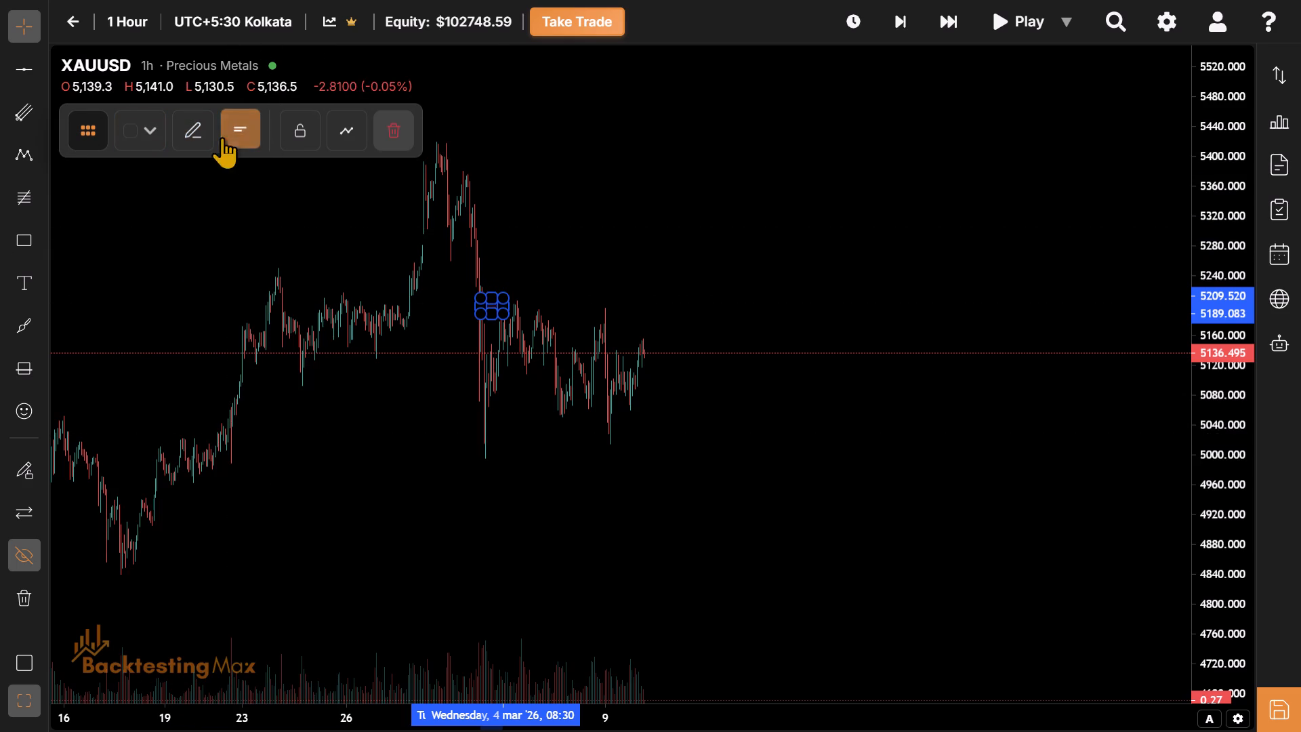
# Turn on the rightward extension of the supply zone near 5200 and deselect it.
pyautogui.click(192, 134)
pyautogui.click(459, 176)
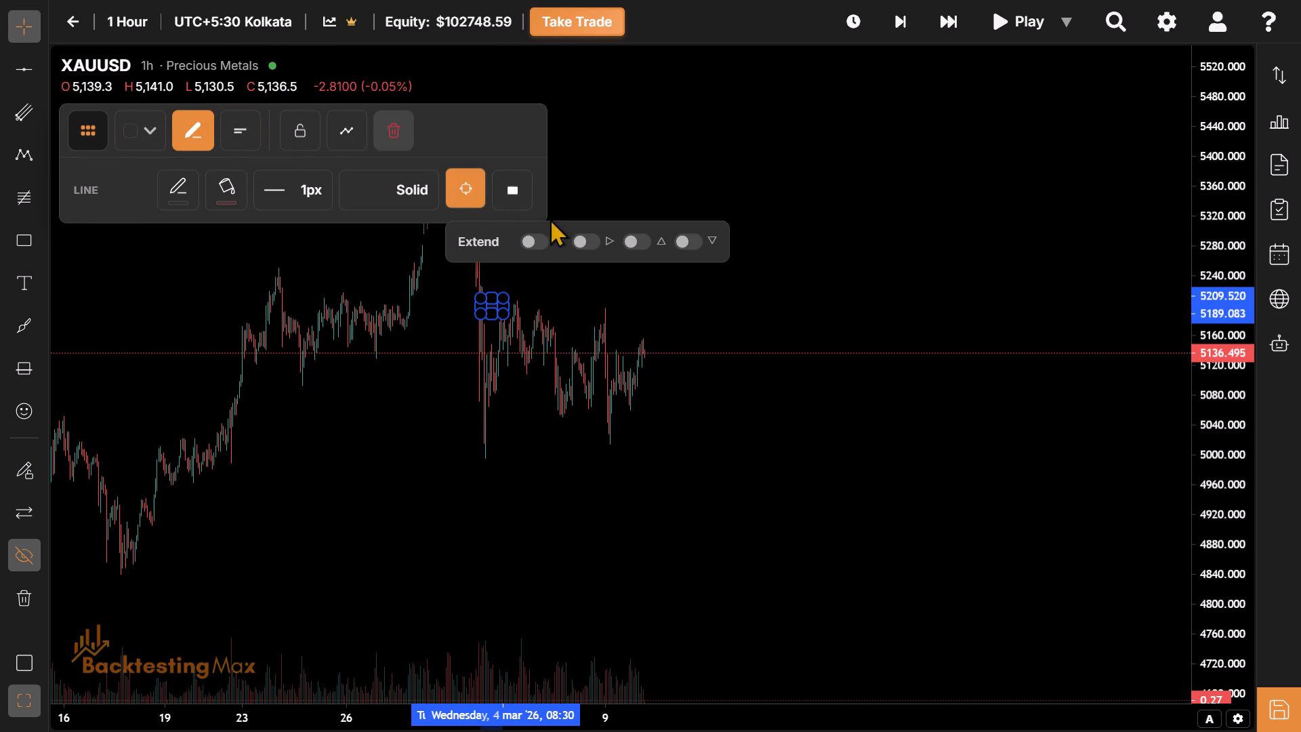
pyautogui.click(575, 245)
pyautogui.click(461, 507)
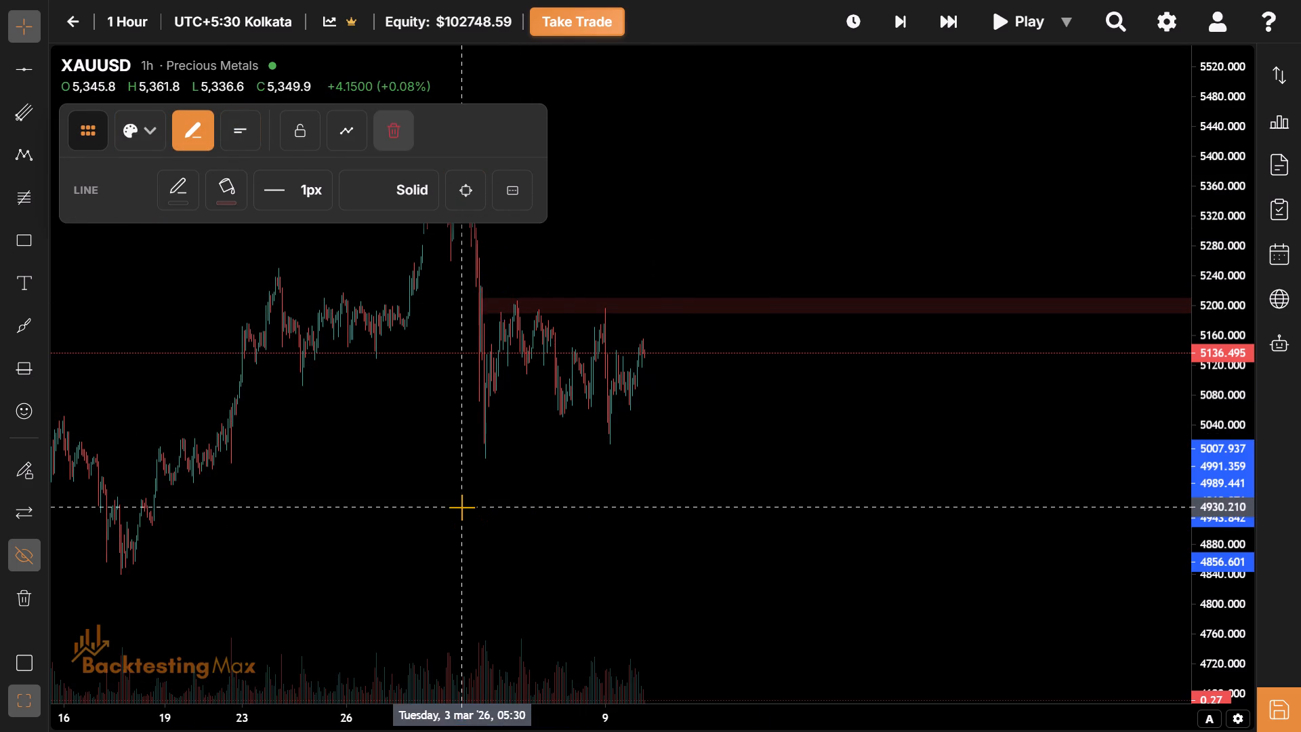
# Draw a zone rectangle from 12 February 23:30 to 17 February 18:30, about 5024.2 to 5056.9.
pyautogui.click(799, 680)
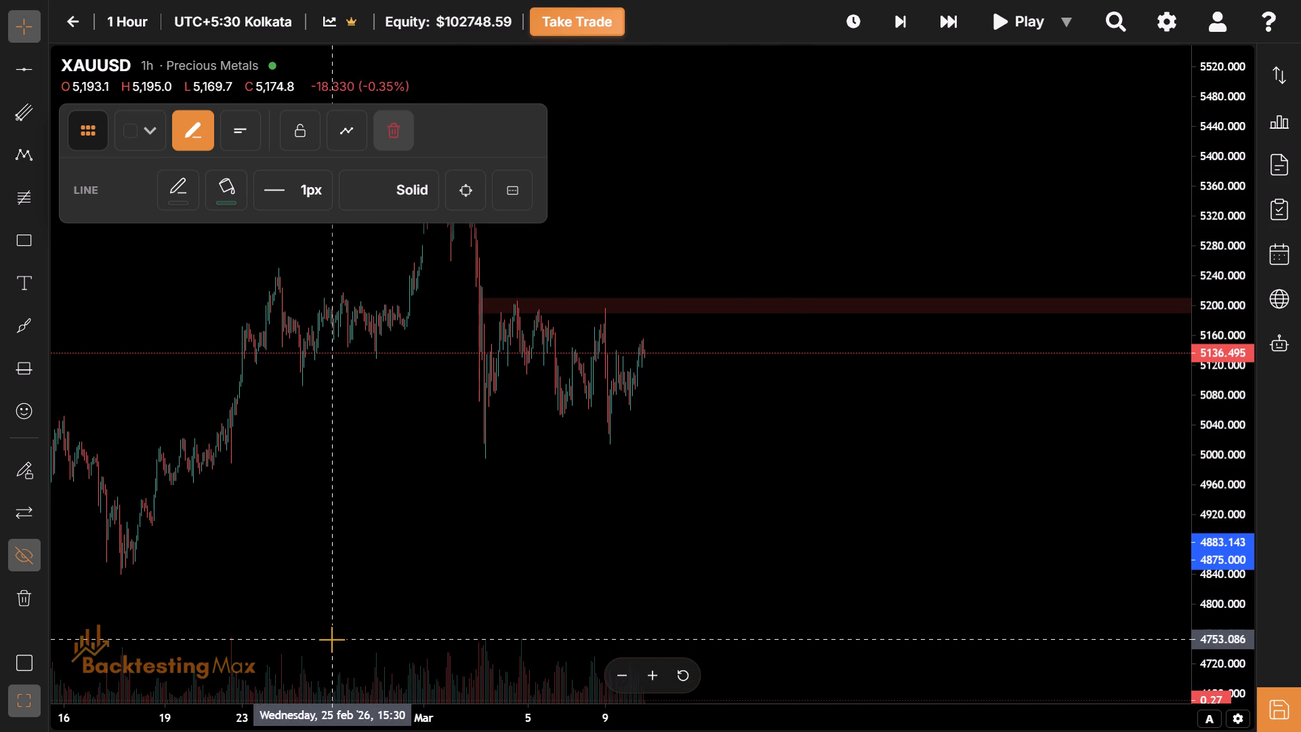
pyautogui.moveTo(331, 639); pyautogui.dragTo(691, 603)
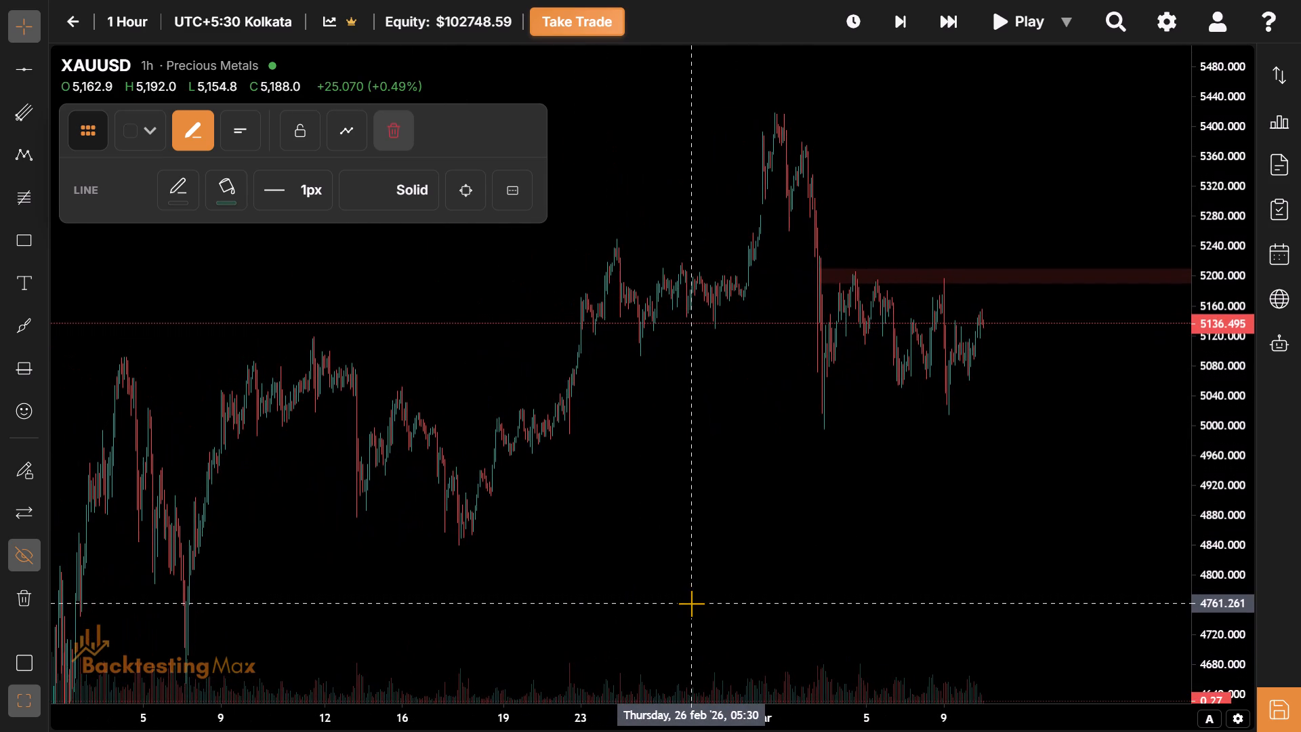
pyautogui.click(25, 250)
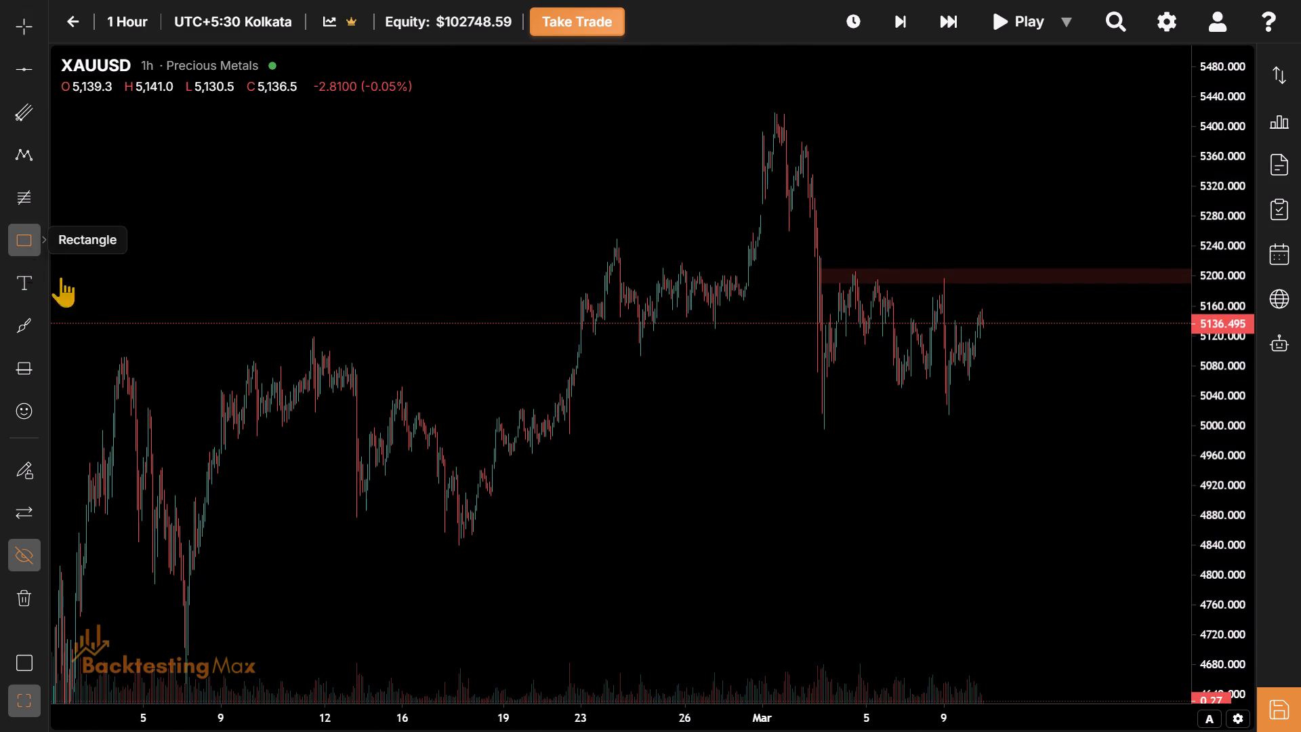
pyautogui.click(360, 407)
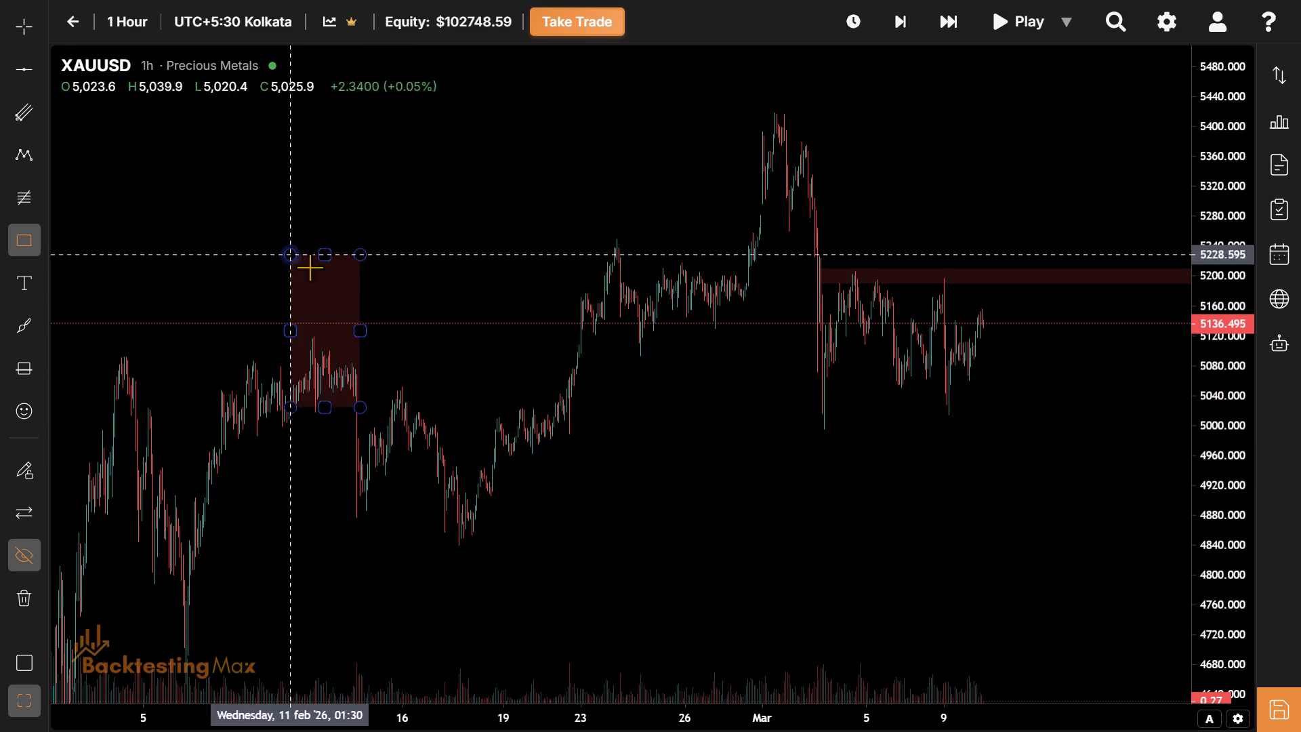
pyautogui.click(458, 382)
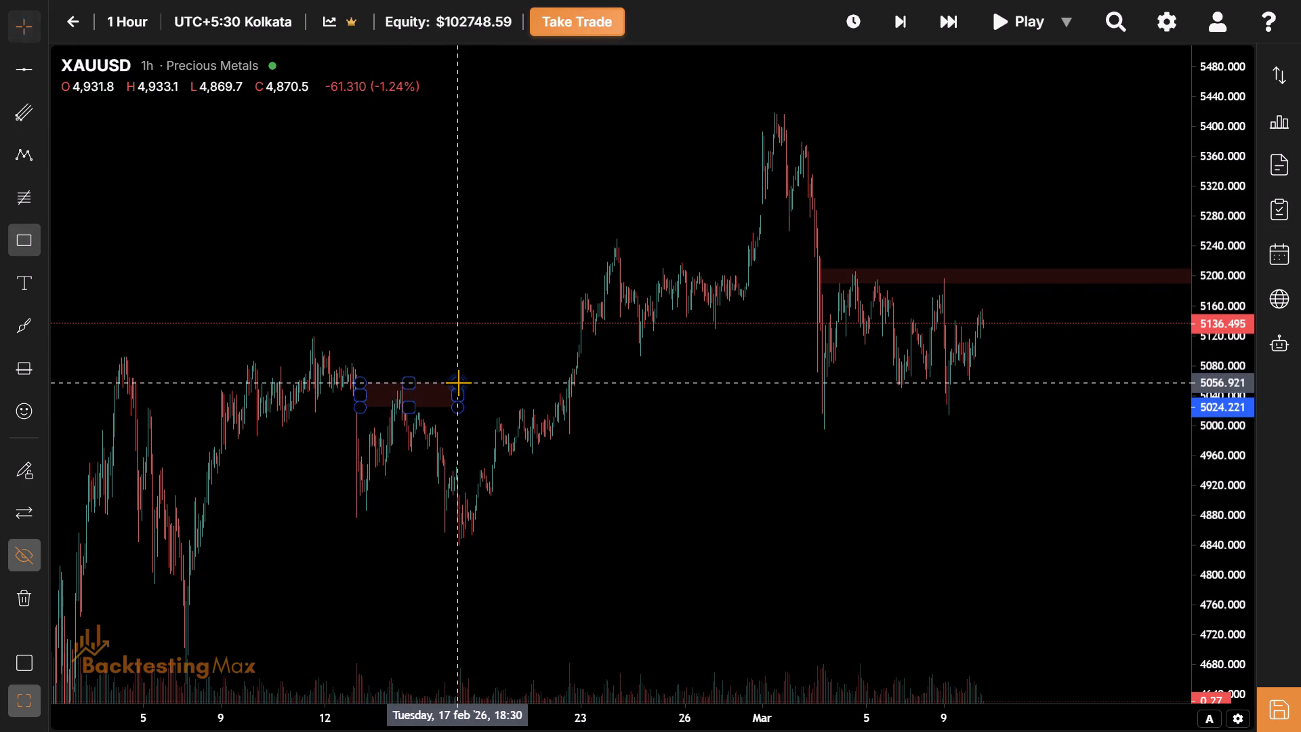
# Apply the saved Support/Demand template to the new zone near 5040 and turn on its rightward extension.
pyautogui.click(150, 132)
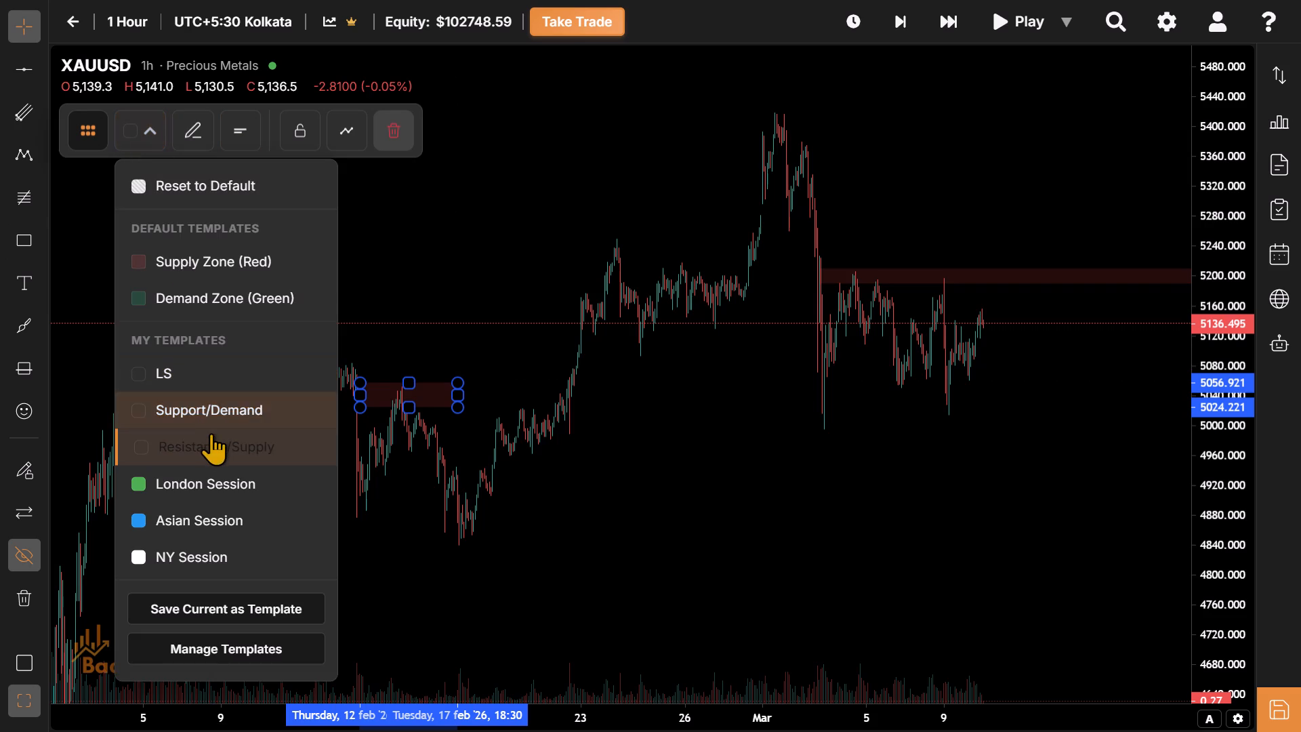
pyautogui.click(218, 424)
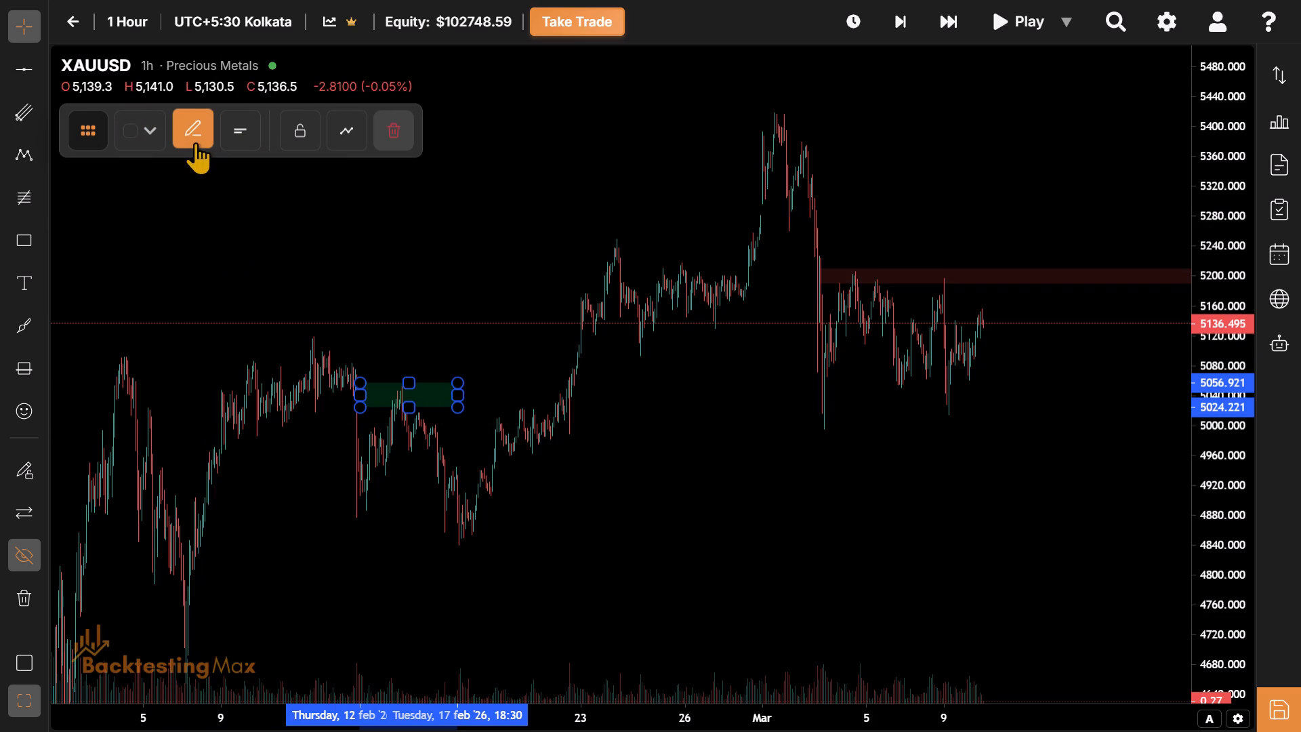
pyautogui.click(195, 142)
pyautogui.click(459, 205)
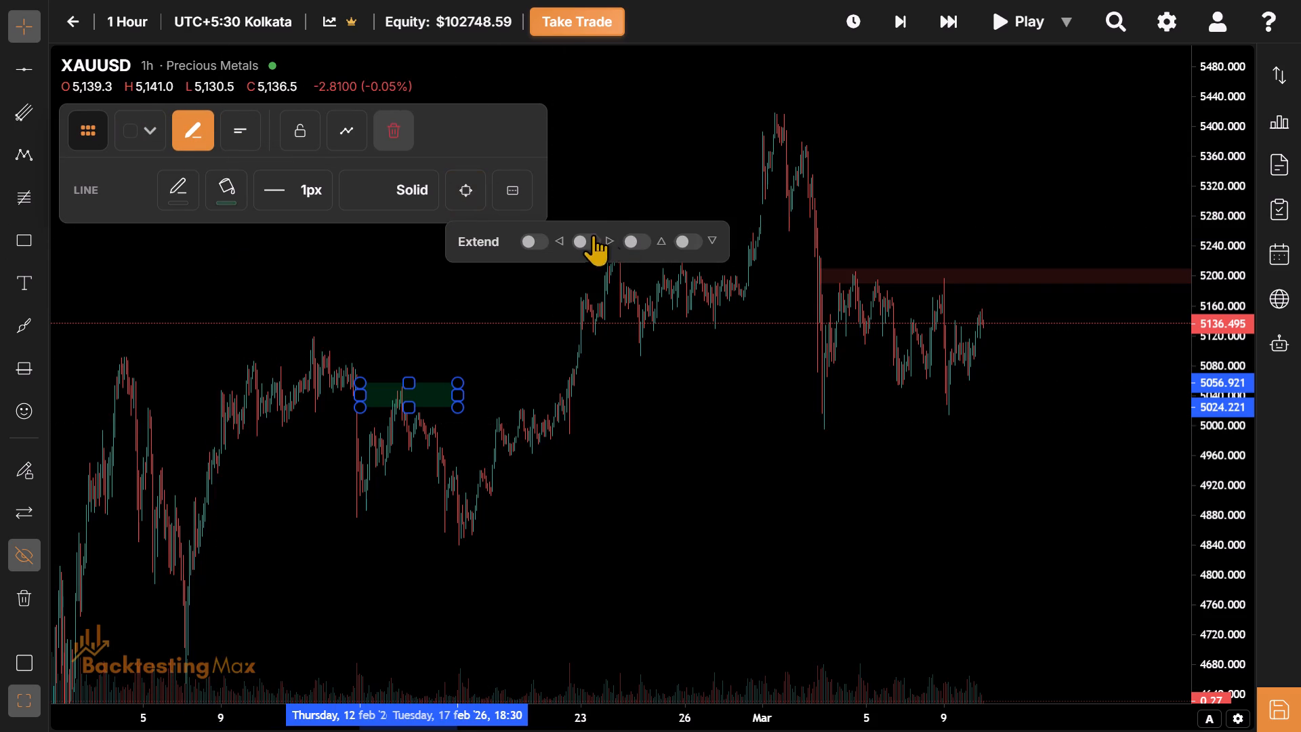
pyautogui.click(583, 240)
pyautogui.moveTo(680, 605); pyautogui.dragTo(673, 606)
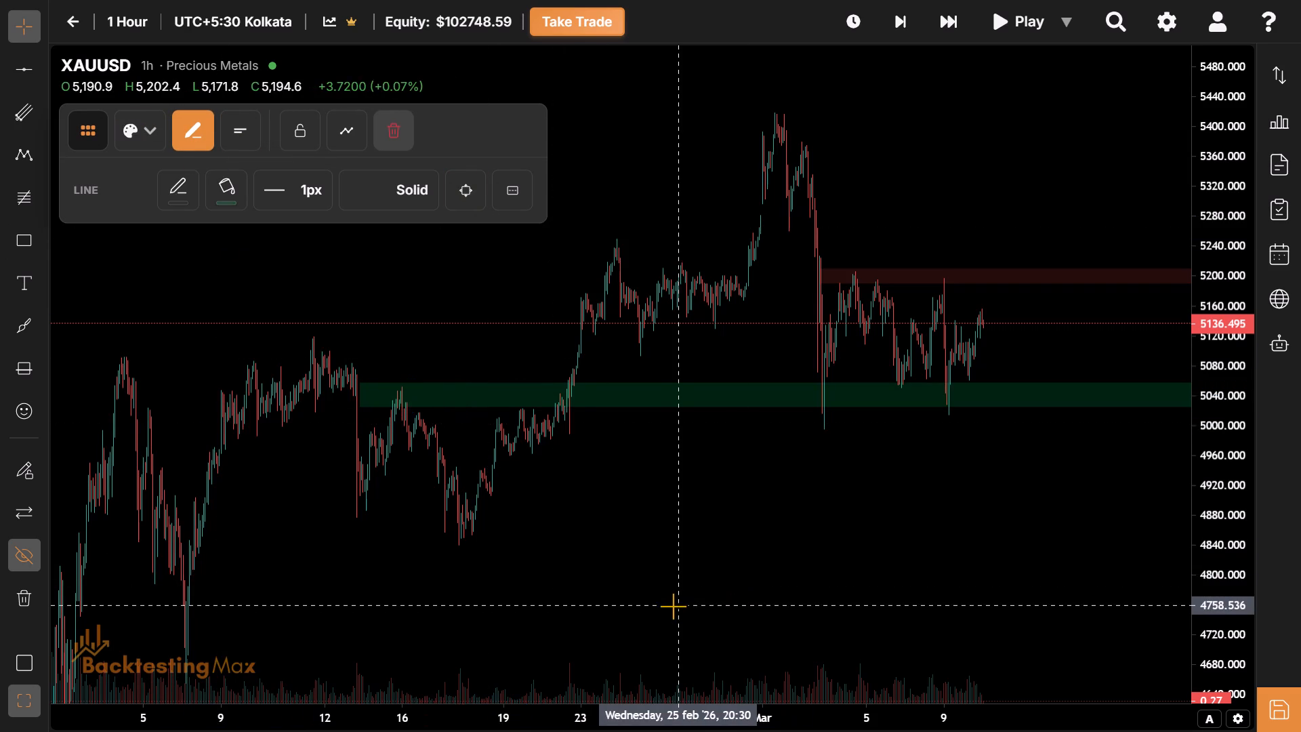
# Draw another demand zone rectangle from 6 February 05:30 to 11 February 20:30, about 4826.7 to 4862.1.
pyautogui.moveTo(673, 606); pyautogui.dragTo(463, 592)
pyautogui.moveTo(438, 573); pyautogui.dragTo(558, 665)
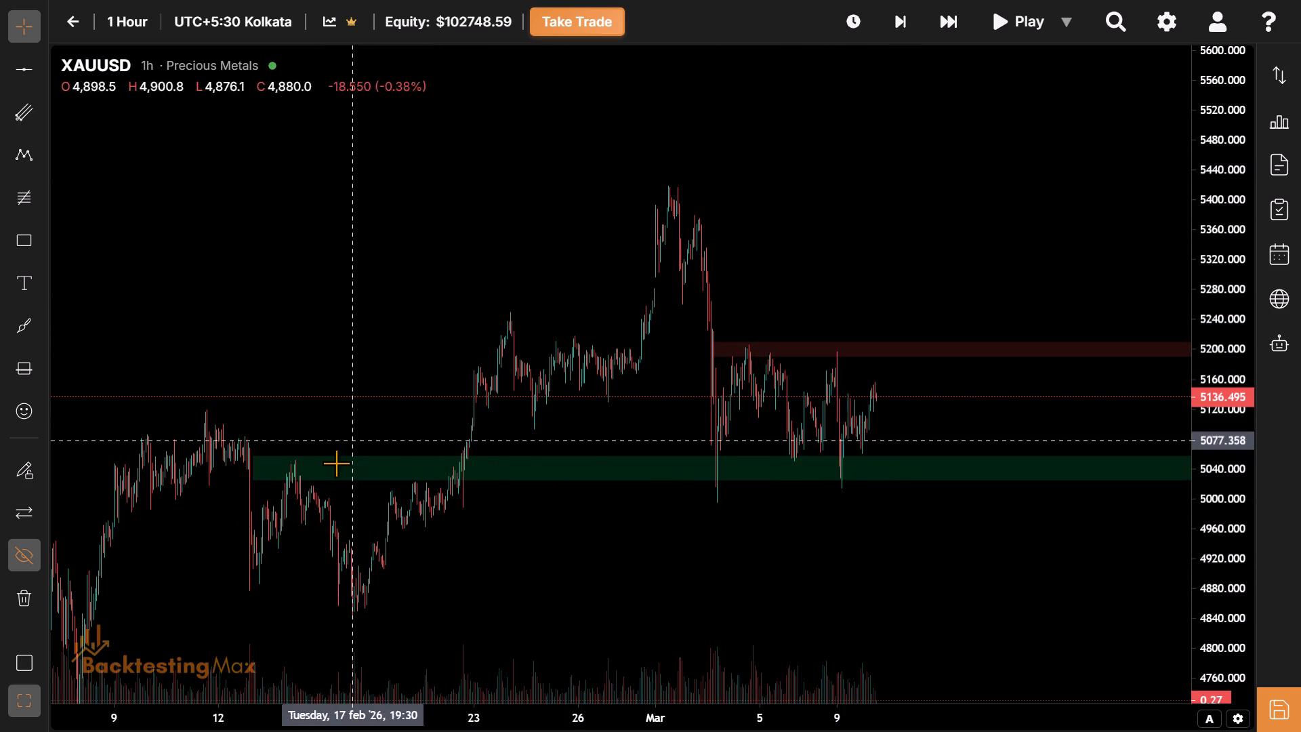
pyautogui.click(390, 626)
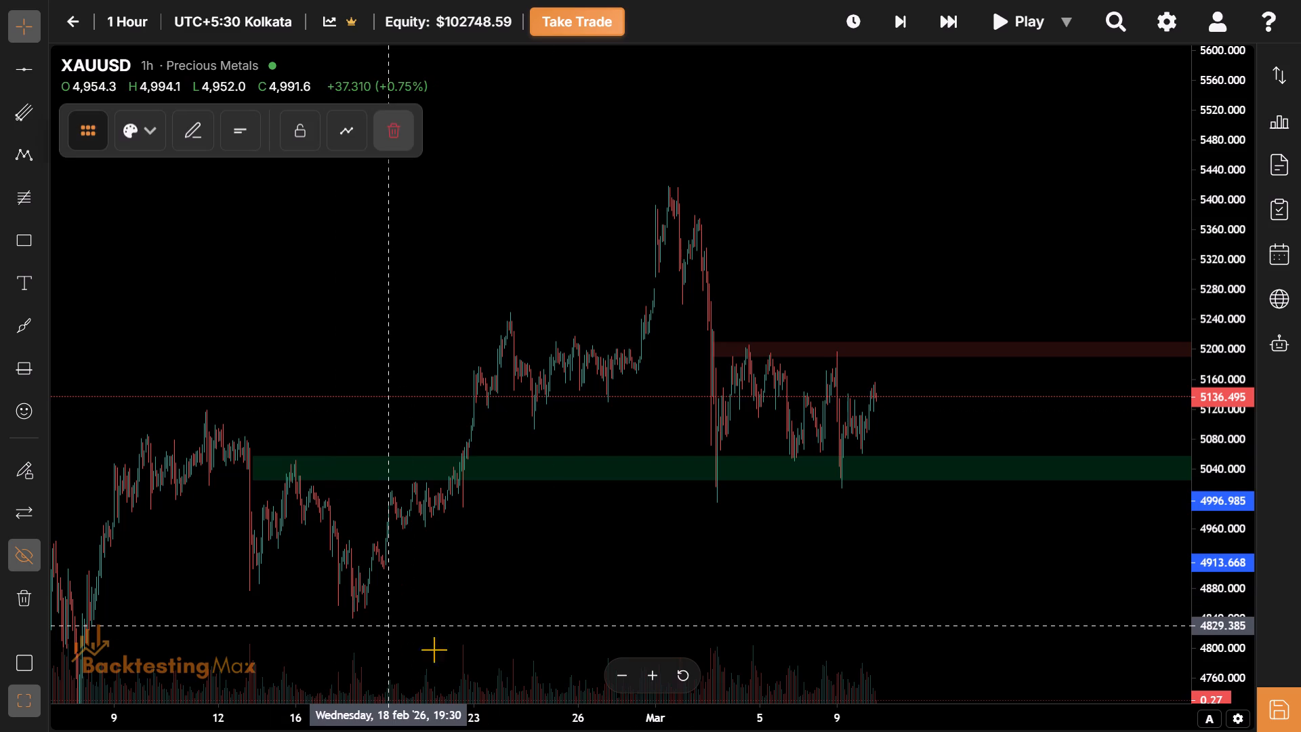
pyautogui.moveTo(1022, 690); pyautogui.dragTo(1087, 510)
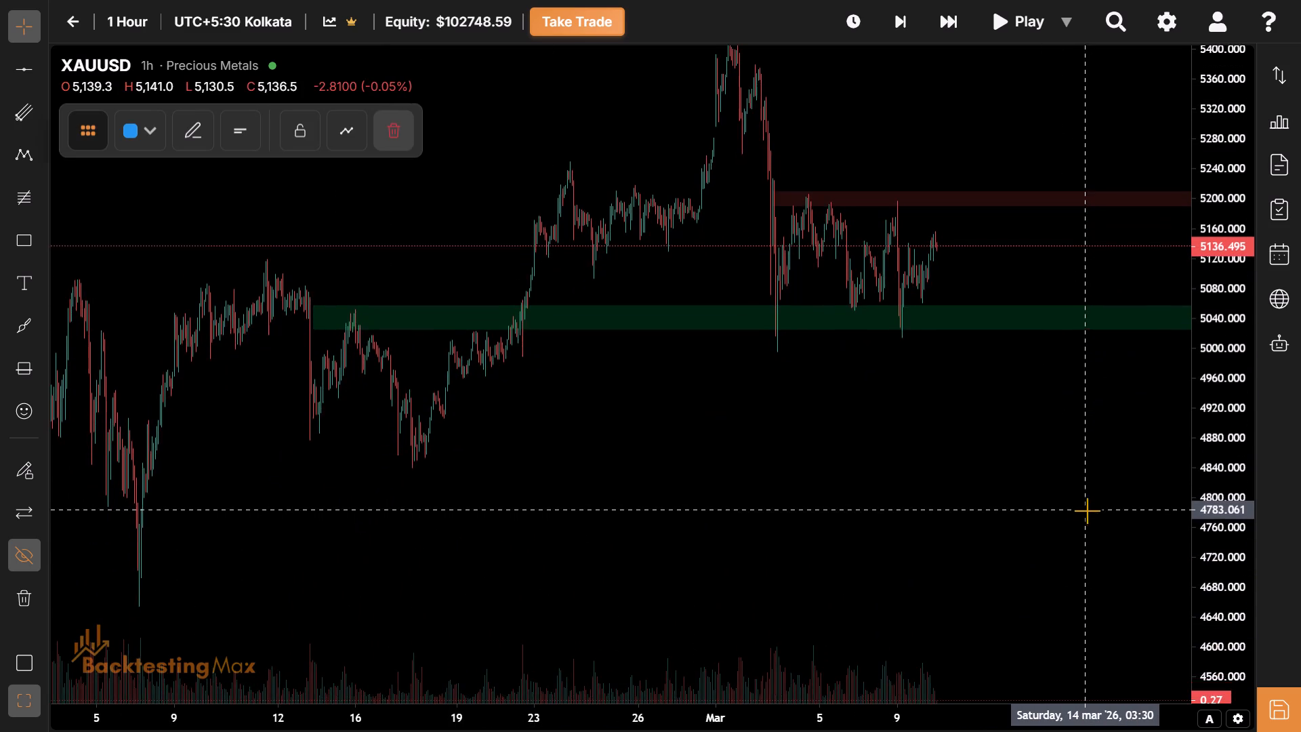
pyautogui.moveTo(1087, 510); pyautogui.dragTo(1088, 523)
pyautogui.moveTo(159, 723); pyautogui.dragTo(357, 731)
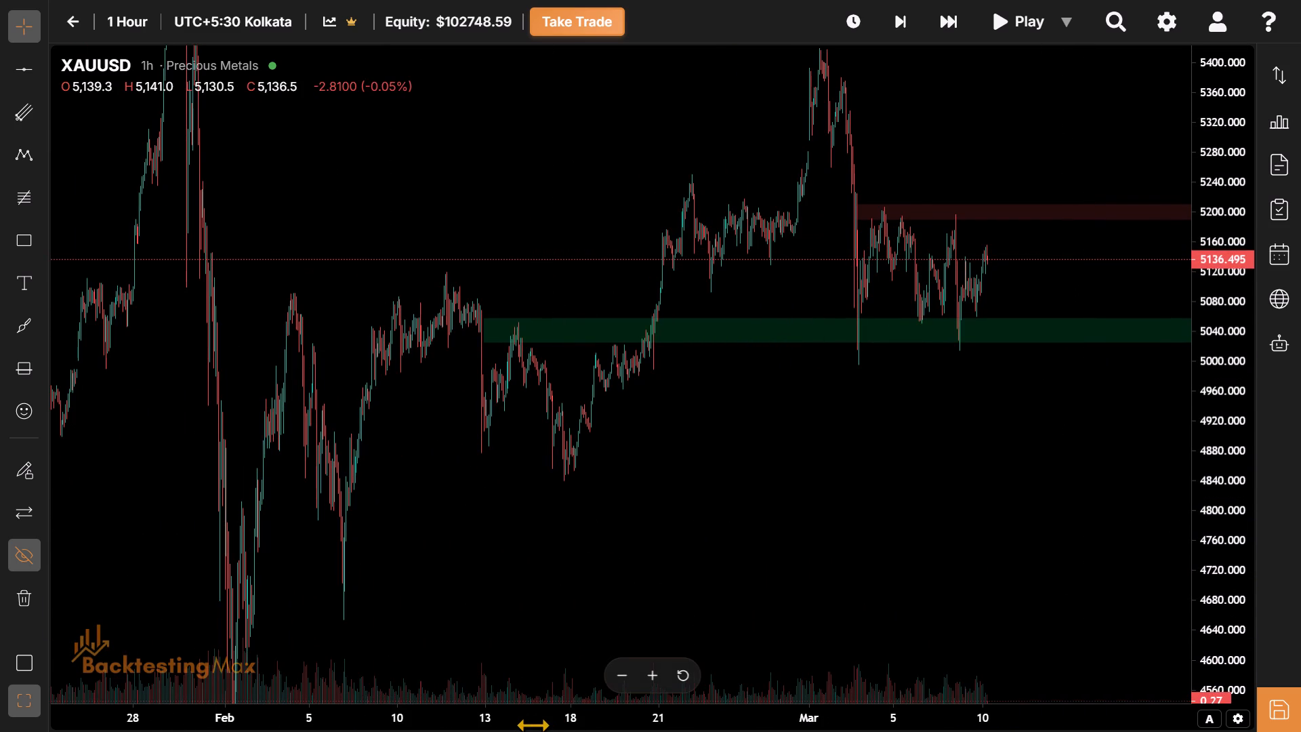
pyautogui.moveTo(533, 725); pyautogui.dragTo(326, 719)
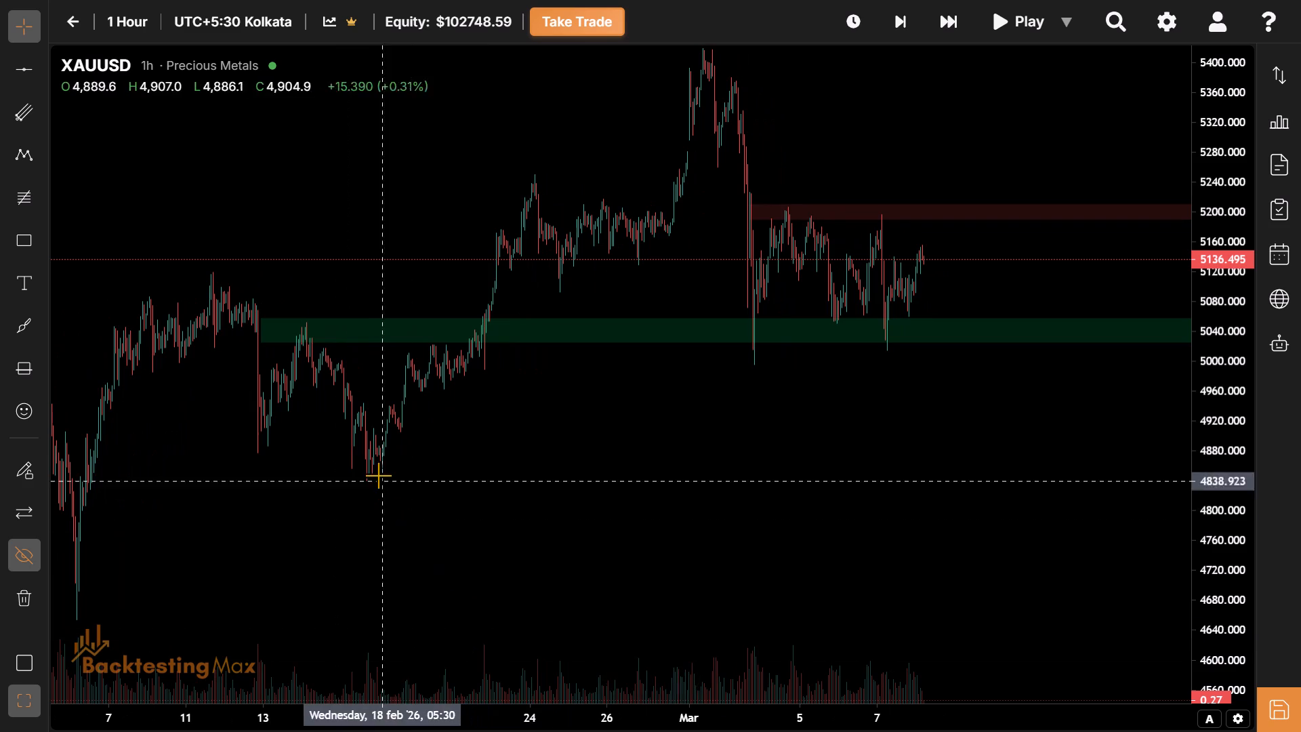
pyautogui.click(26, 245)
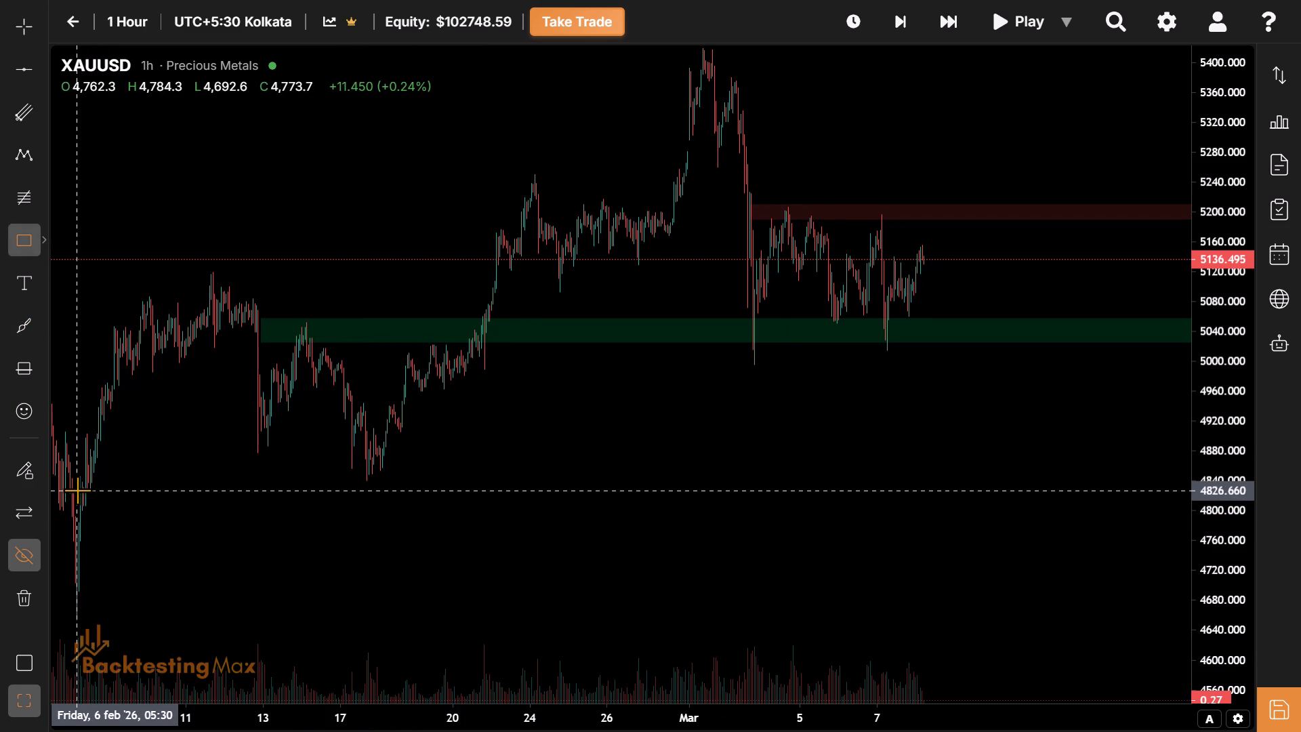
pyautogui.click(77, 490)
pyautogui.click(218, 464)
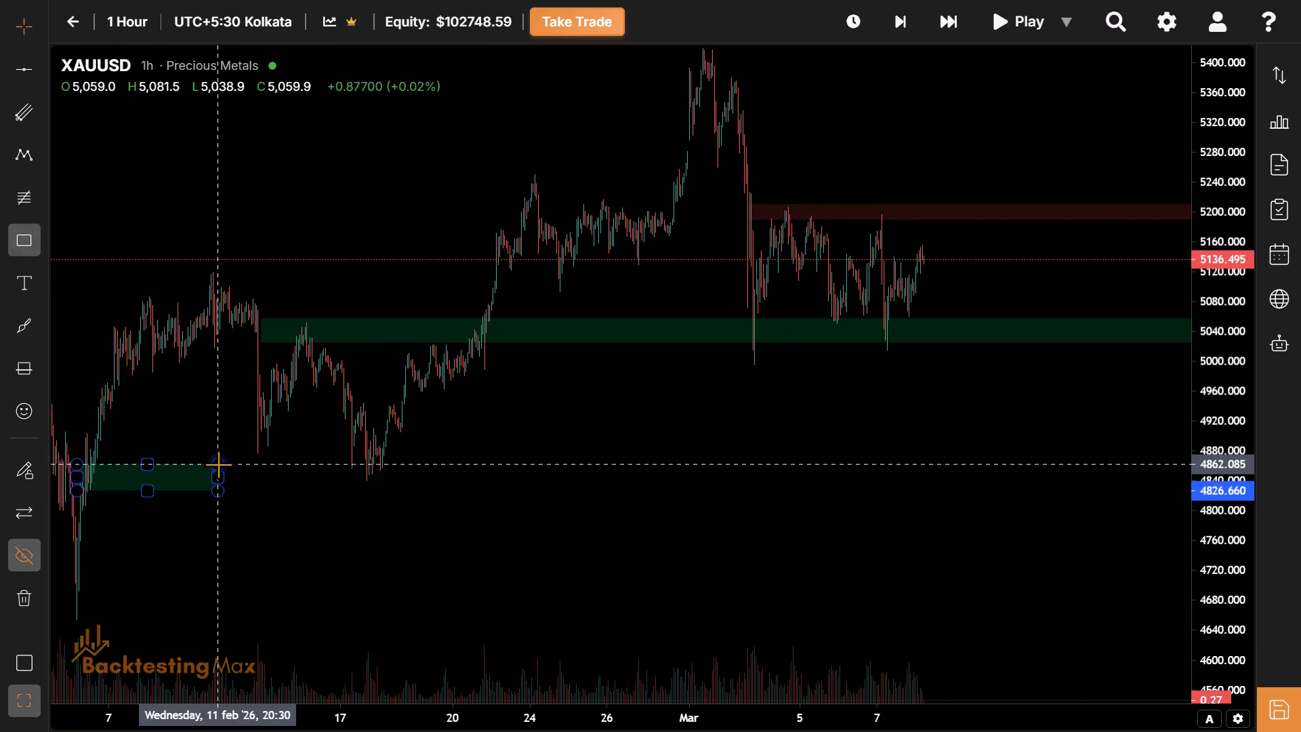
# Turn on the rightward extension of the demand zone near 4840.
pyautogui.click(211, 137)
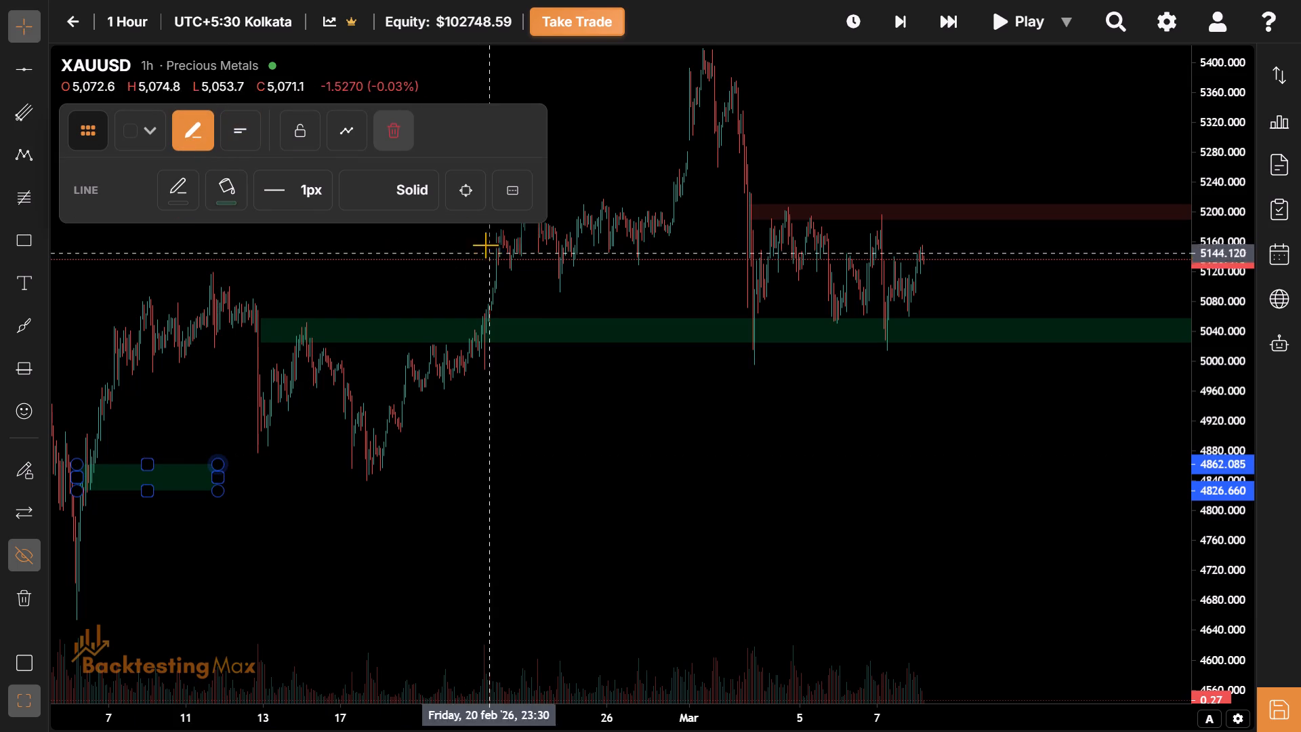
pyautogui.click(464, 205)
pyautogui.click(579, 239)
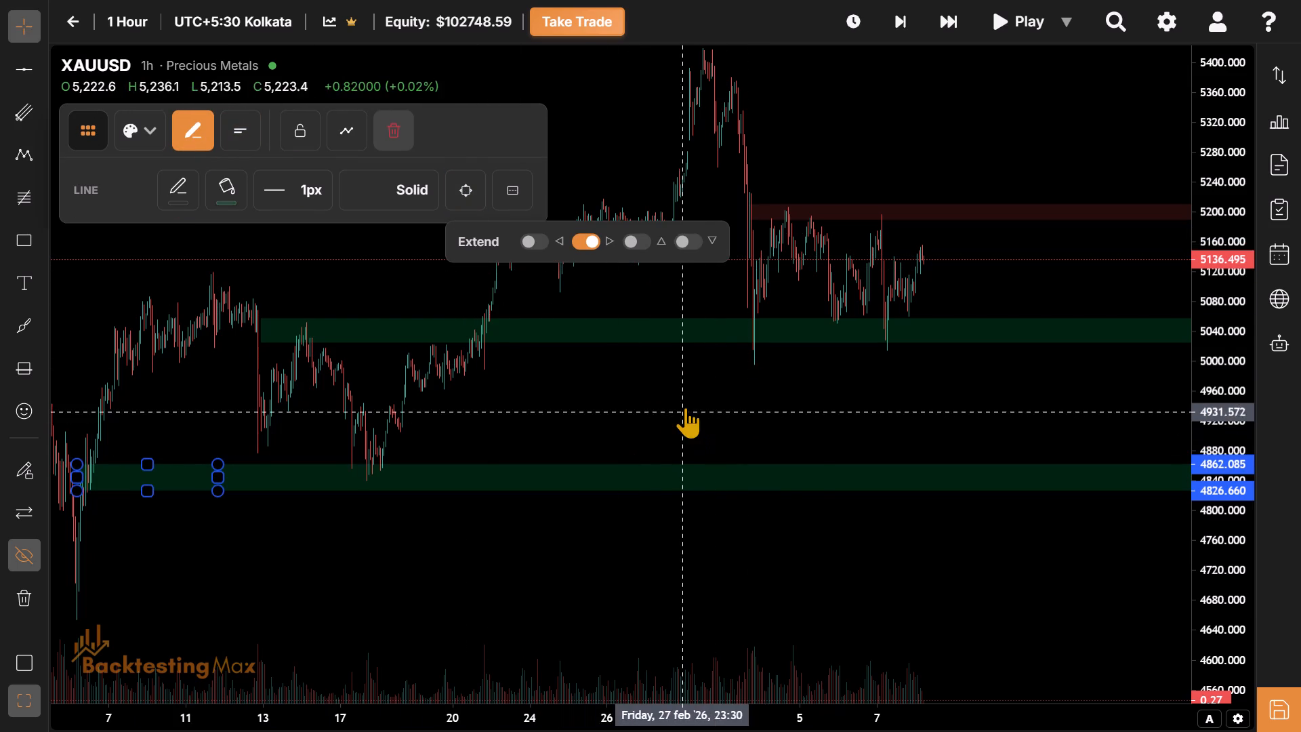
# Draw a zone rectangle from 3 March 08:30 to 4 March 07:30, about 5364.8 to 5385.3.
pyautogui.moveTo(803, 148); pyautogui.dragTo(600, 433)
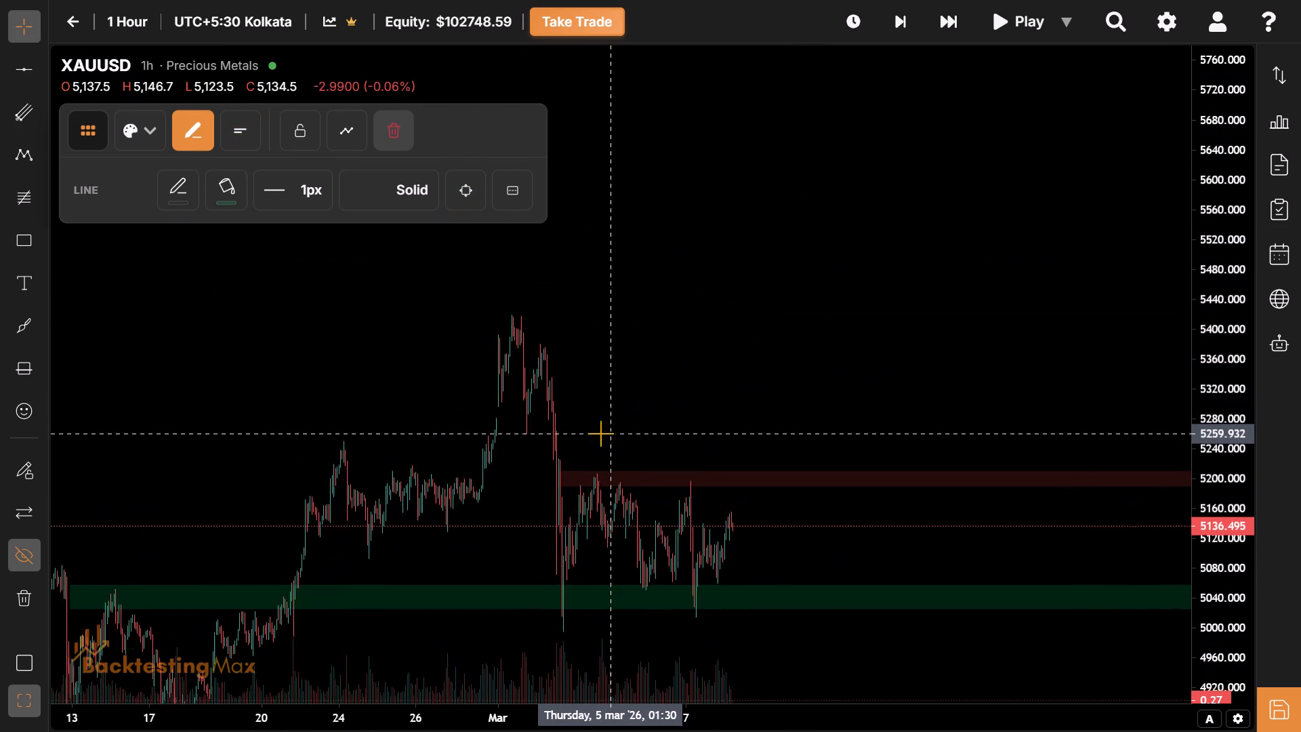
pyautogui.moveTo(600, 433); pyautogui.dragTo(562, 431)
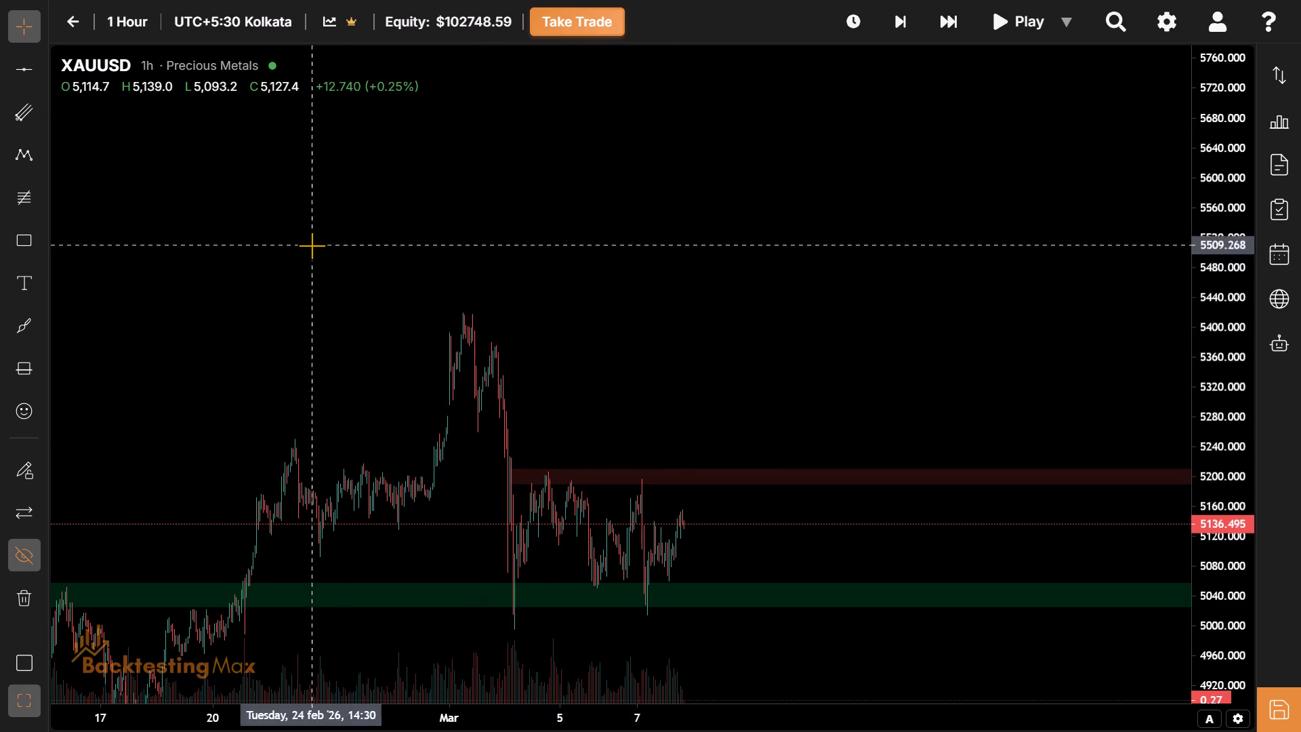
pyautogui.click(22, 238)
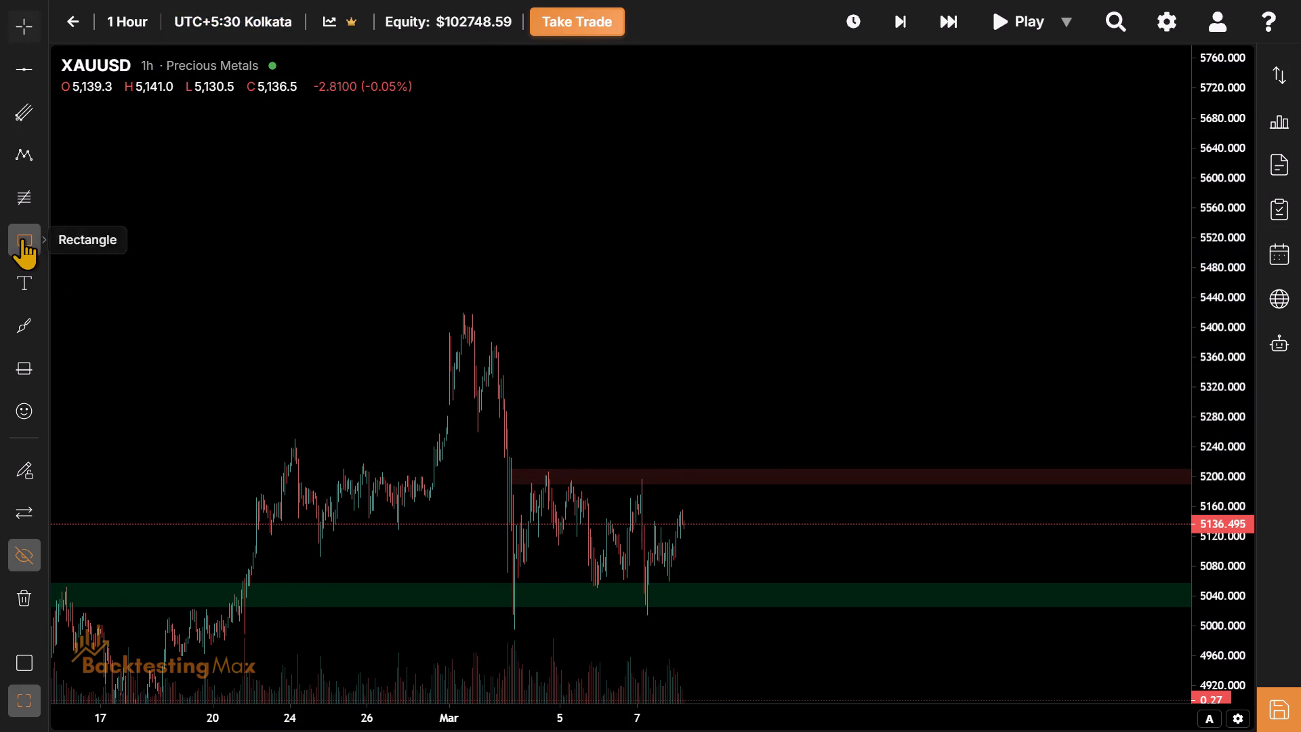
pyautogui.click(494, 353)
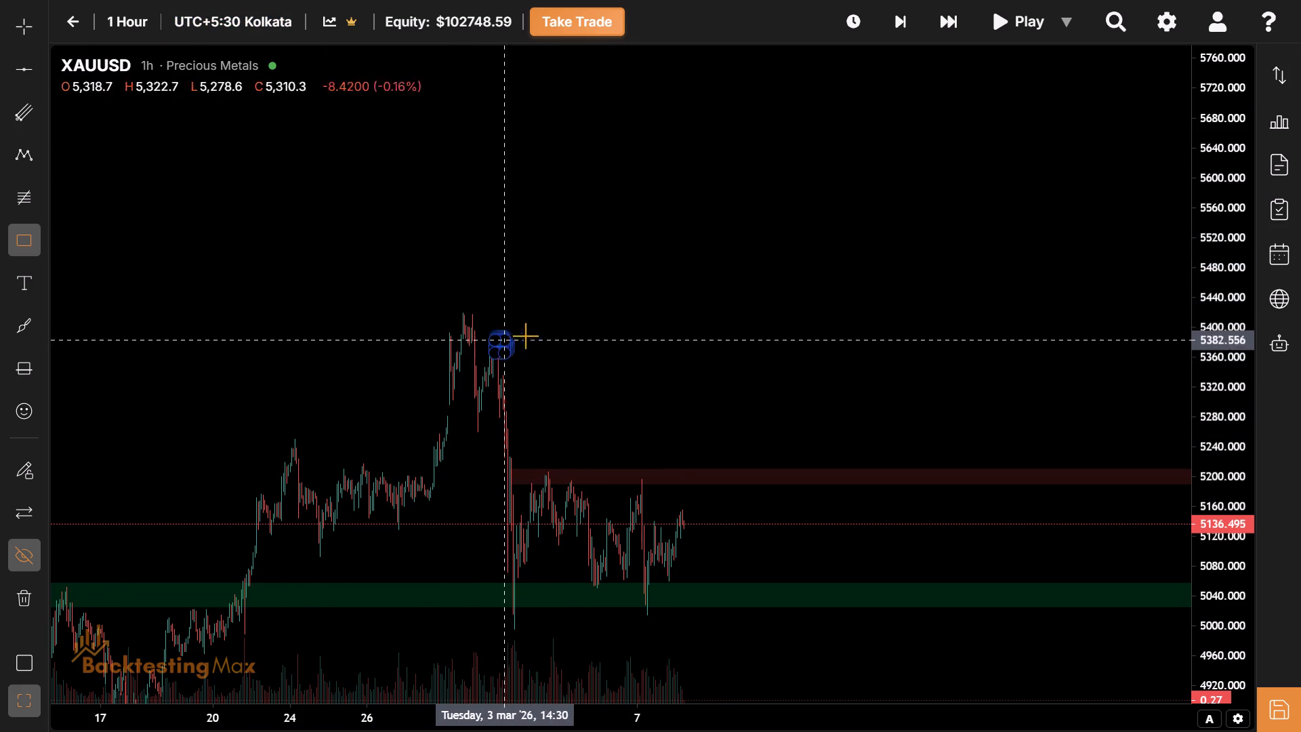
pyautogui.click(531, 338)
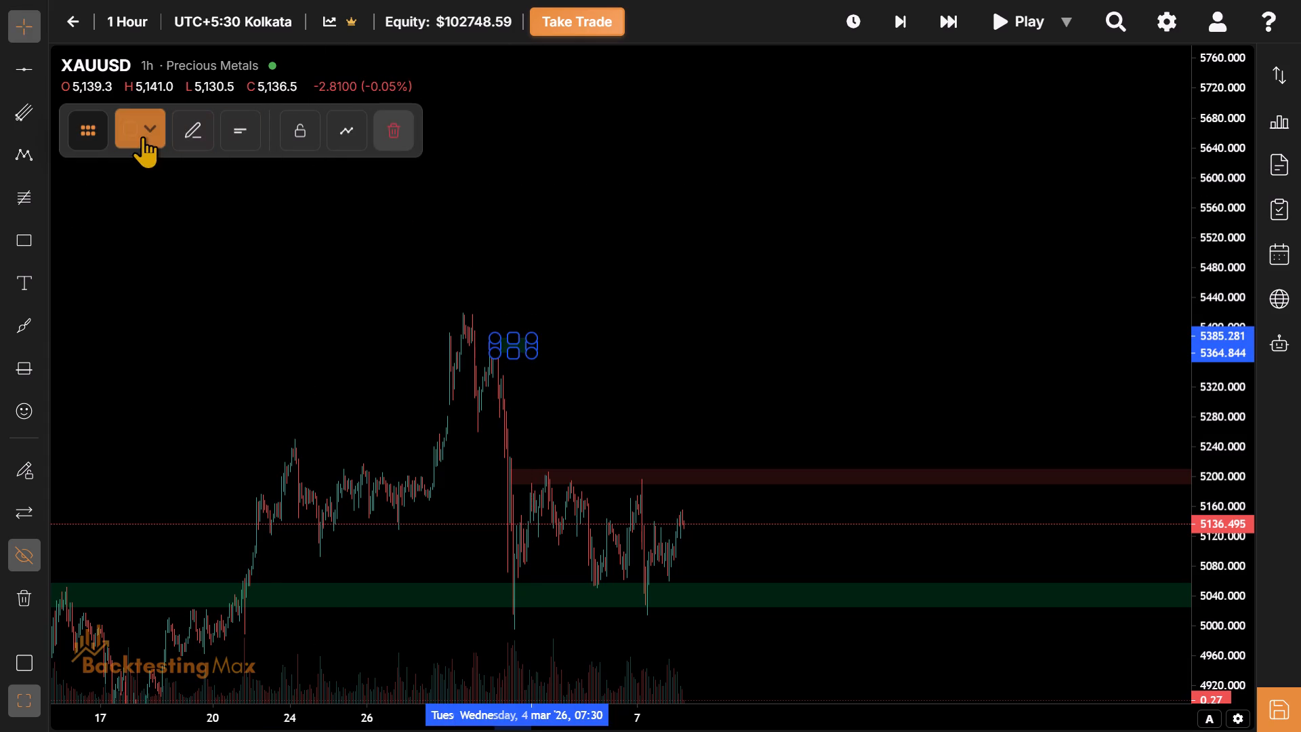
# Apply the saved Resistance/Supply template to the new zone near 5370 and turn on its rightward extension.
pyautogui.click(142, 136)
pyautogui.click(272, 444)
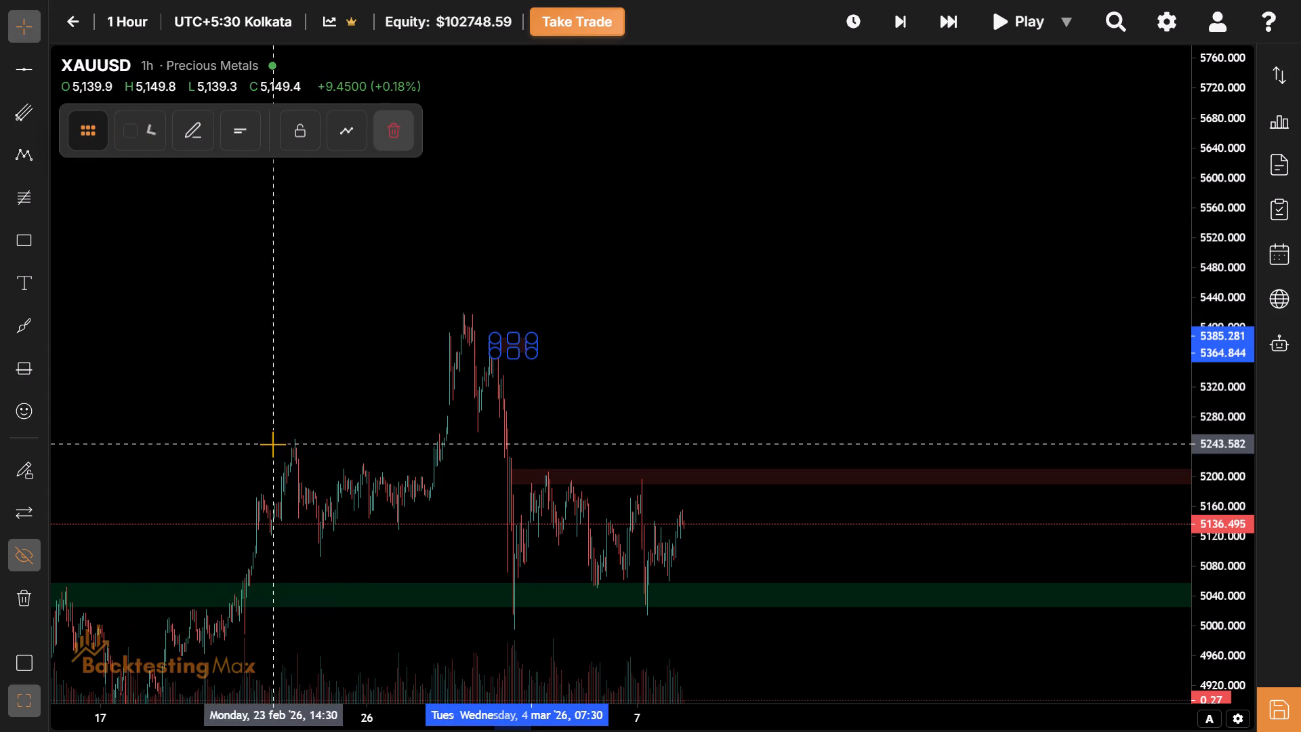
pyautogui.click(203, 139)
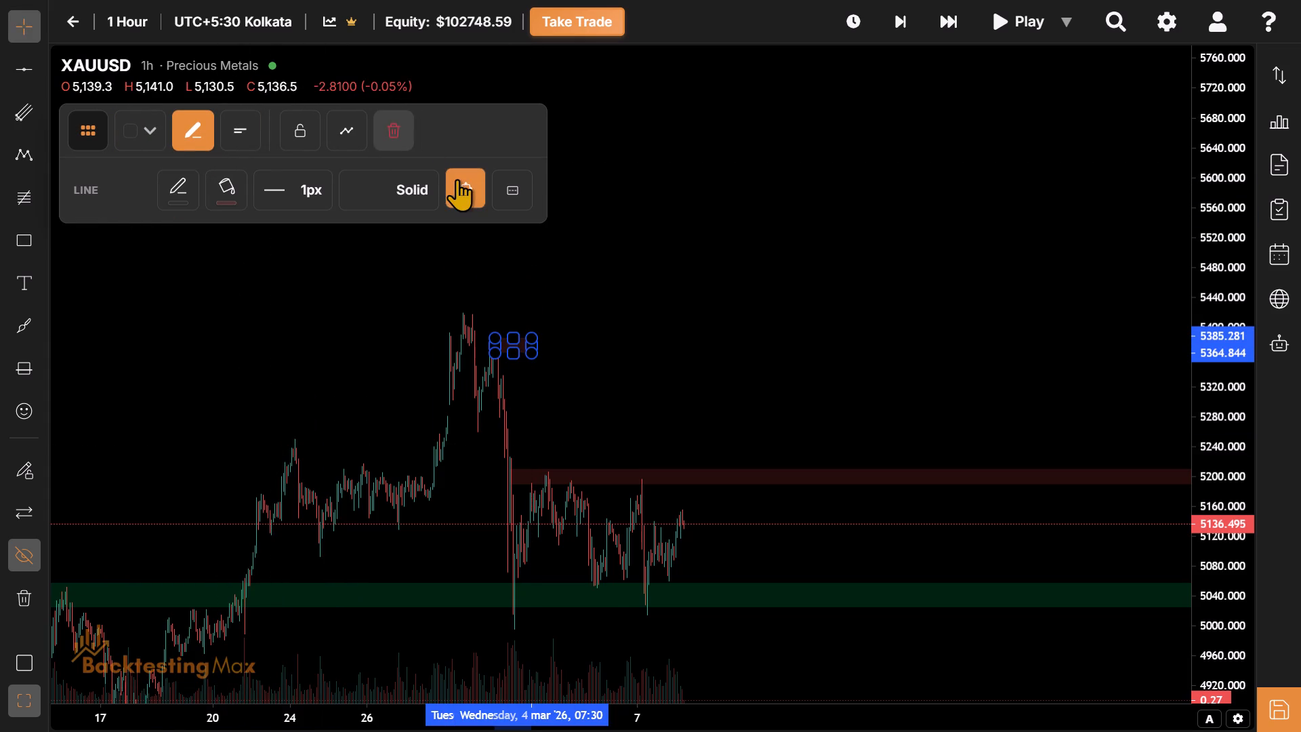
pyautogui.click(457, 179)
pyautogui.doubleClick(573, 237)
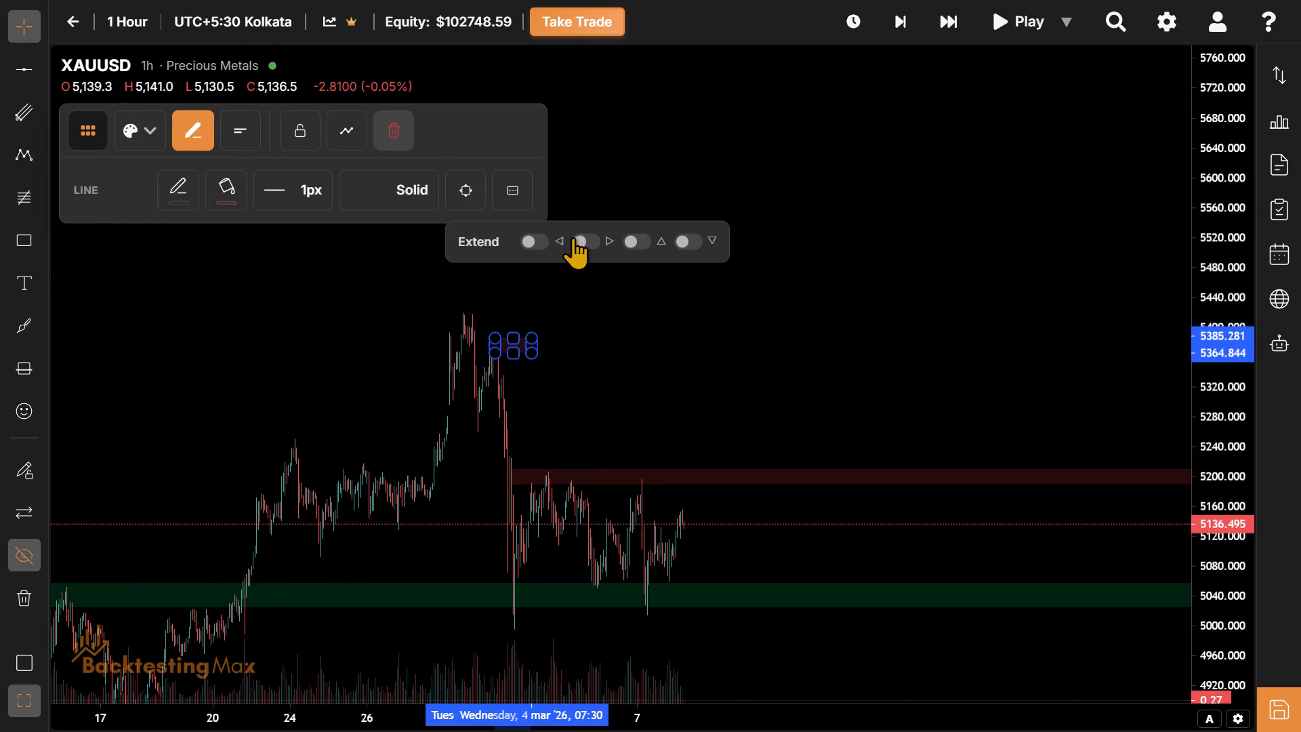
pyautogui.click(579, 238)
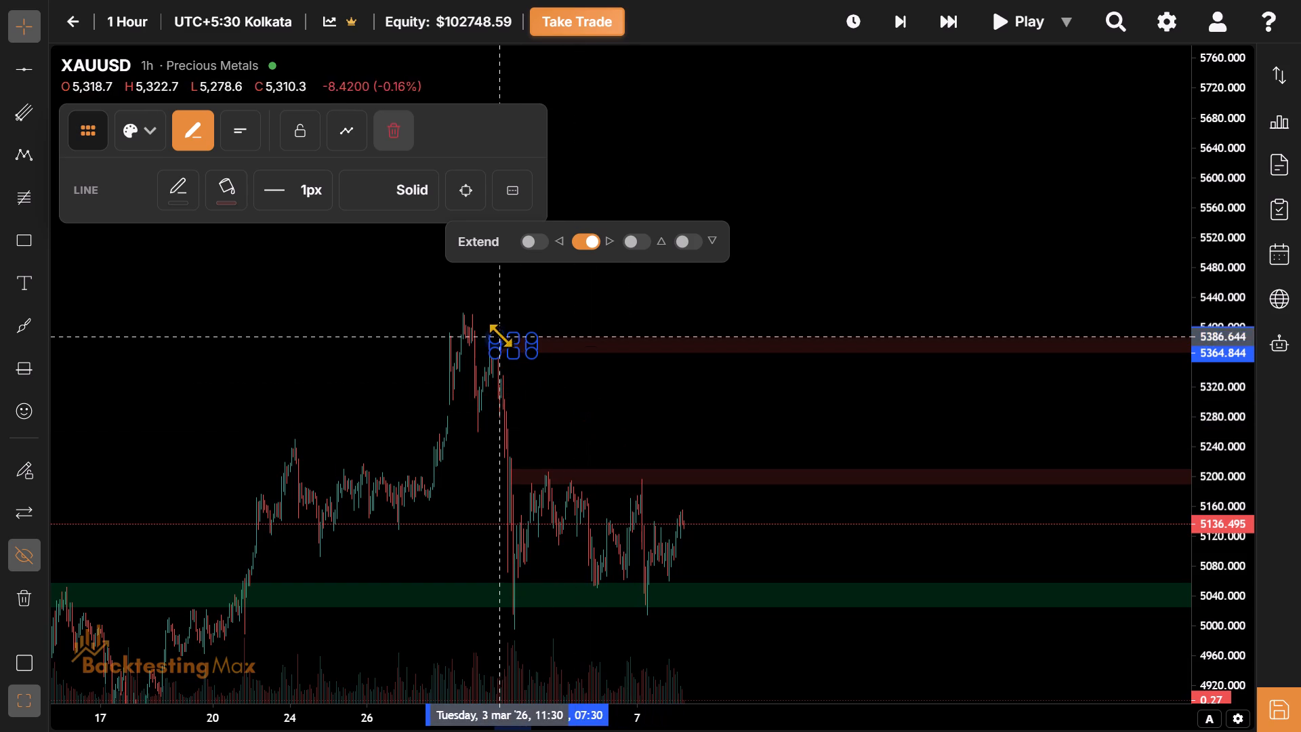
# Enlarge the upper supply zone so it starts on 2 March and its top edge sits just above 5400.
pyautogui.moveTo(495, 333); pyautogui.dragTo(451, 306)
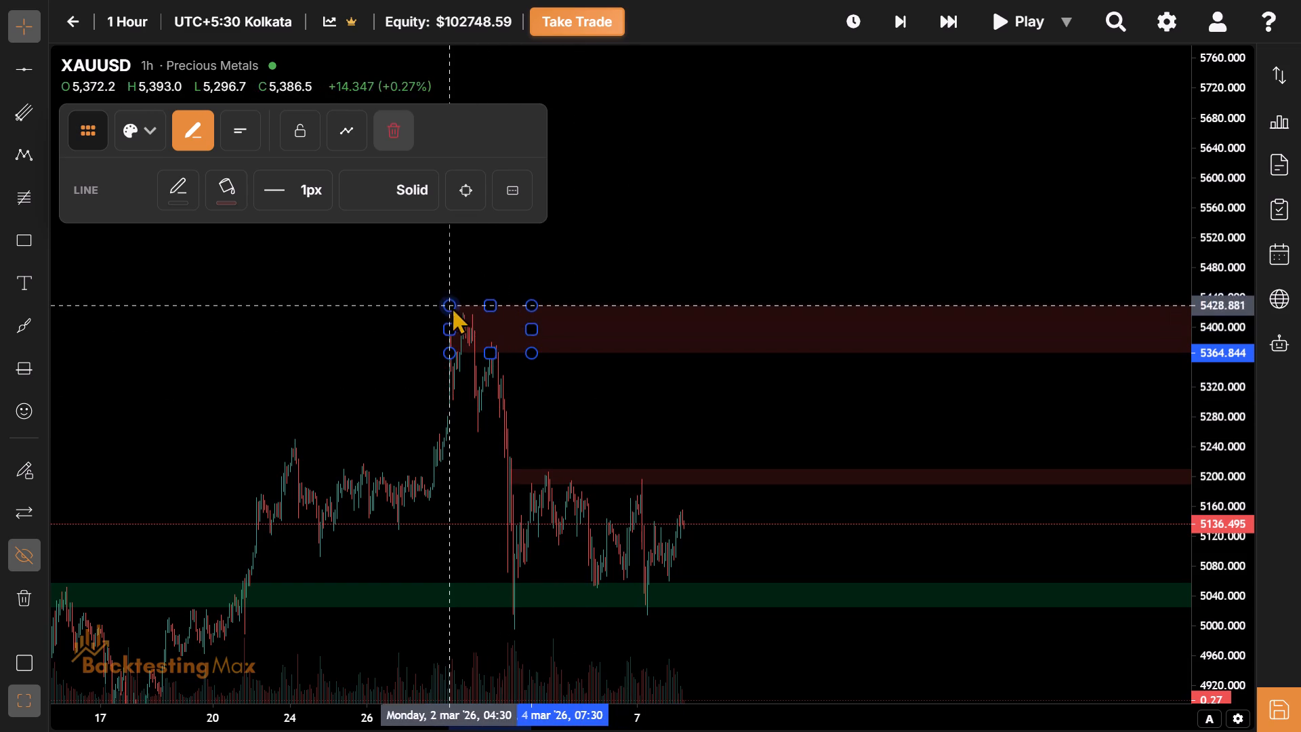
pyautogui.moveTo(451, 306); pyautogui.dragTo(461, 322)
pyautogui.click(653, 388)
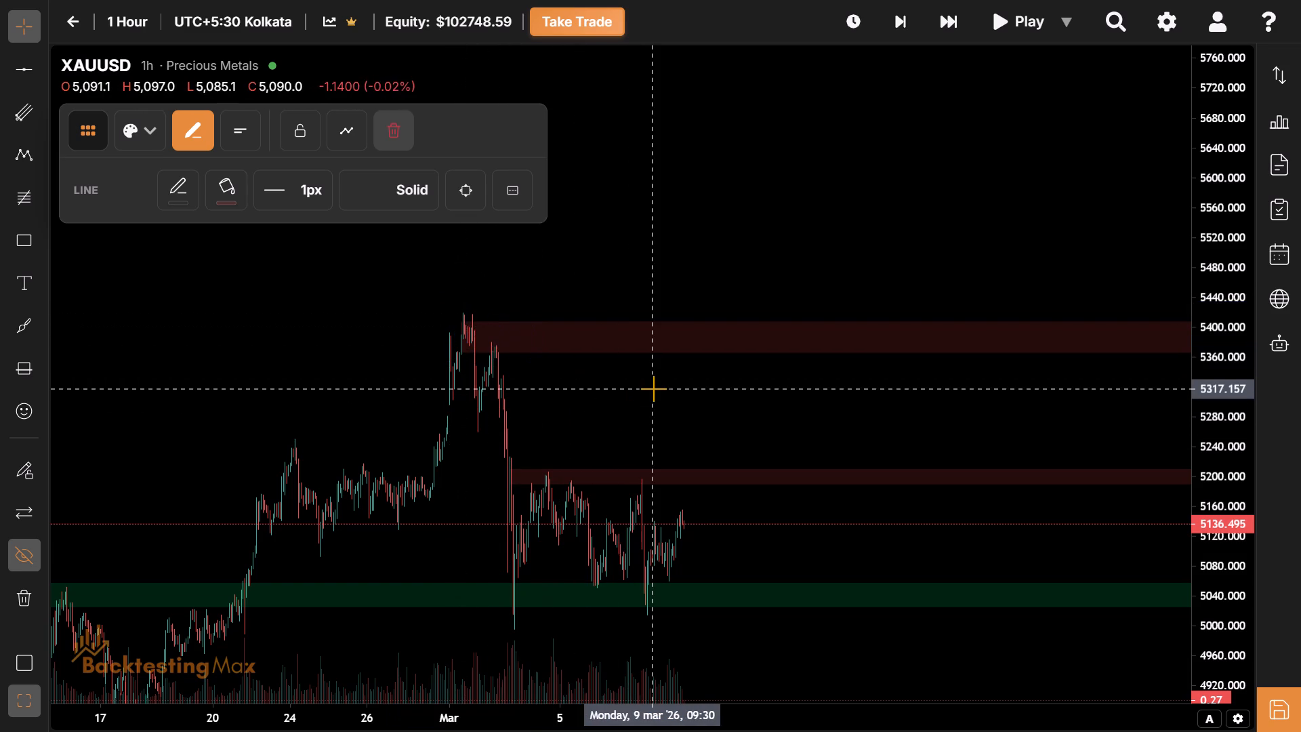
# Show all hidden drawings on the 1-hour chart again.
pyautogui.moveTo(619, 403); pyautogui.dragTo(763, 188)
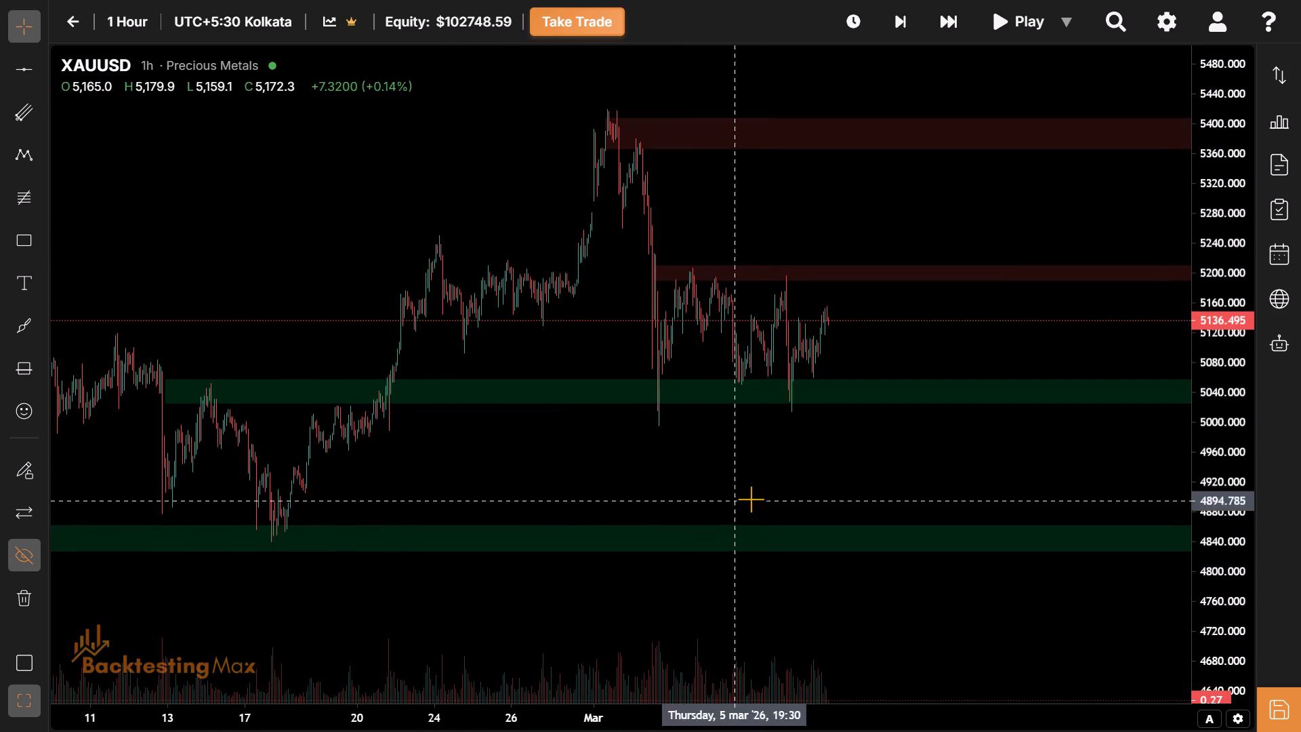
pyautogui.click(16, 549)
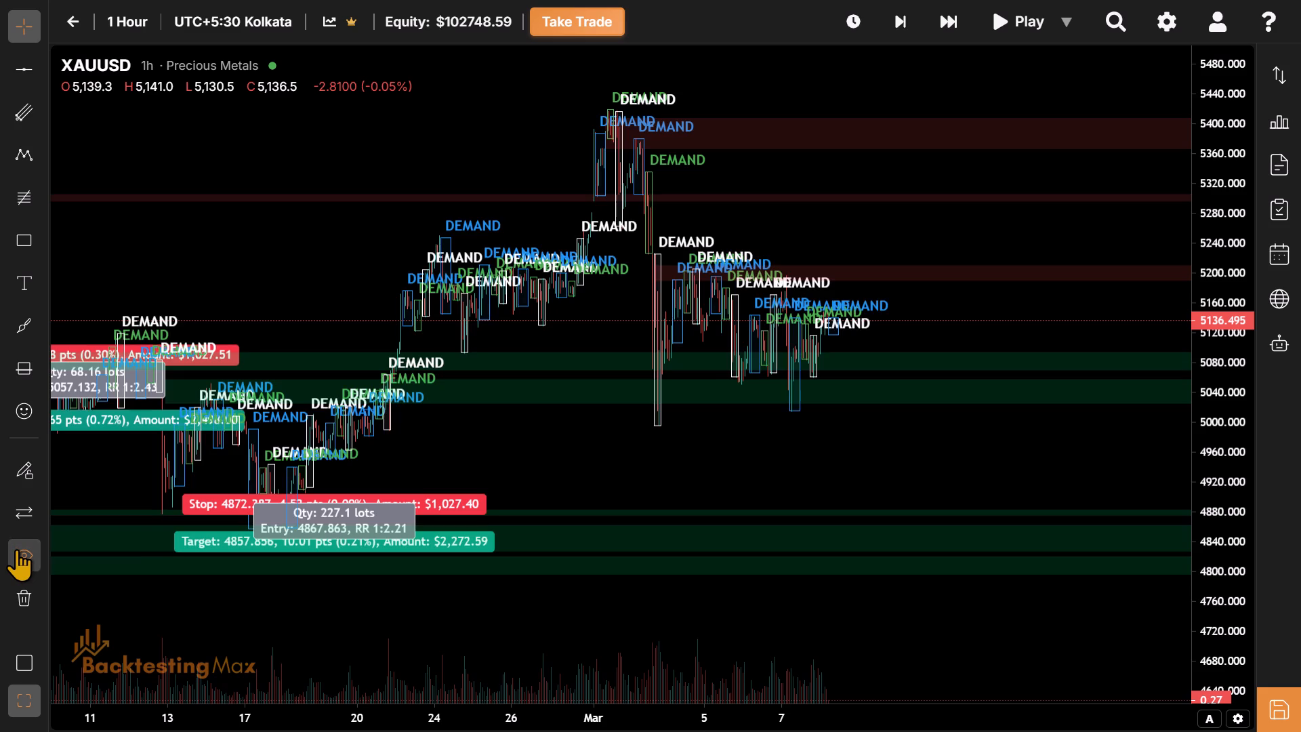
pyautogui.click(16, 549)
pyautogui.click(16, 549)
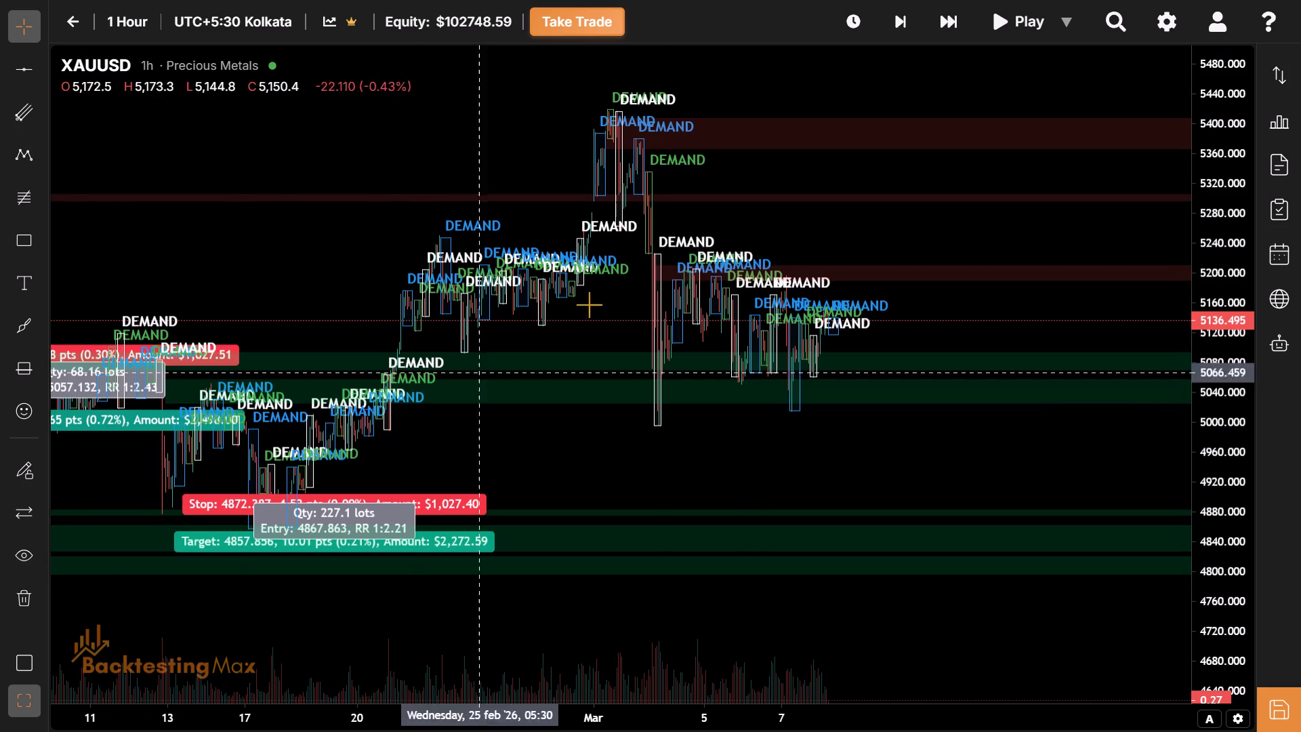
# Delete the old supply zone near 5300, between 5295.4 and 5305.3.
pyautogui.click(747, 197)
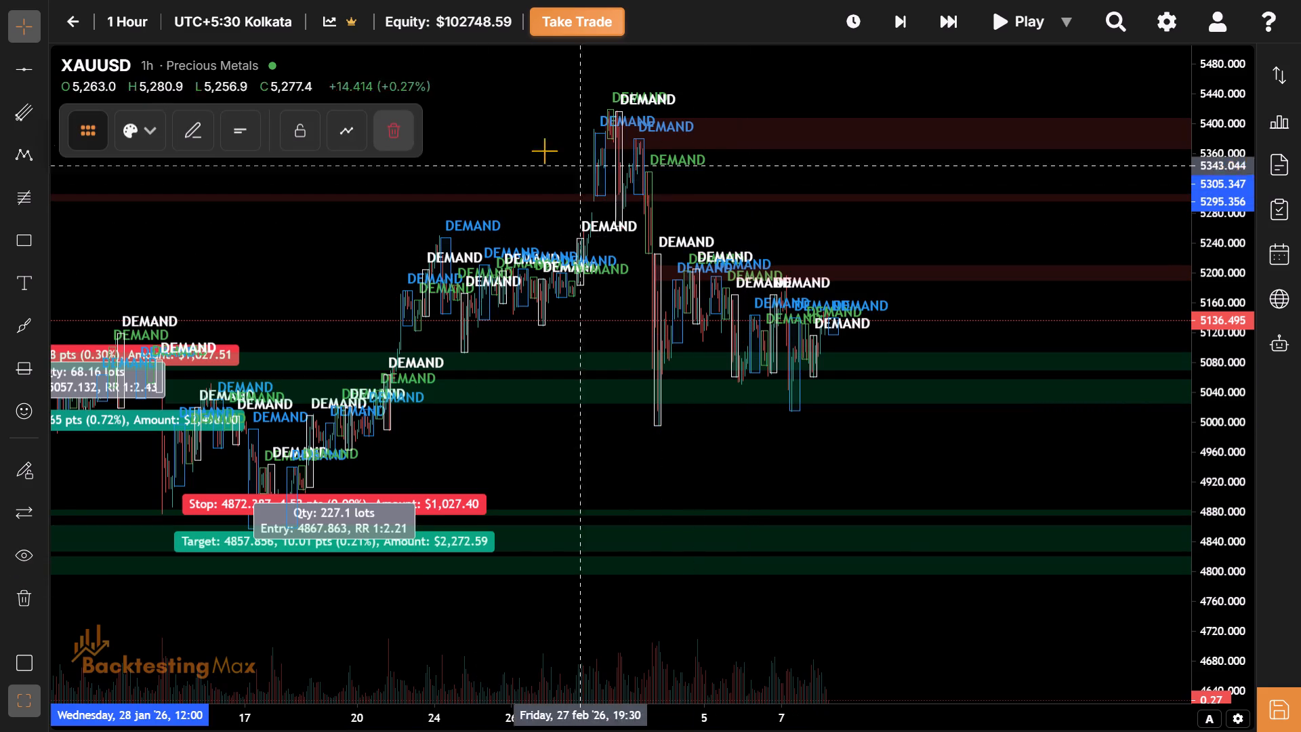
pyautogui.click(415, 142)
pyautogui.click(407, 142)
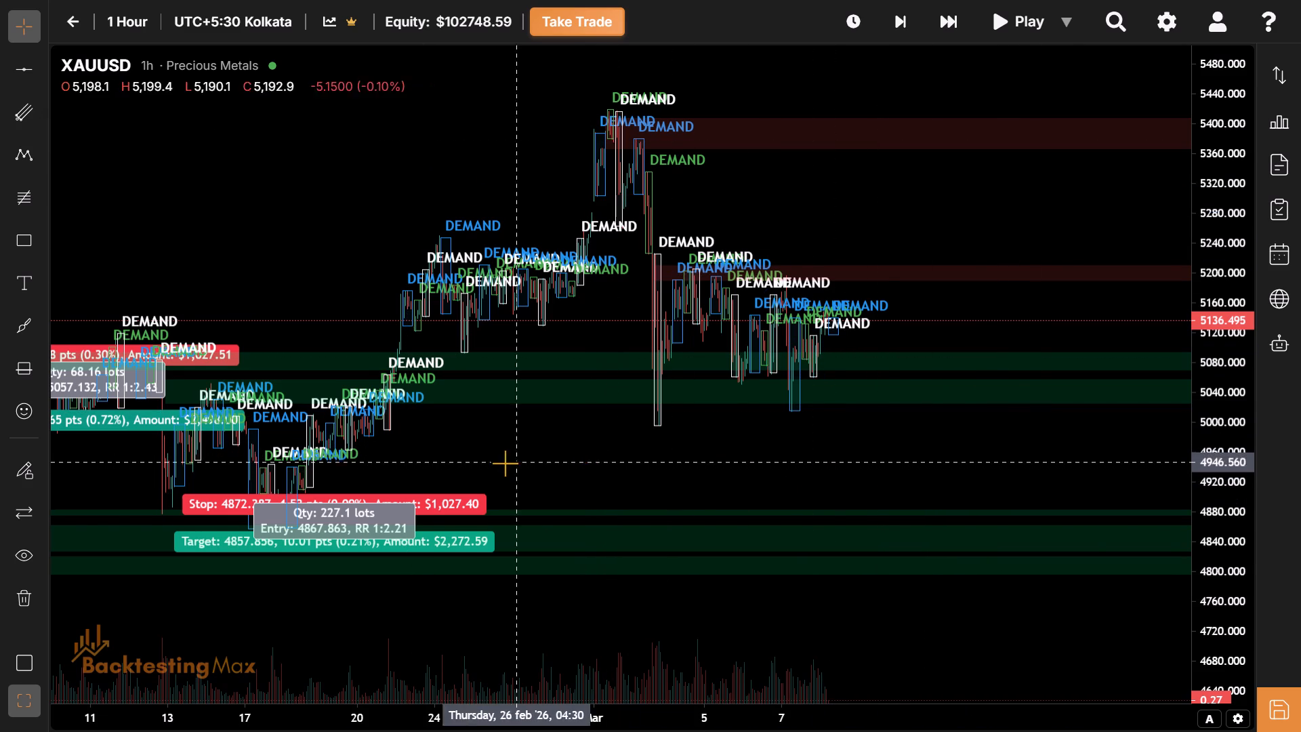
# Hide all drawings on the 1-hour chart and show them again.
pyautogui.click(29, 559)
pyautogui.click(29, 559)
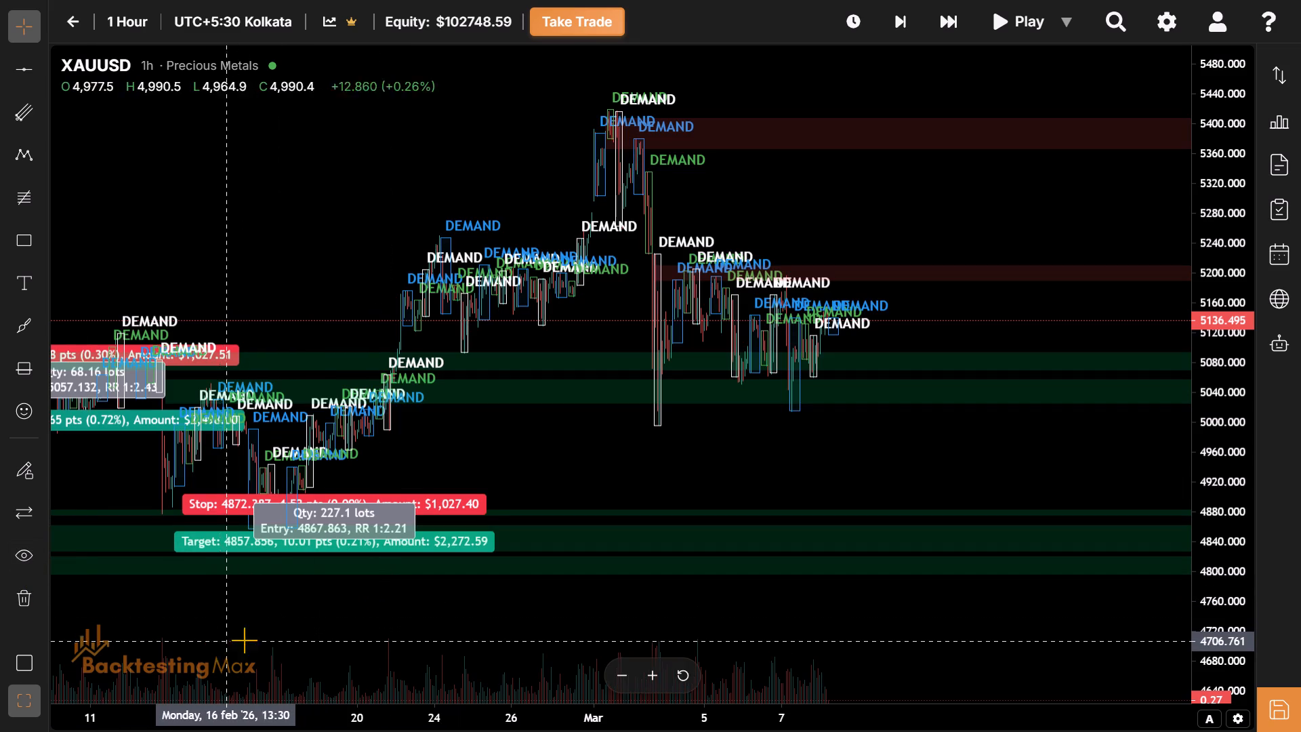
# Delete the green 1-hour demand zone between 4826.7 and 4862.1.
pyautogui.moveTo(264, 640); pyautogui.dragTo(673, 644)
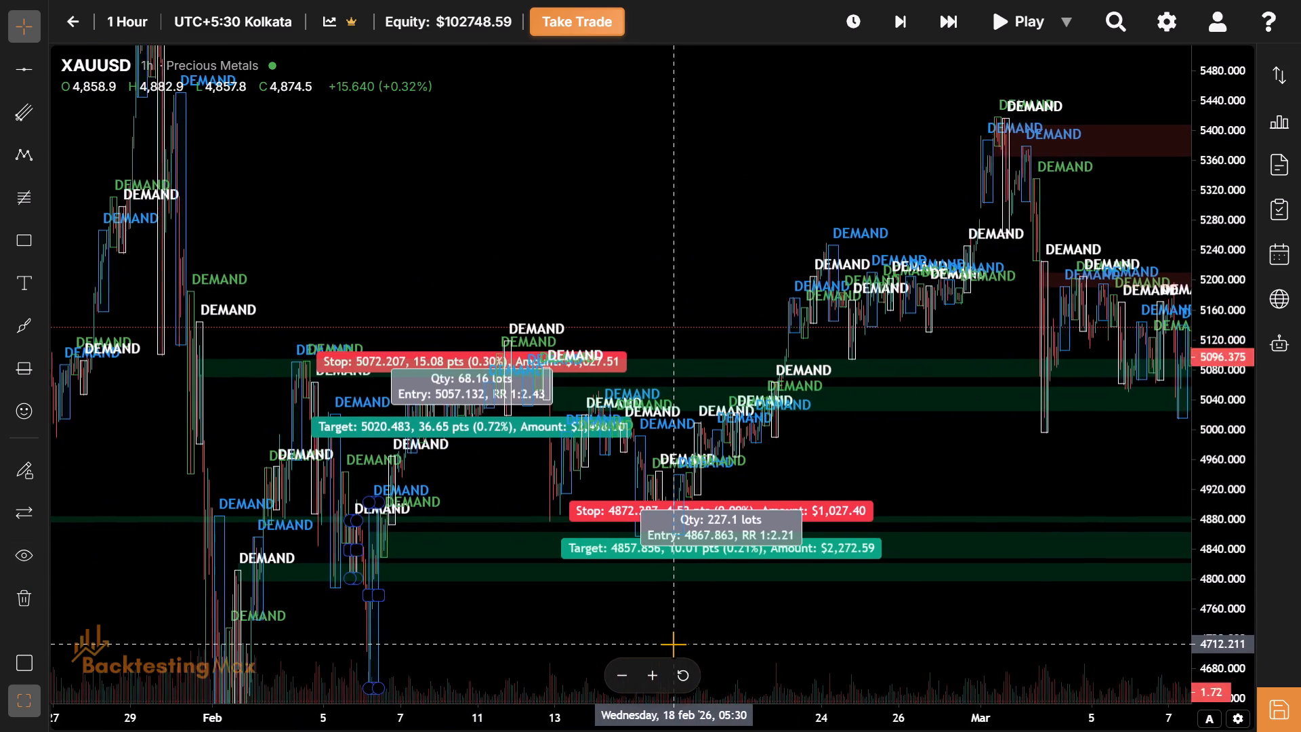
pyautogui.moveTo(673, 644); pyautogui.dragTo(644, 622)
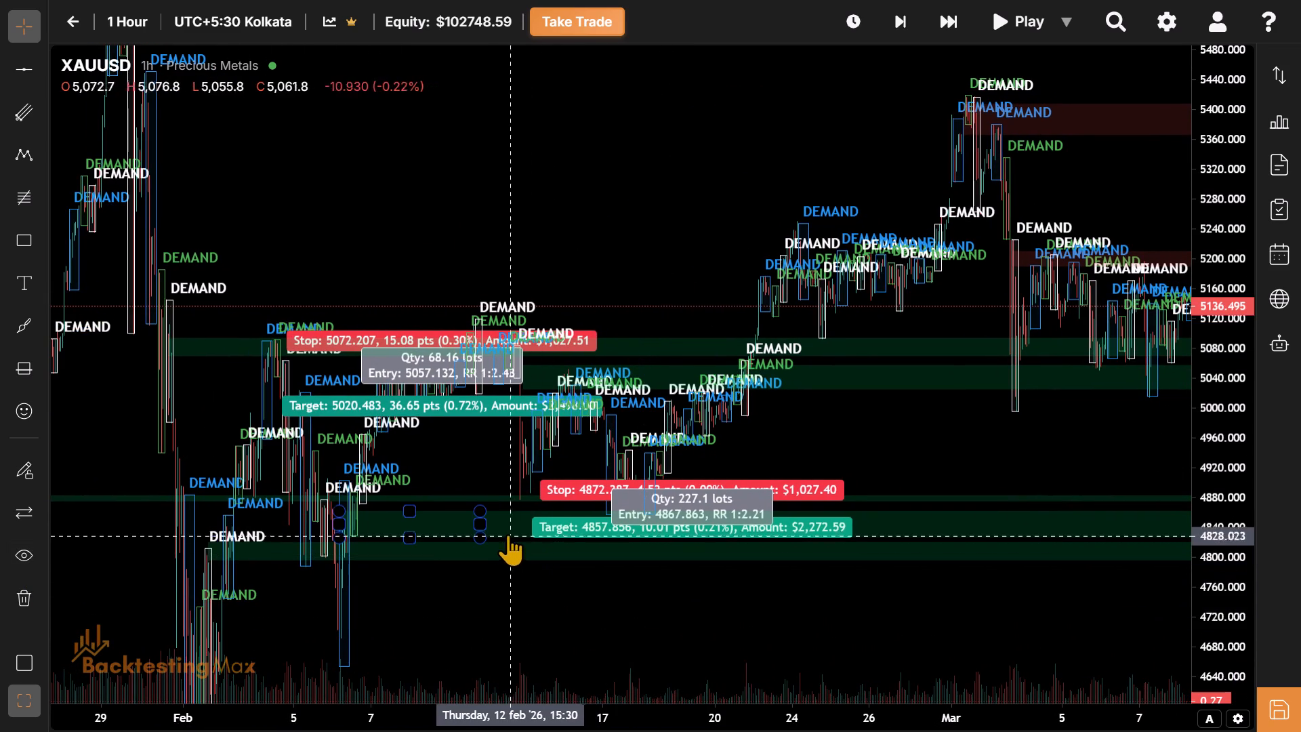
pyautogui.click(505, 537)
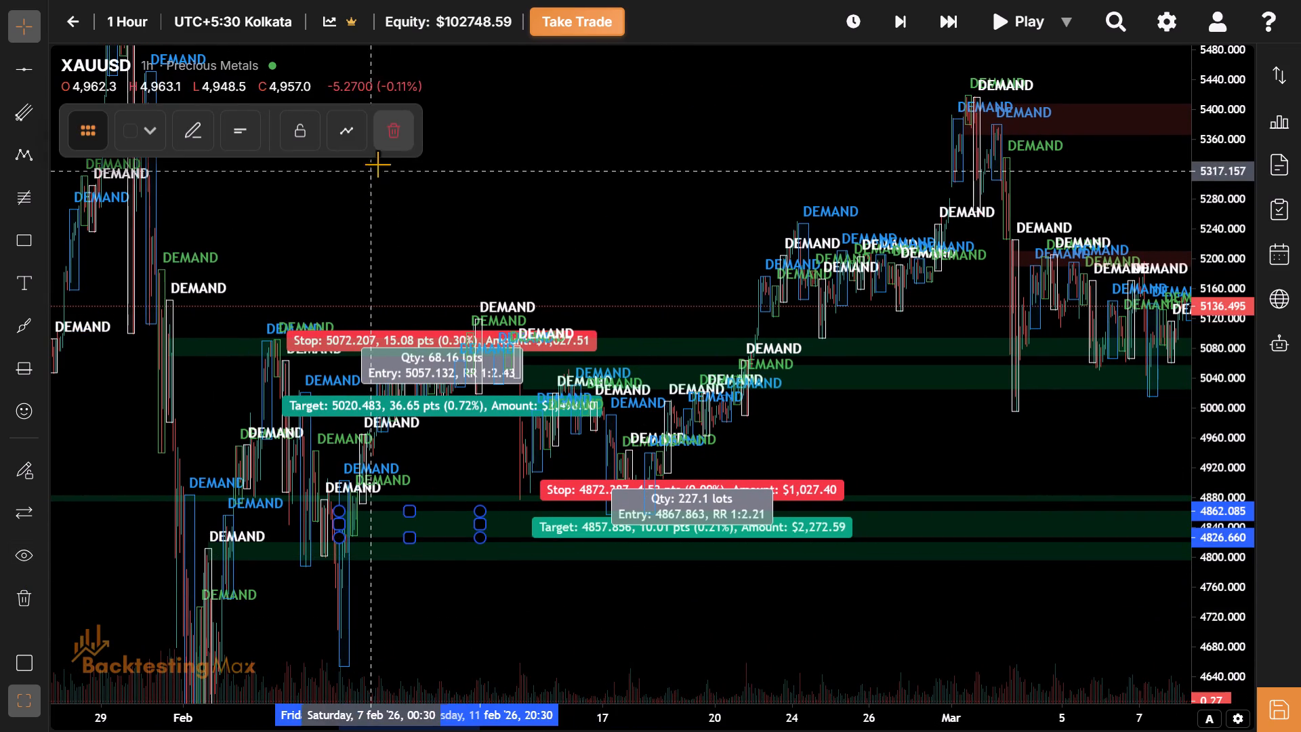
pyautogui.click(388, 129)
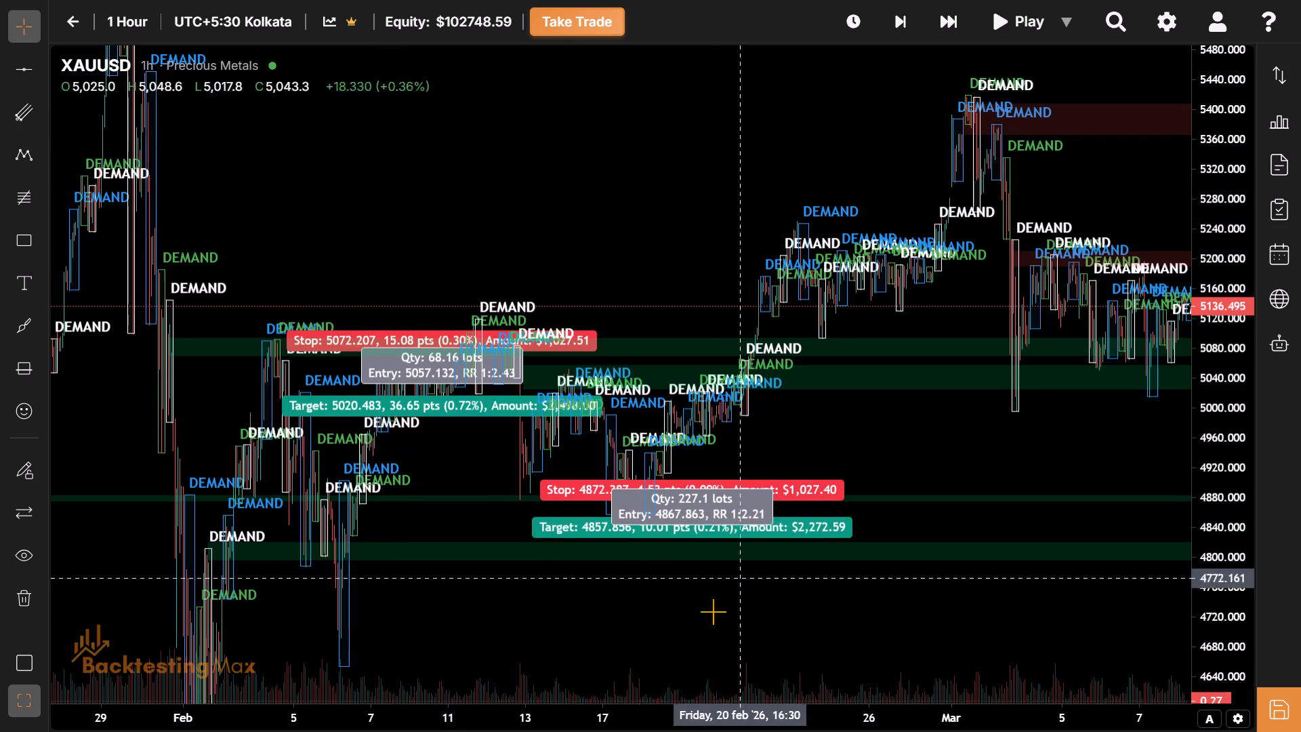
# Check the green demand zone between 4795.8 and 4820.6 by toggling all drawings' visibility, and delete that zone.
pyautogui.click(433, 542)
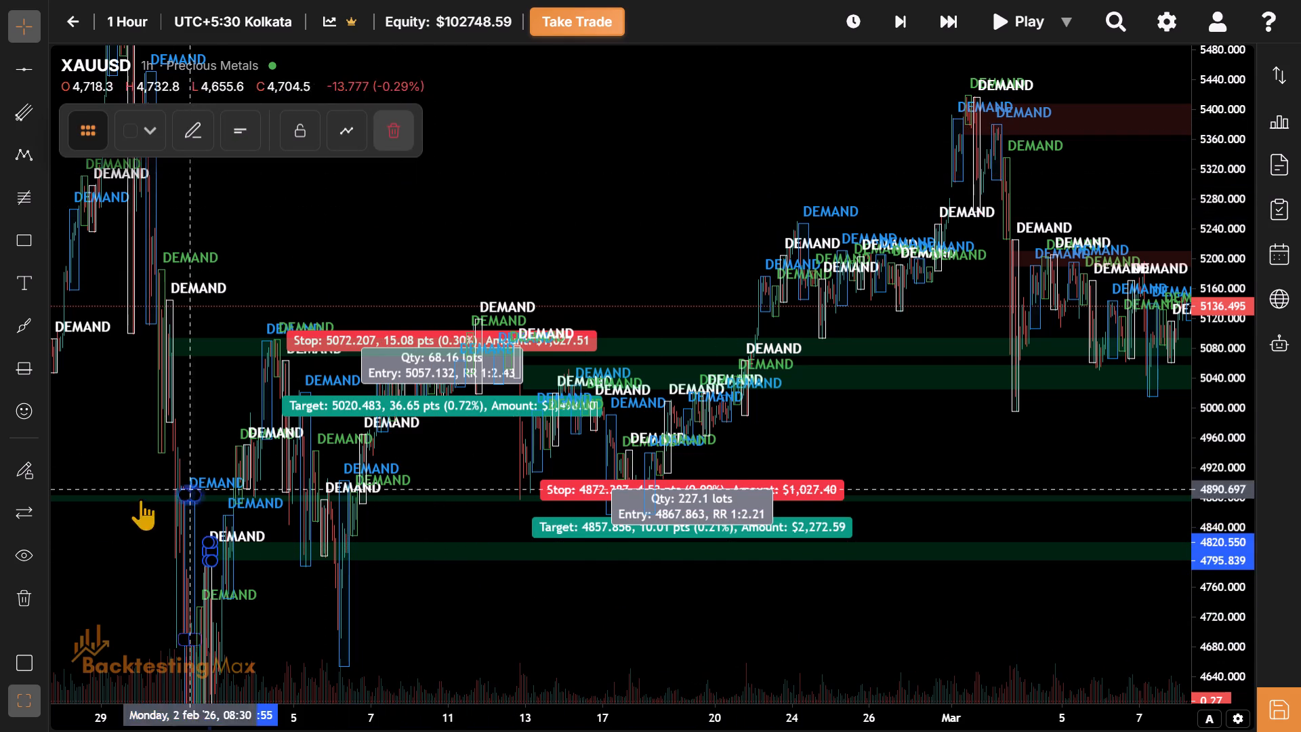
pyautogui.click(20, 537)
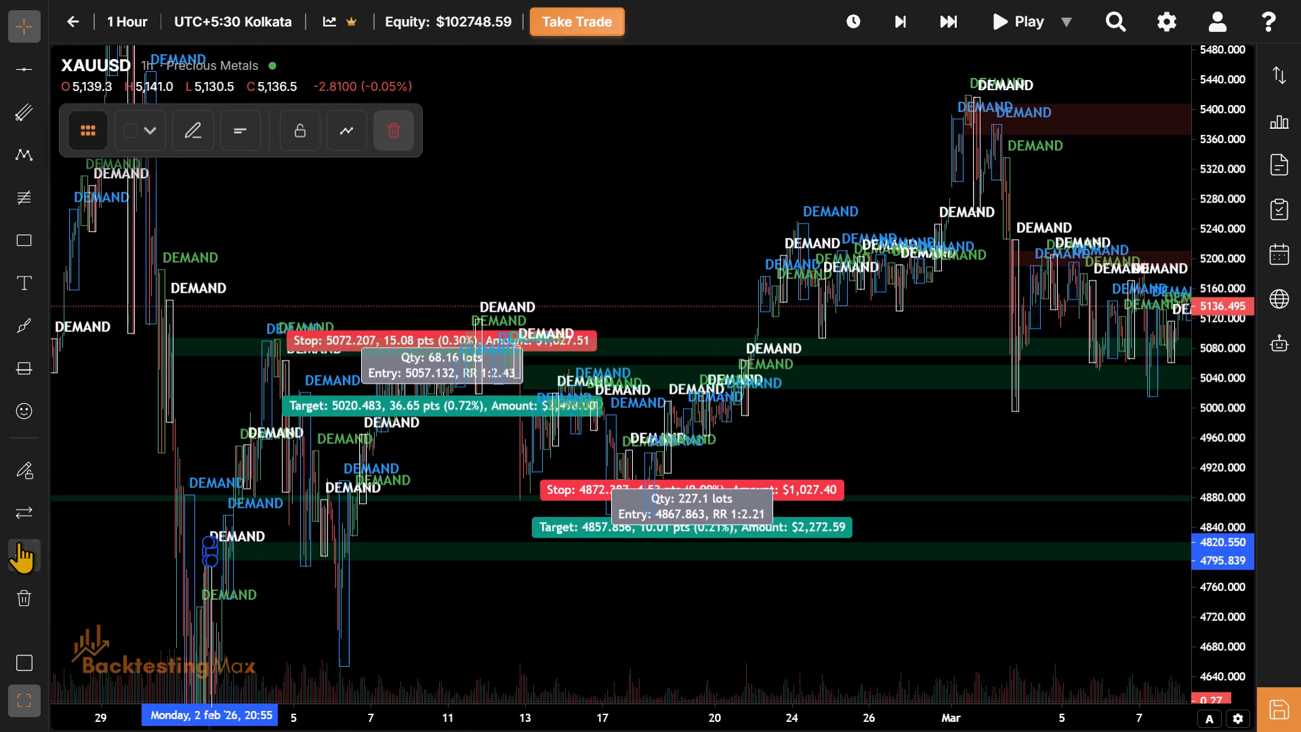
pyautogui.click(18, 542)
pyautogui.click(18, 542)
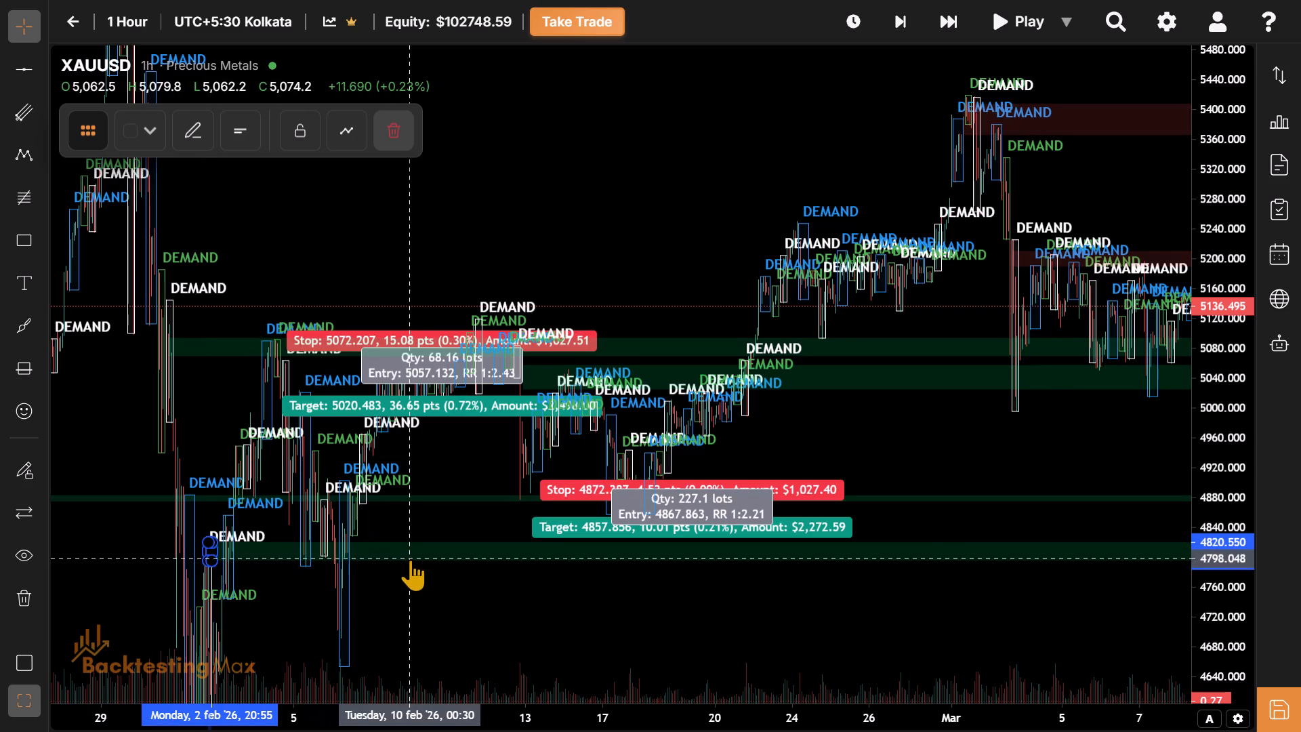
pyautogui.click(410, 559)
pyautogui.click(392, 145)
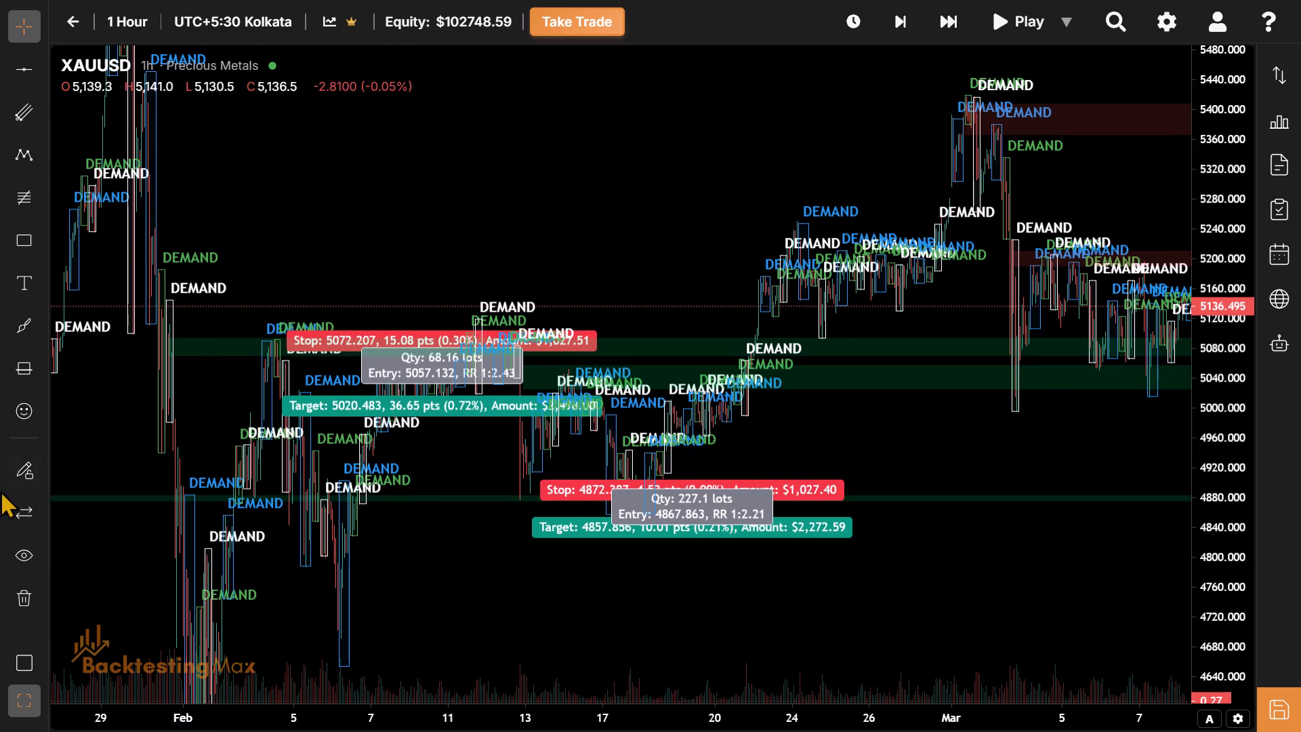
# Hide all drawings to check the bare 1-hour price action, and show them again.
pyautogui.click(16, 558)
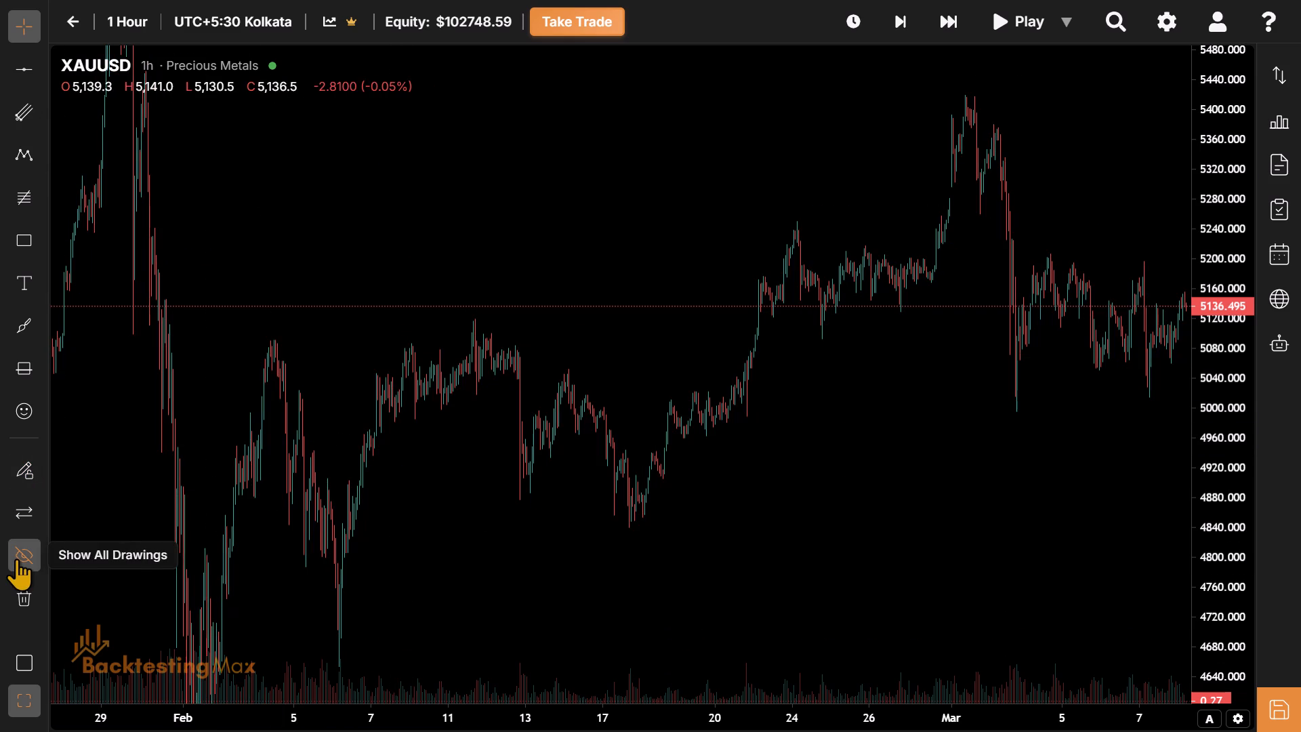
pyautogui.click(16, 558)
pyautogui.click(16, 558)
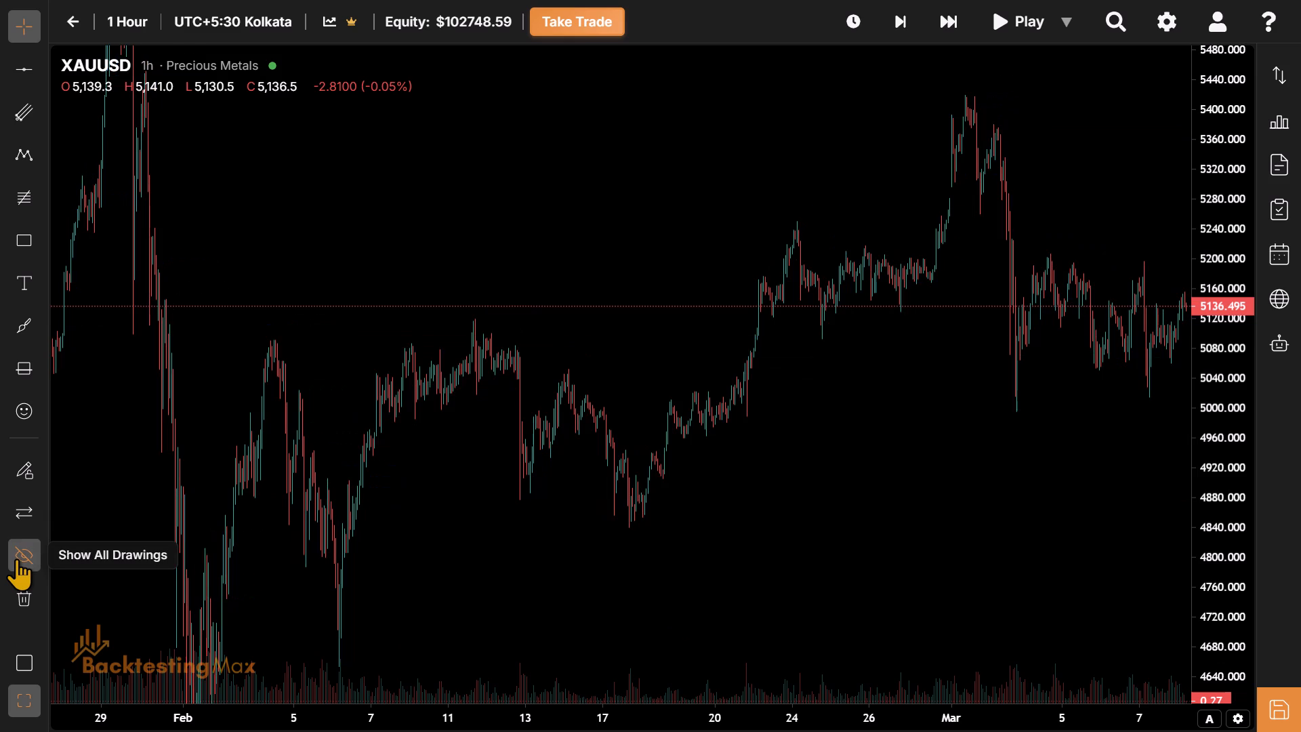
pyautogui.click(16, 558)
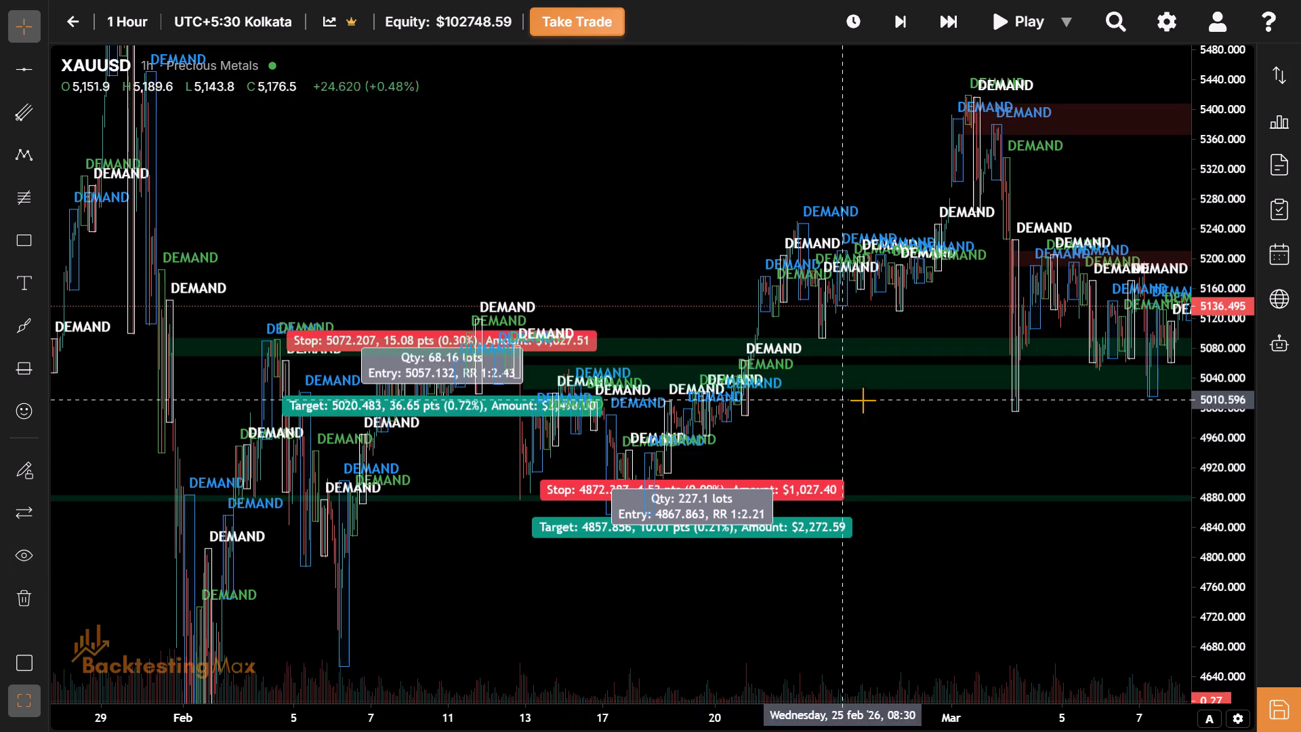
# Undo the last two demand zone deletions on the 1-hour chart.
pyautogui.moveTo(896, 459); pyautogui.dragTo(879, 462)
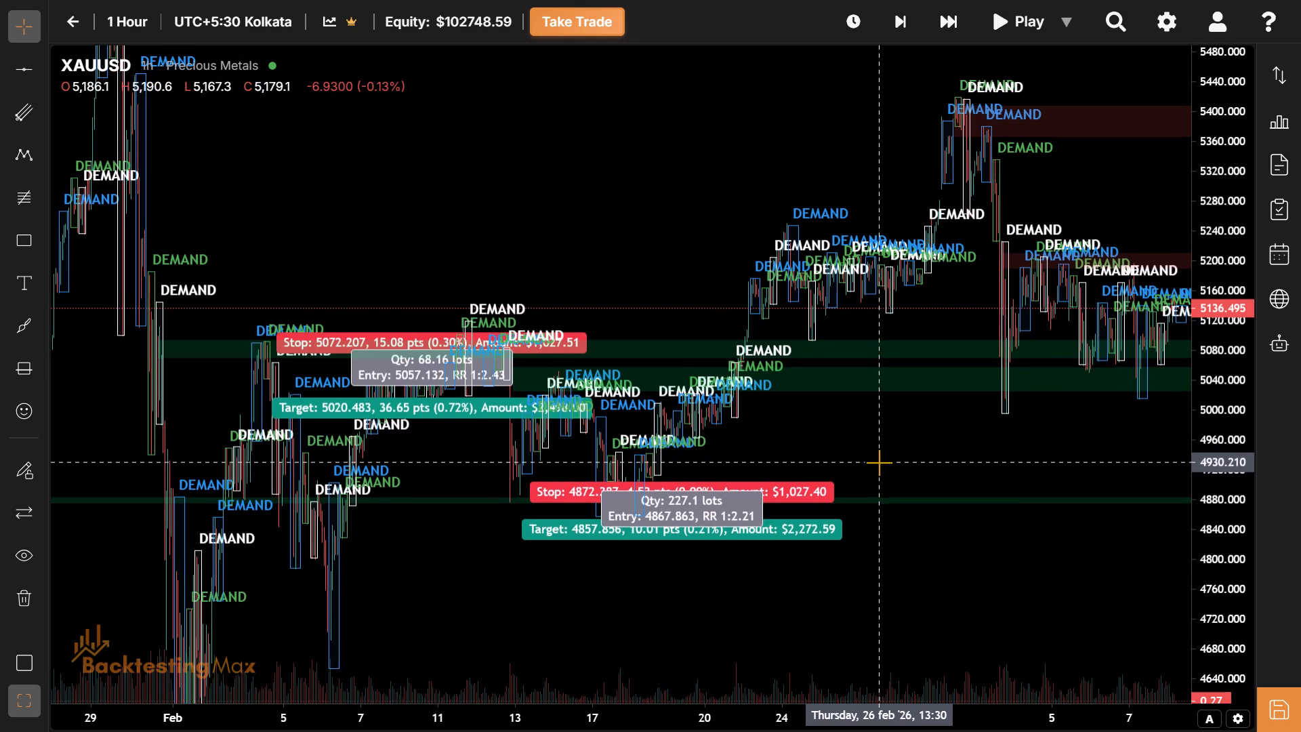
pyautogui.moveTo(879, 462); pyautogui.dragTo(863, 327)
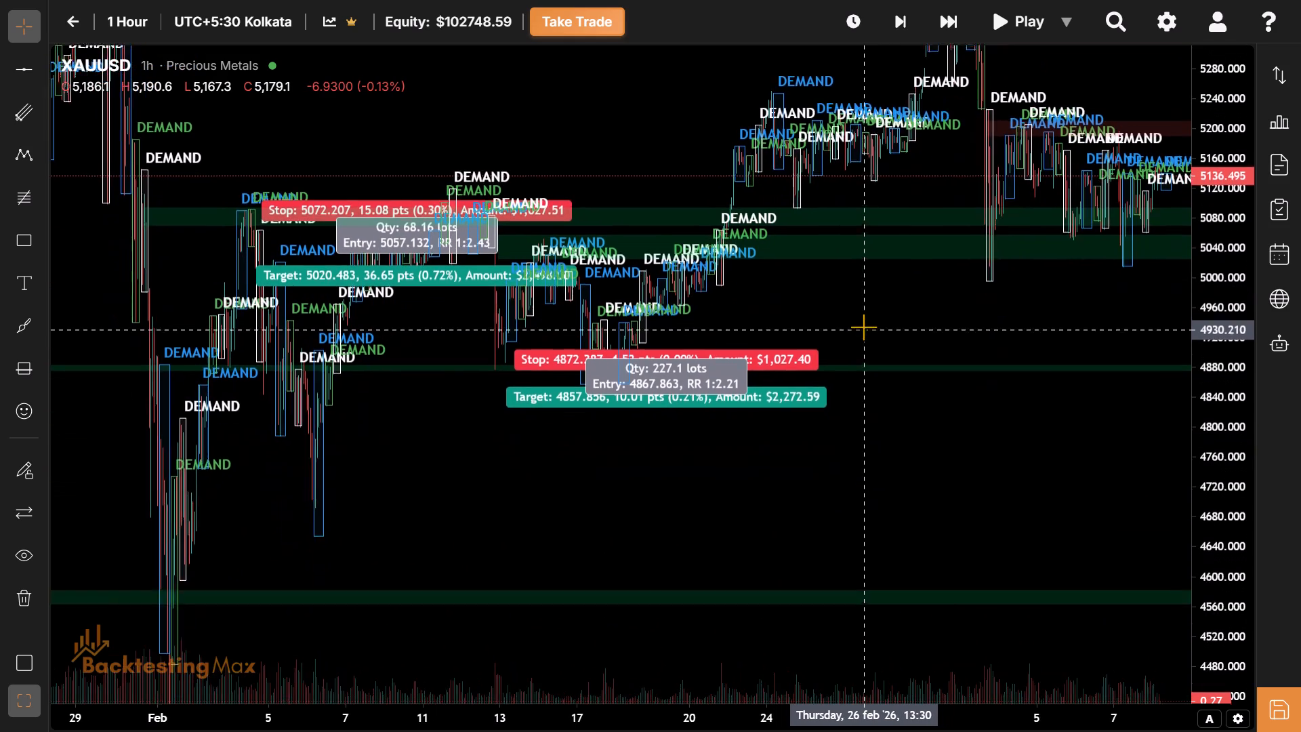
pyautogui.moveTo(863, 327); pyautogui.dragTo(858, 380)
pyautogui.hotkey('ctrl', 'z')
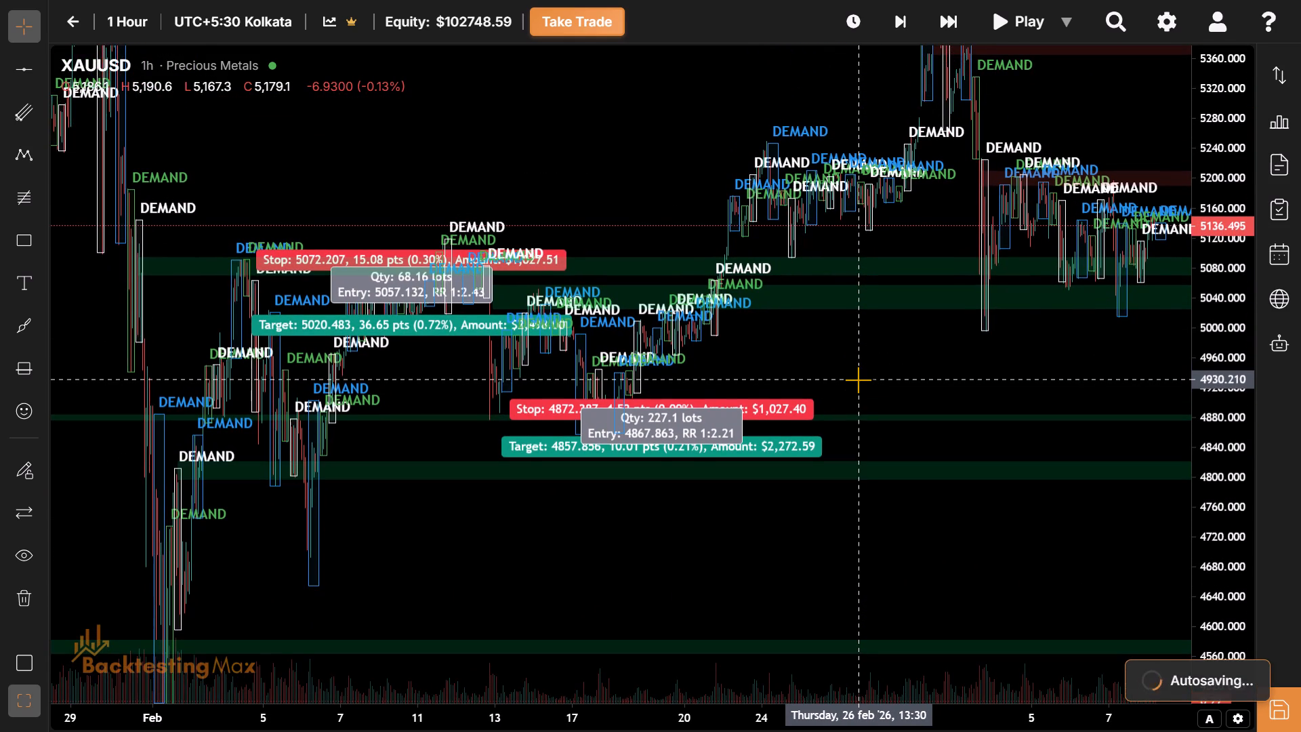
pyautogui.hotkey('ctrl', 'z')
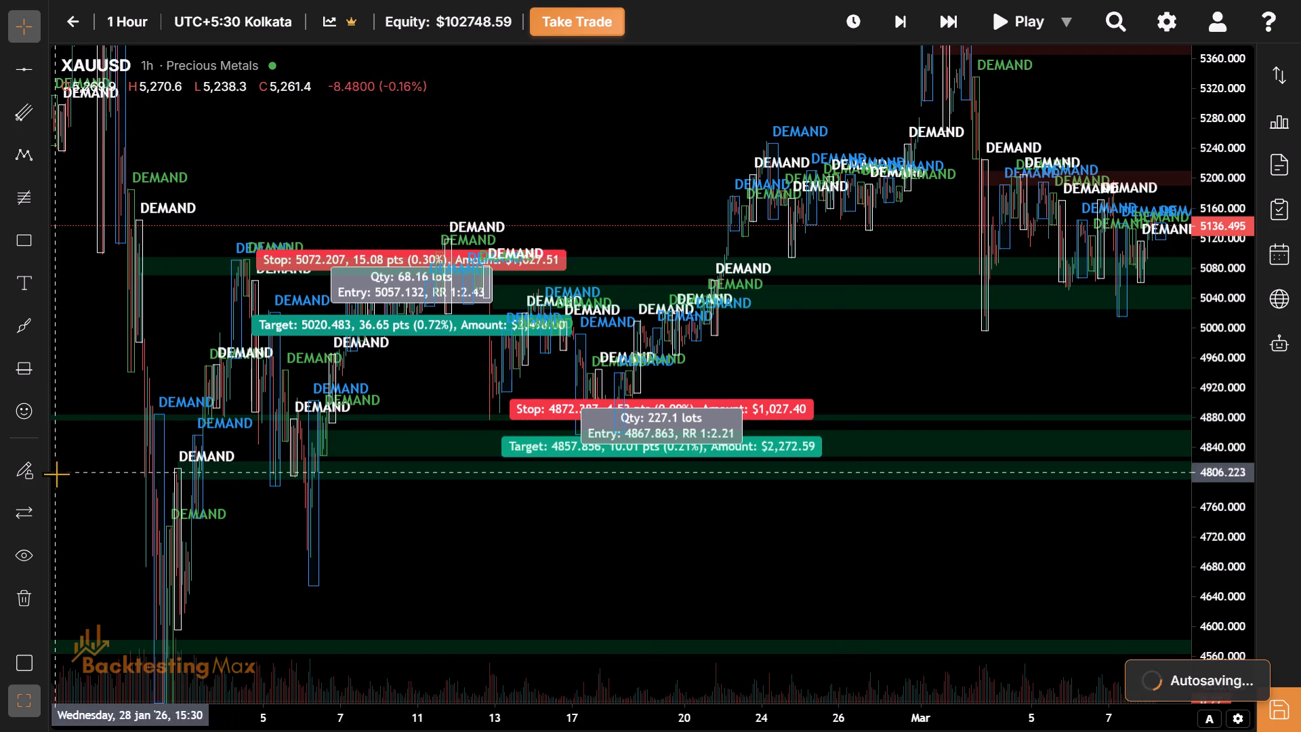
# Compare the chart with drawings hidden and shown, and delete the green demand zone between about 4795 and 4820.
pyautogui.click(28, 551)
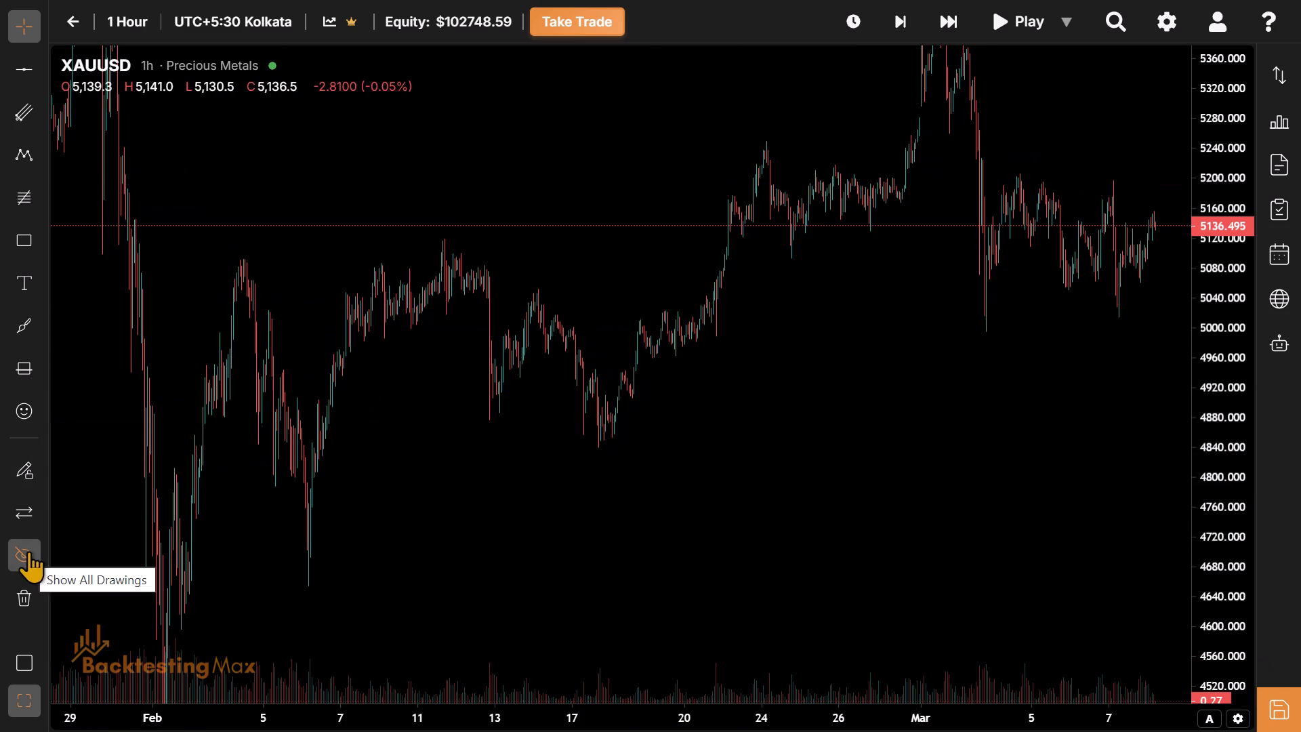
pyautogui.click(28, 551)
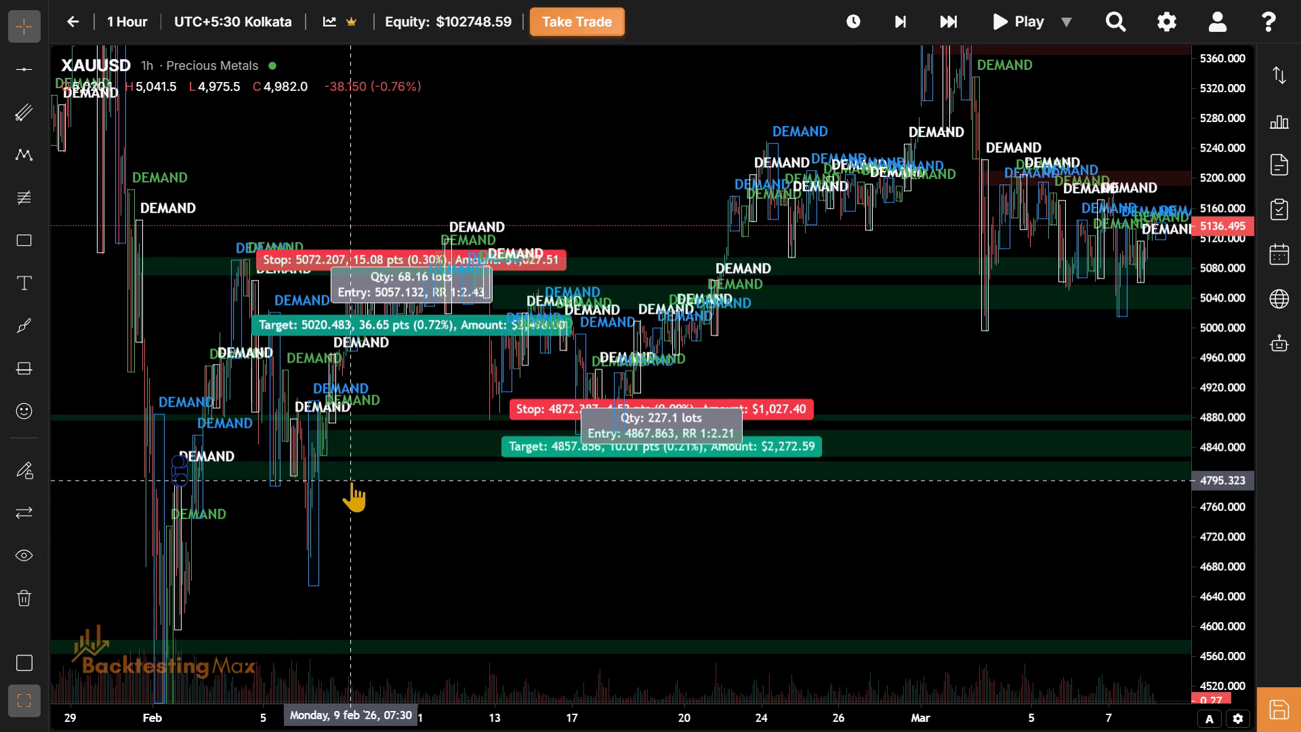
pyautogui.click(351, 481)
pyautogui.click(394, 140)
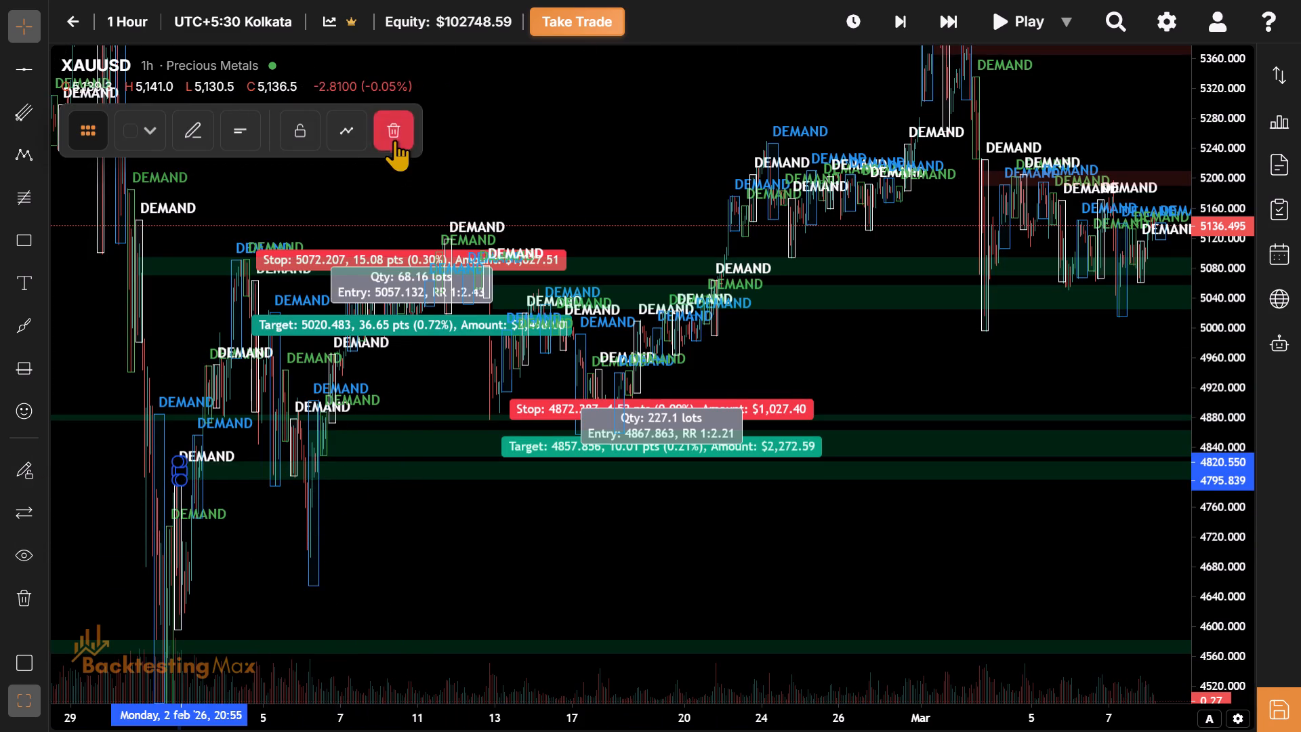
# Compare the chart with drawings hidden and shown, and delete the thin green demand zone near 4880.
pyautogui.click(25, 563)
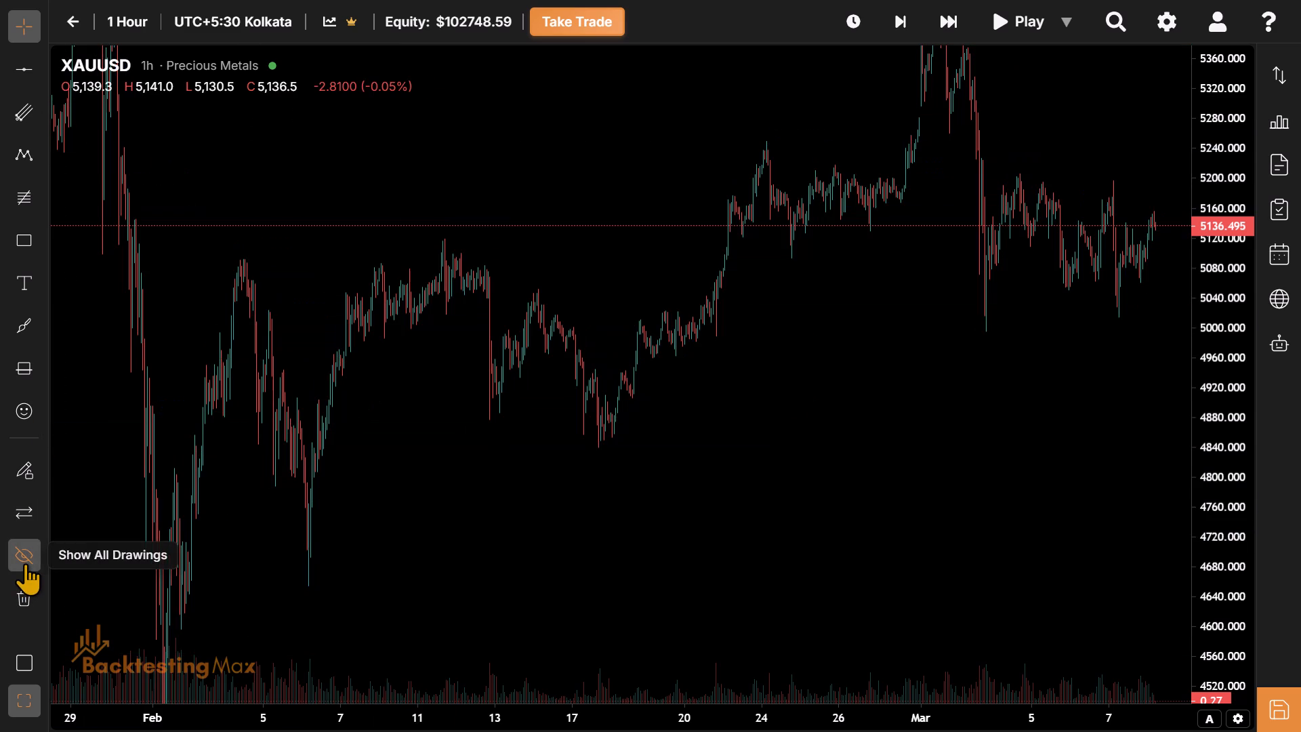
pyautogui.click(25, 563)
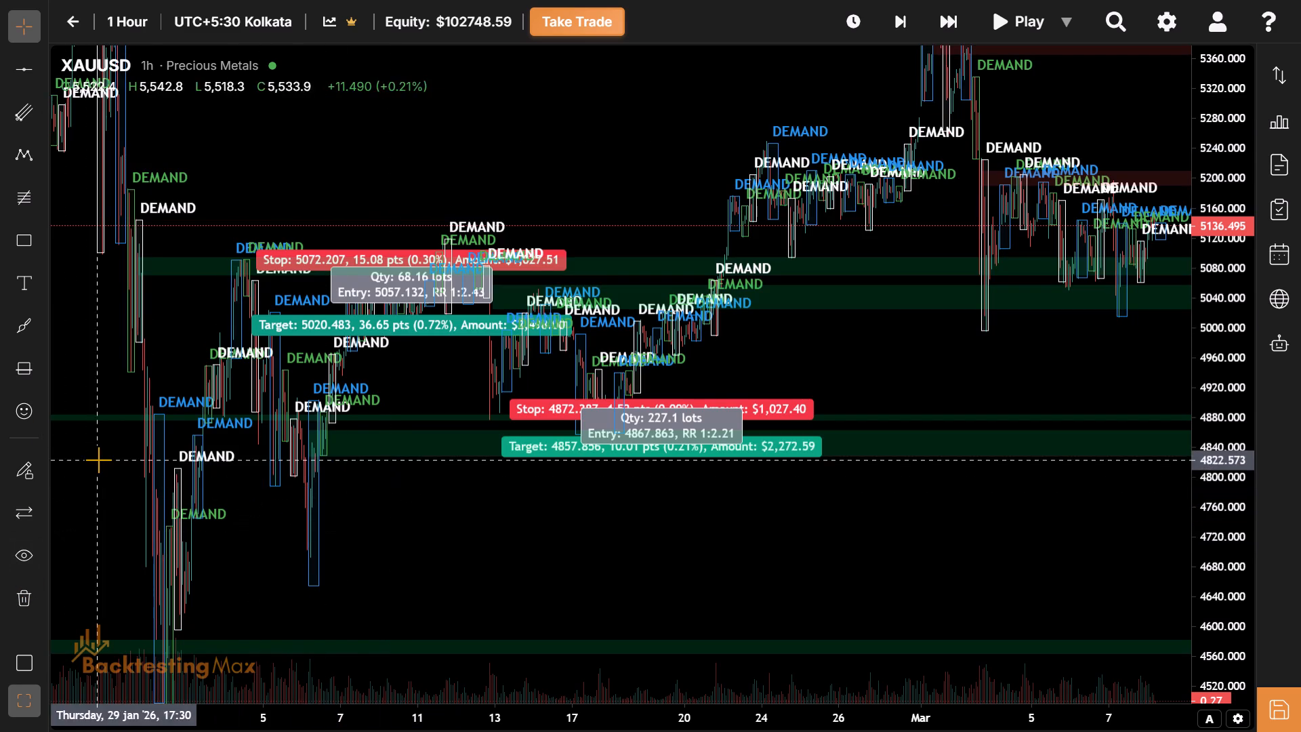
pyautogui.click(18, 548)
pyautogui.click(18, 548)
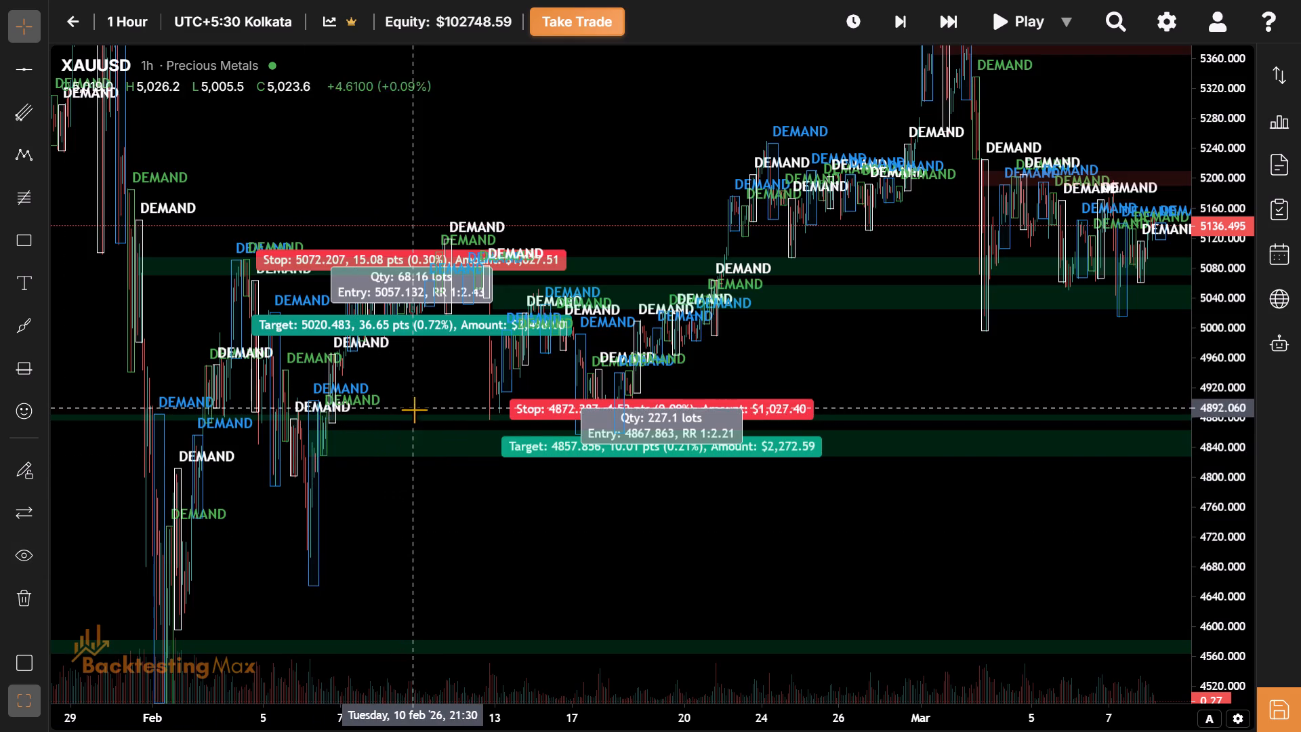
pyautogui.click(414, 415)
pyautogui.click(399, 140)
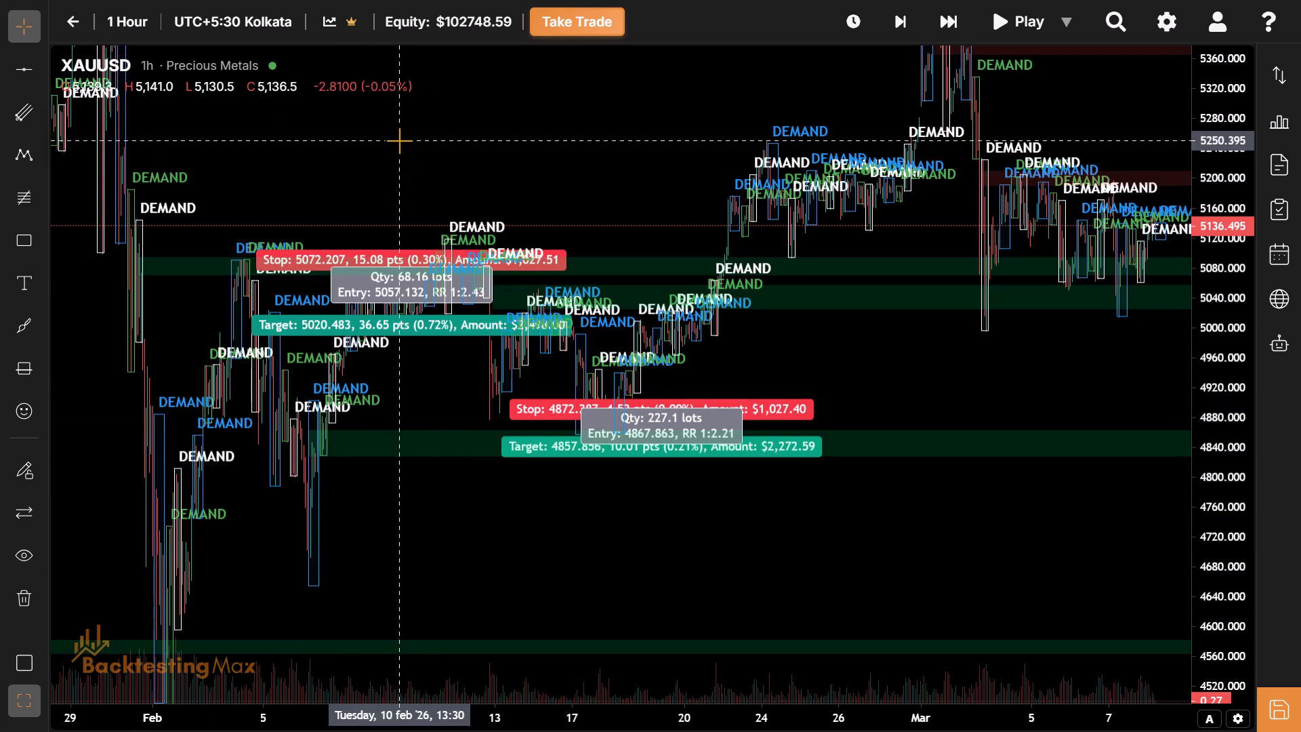
# Hide all drawings on the 1-hour chart to check the bare price action, and show them again.
pyautogui.moveTo(835, 379); pyautogui.dragTo(771, 492)
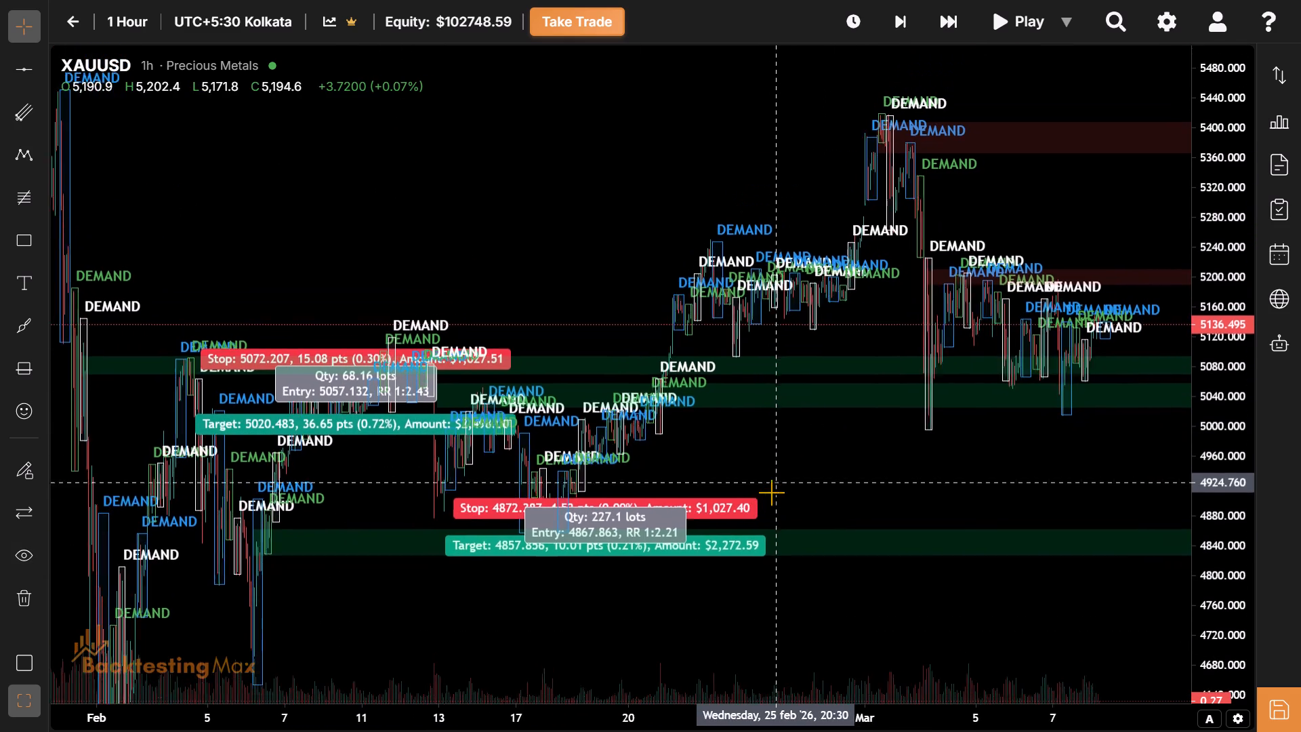
pyautogui.moveTo(771, 492); pyautogui.dragTo(769, 493)
pyautogui.click(15, 405)
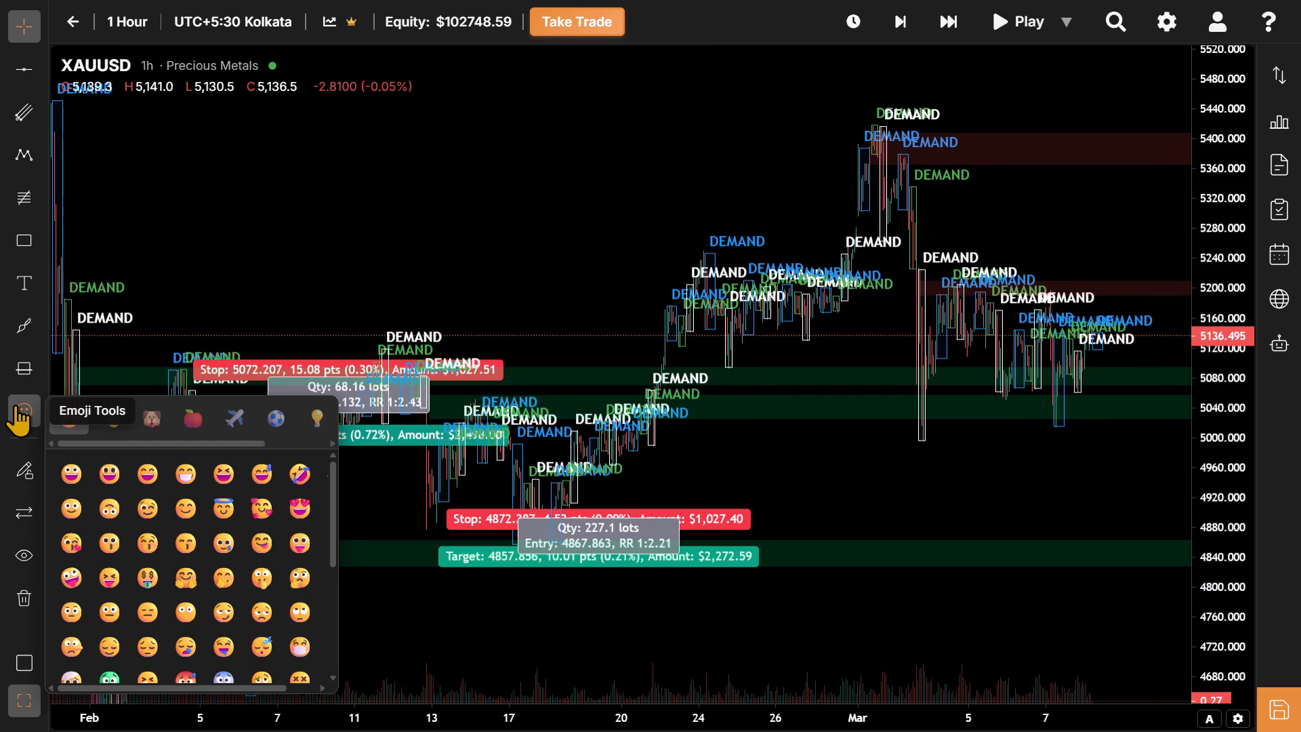
pyautogui.click(30, 544)
pyautogui.click(253, 301)
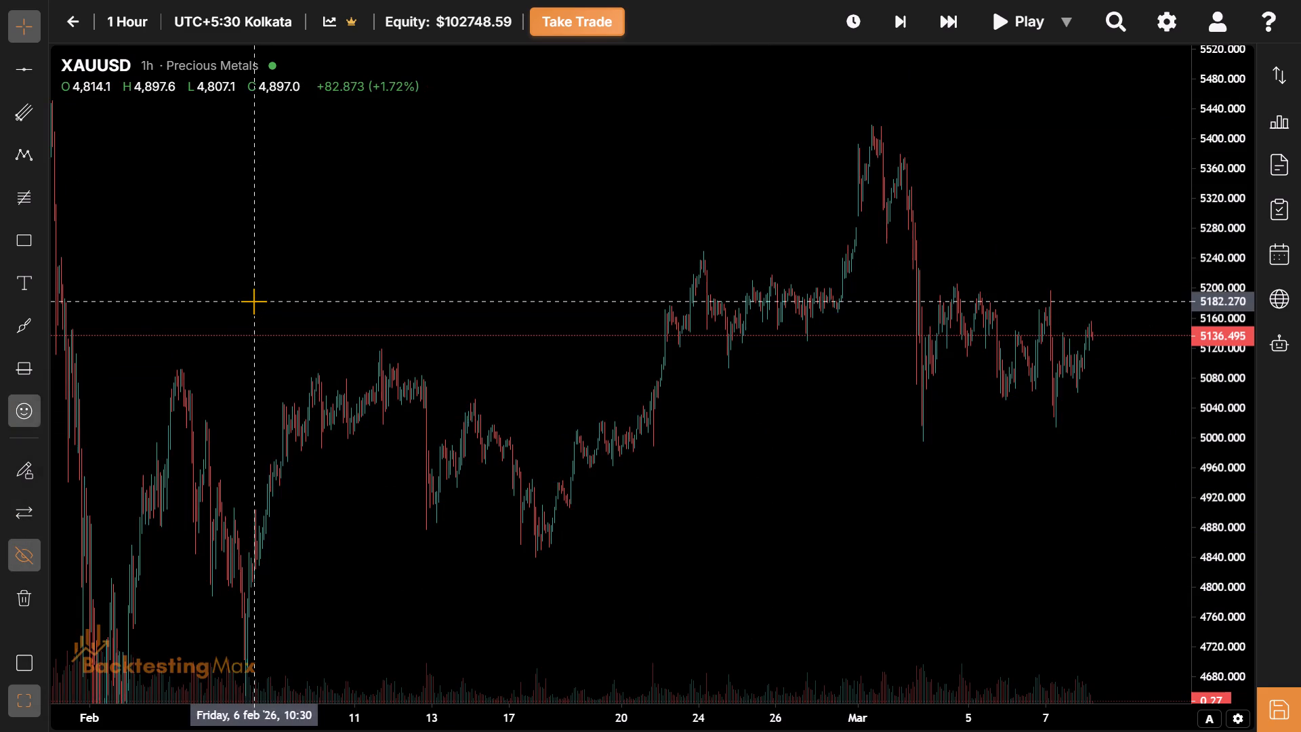
pyautogui.click(31, 560)
pyautogui.click(31, 560)
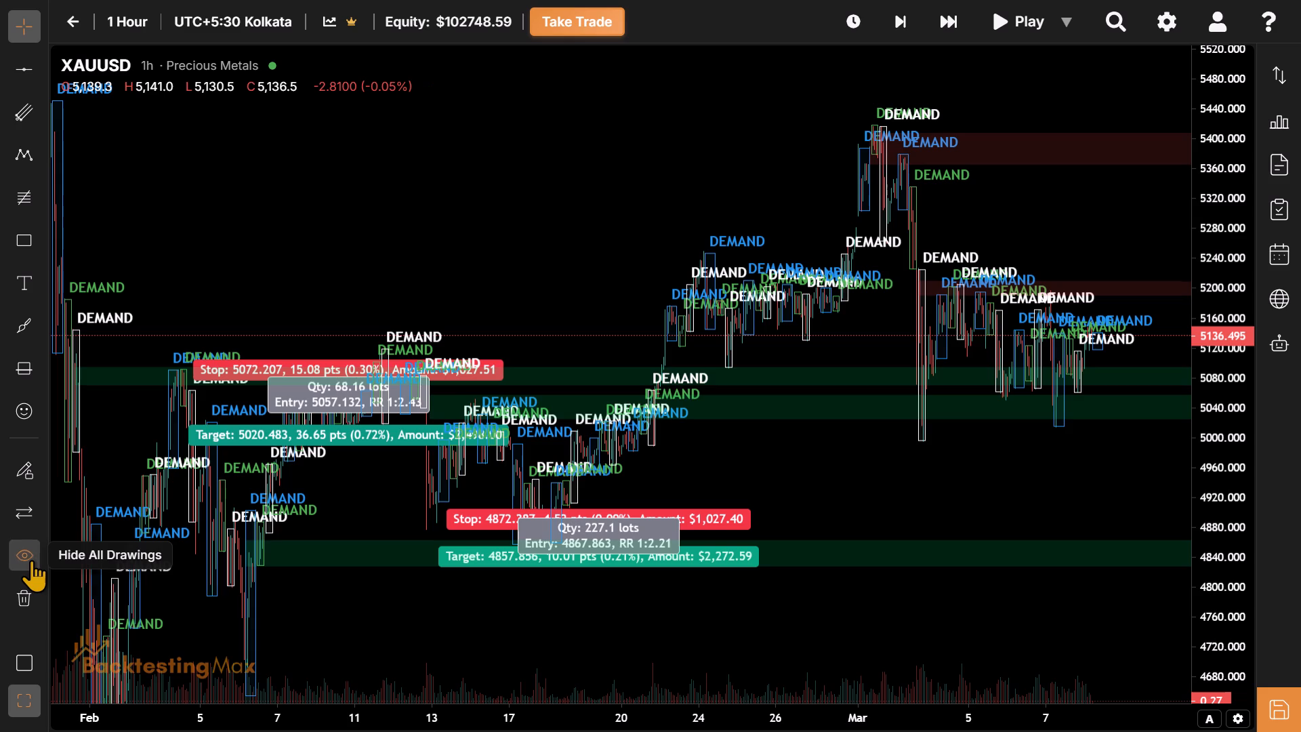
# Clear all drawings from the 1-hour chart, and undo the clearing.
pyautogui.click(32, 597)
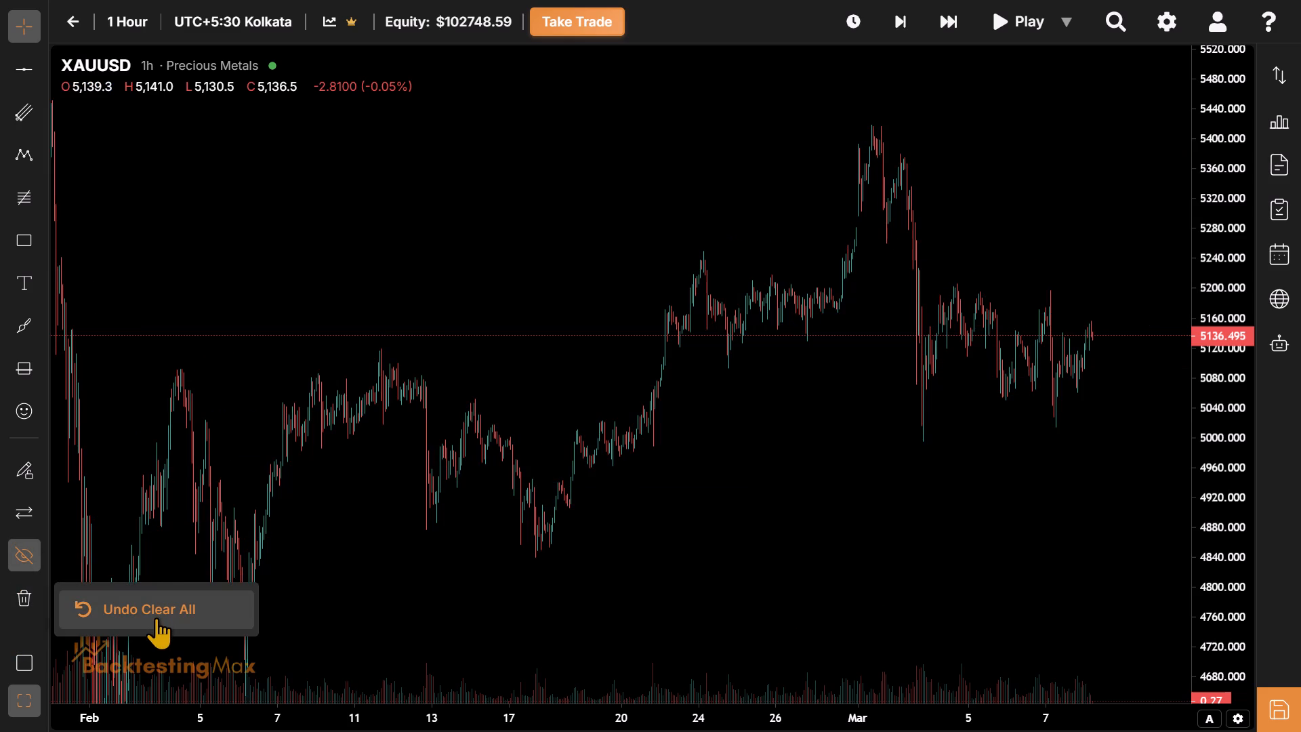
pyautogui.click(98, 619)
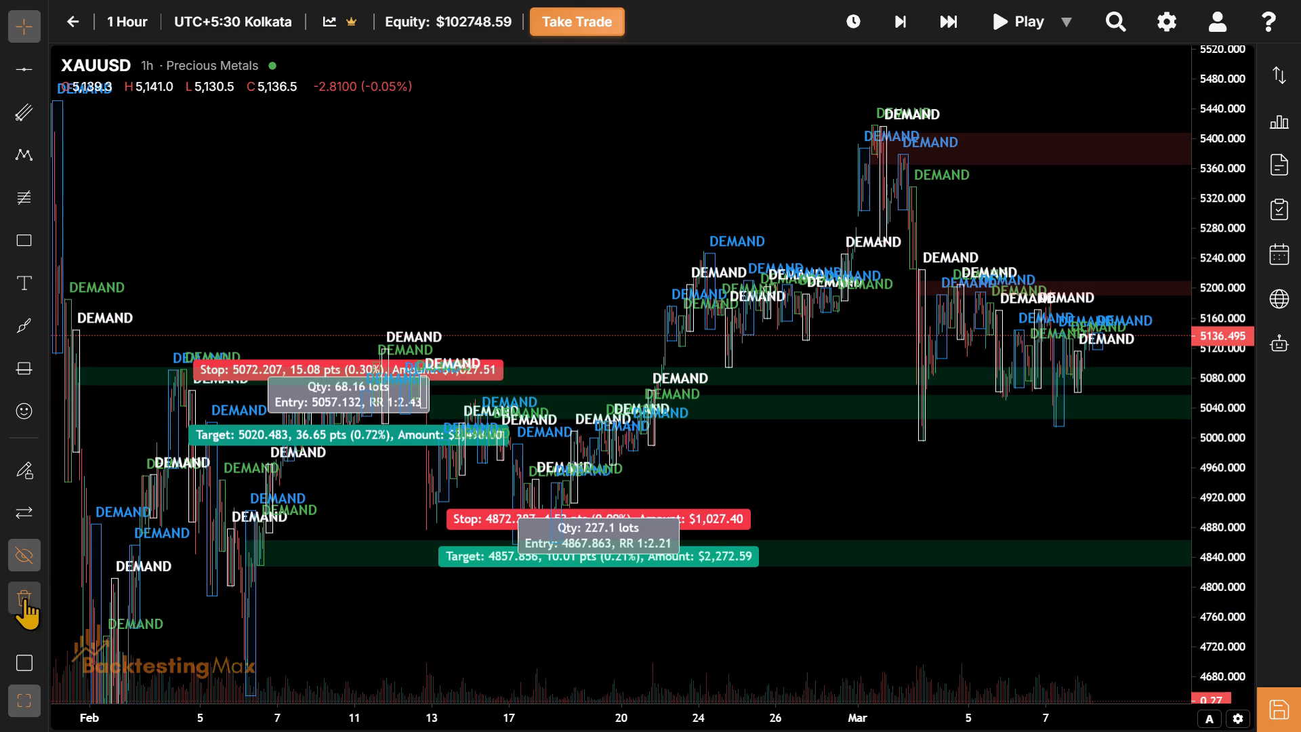
# Clear all drawings from the 1-hour chart.
pyautogui.click(24, 598)
# Examine the bare 1-hour XAUUSD price action from January to early March for swing levels and possible zones.
pyautogui.moveTo(287, 617); pyautogui.dragTo(483, 453)
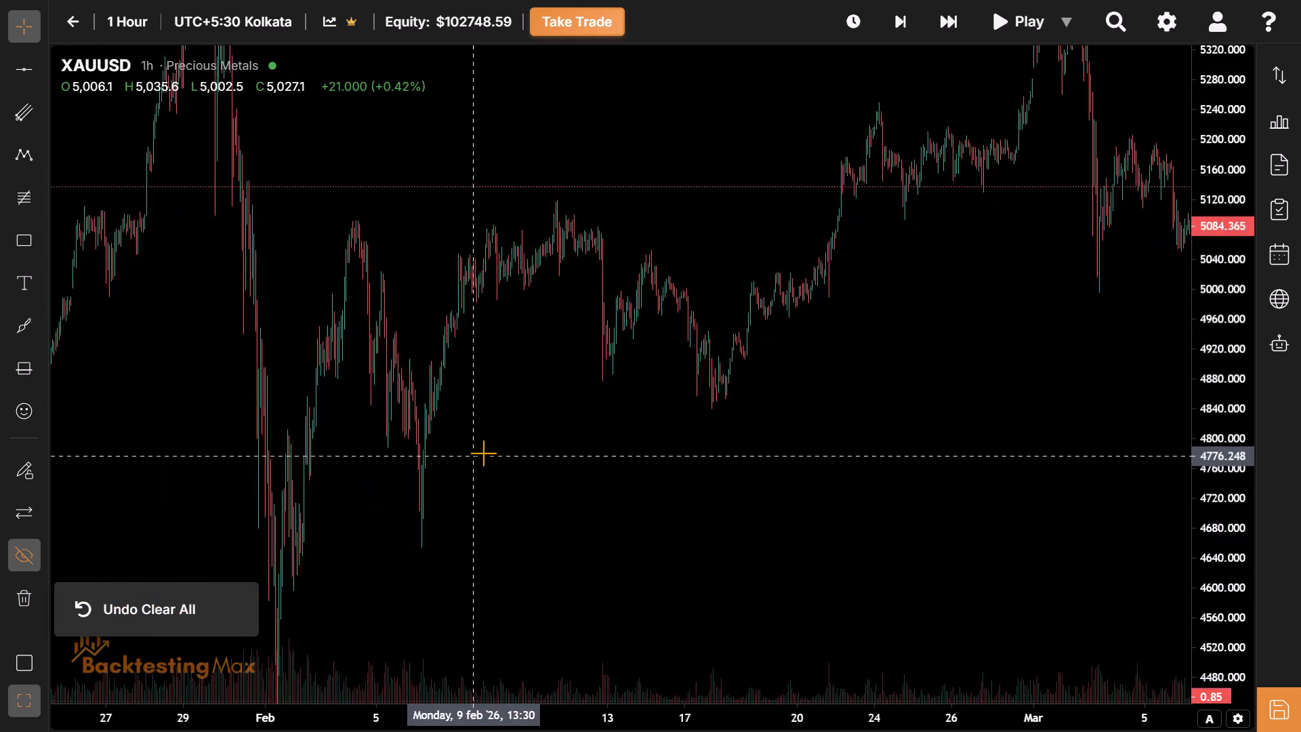
pyautogui.moveTo(483, 453); pyautogui.dragTo(512, 445)
pyautogui.moveTo(512, 445); pyautogui.dragTo(428, 556)
pyautogui.moveTo(687, 571); pyautogui.dragTo(501, 529)
pyautogui.moveTo(771, 500); pyautogui.dragTo(606, 478)
pyautogui.moveTo(463, 706); pyautogui.dragTo(691, 731)
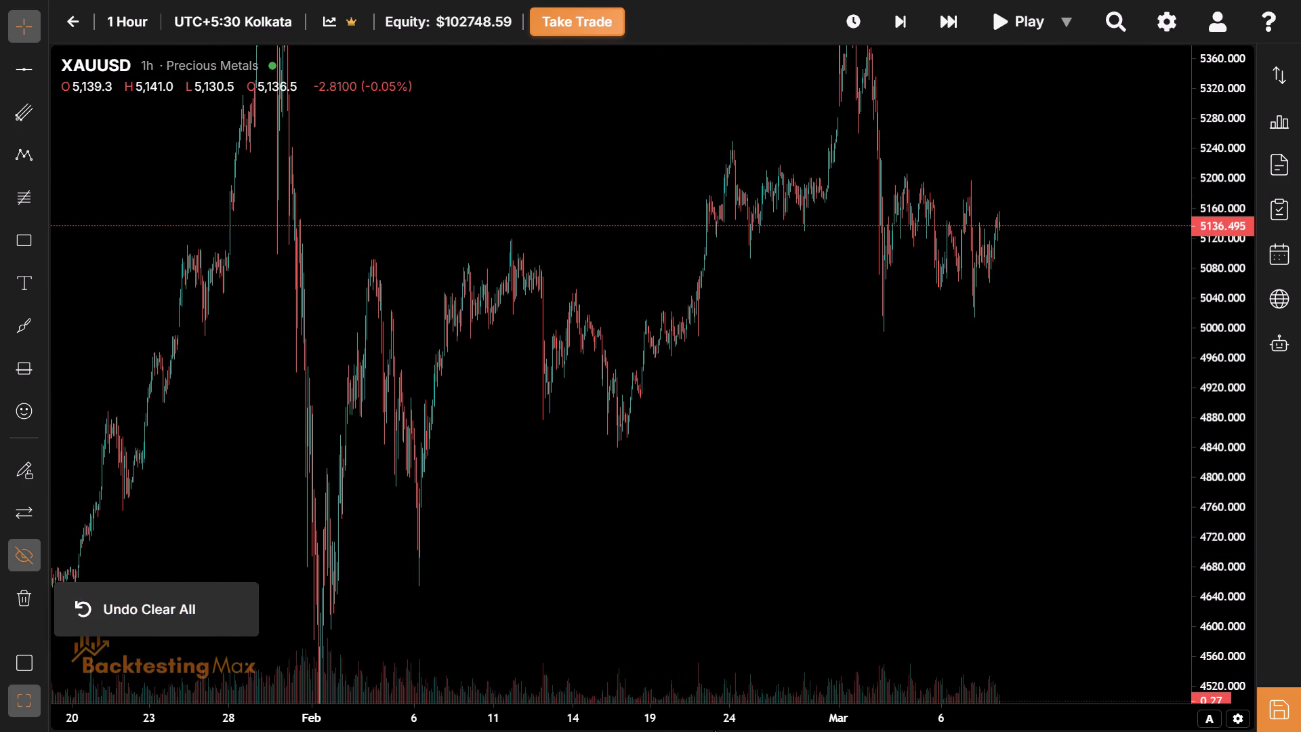
pyautogui.moveTo(1221, 82); pyautogui.dragTo(1226, 346)
pyautogui.moveTo(621, 386); pyautogui.dragTo(1050, 301)
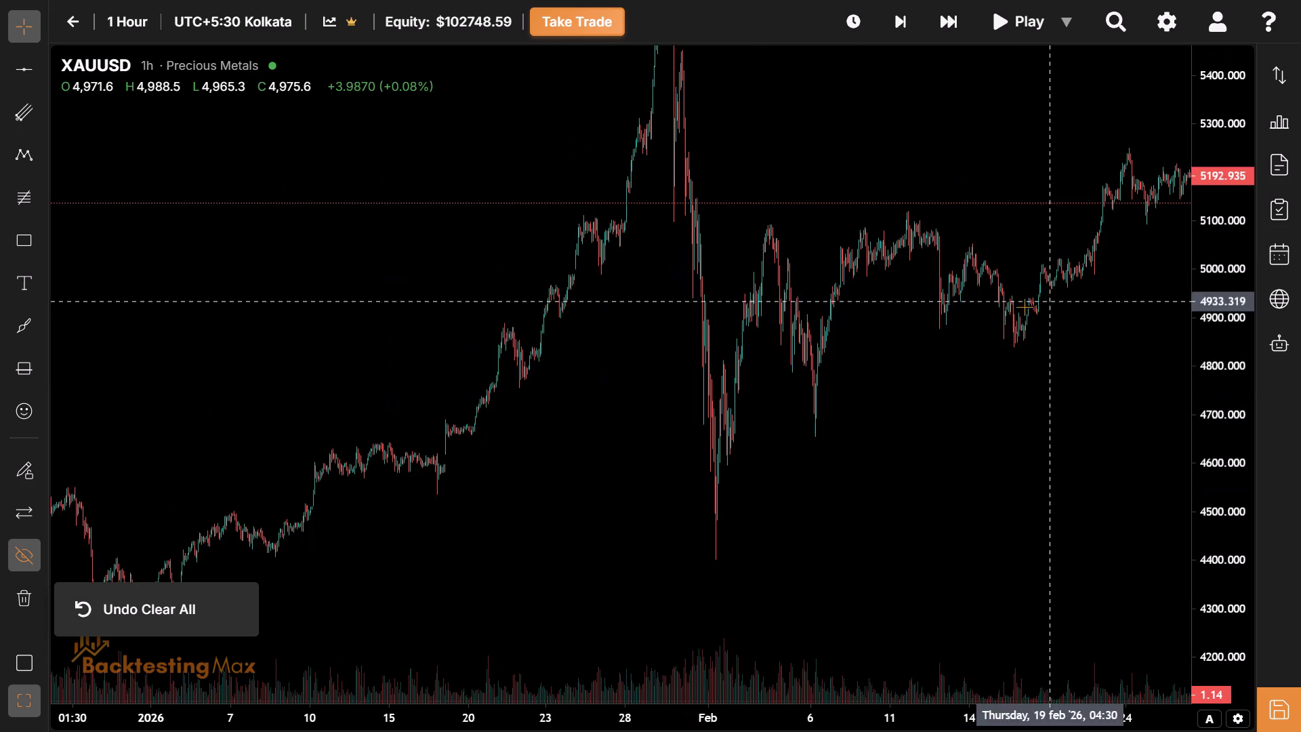
pyautogui.moveTo(771, 381); pyautogui.dragTo(604, 335)
pyautogui.moveTo(604, 335); pyautogui.dragTo(536, 322)
pyautogui.click(31, 78)
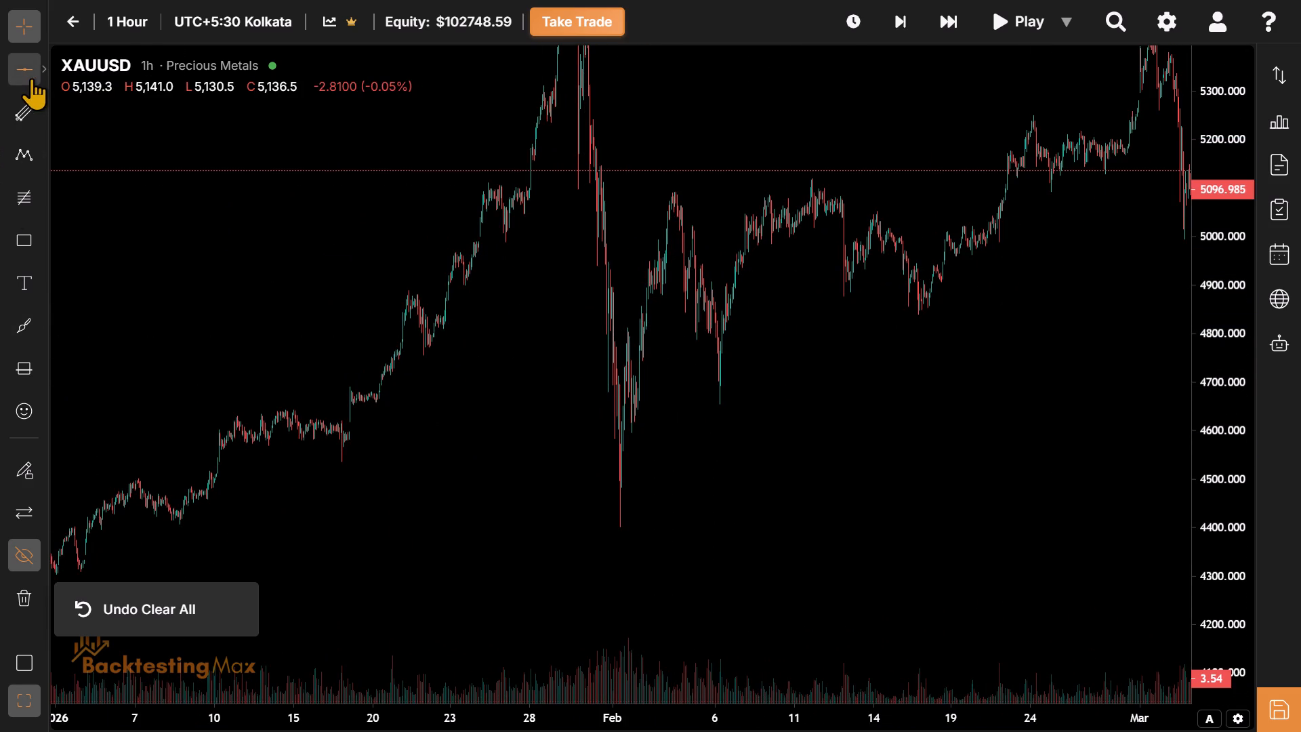
pyautogui.click(27, 22)
pyautogui.moveTo(268, 381); pyautogui.dragTo(566, 330)
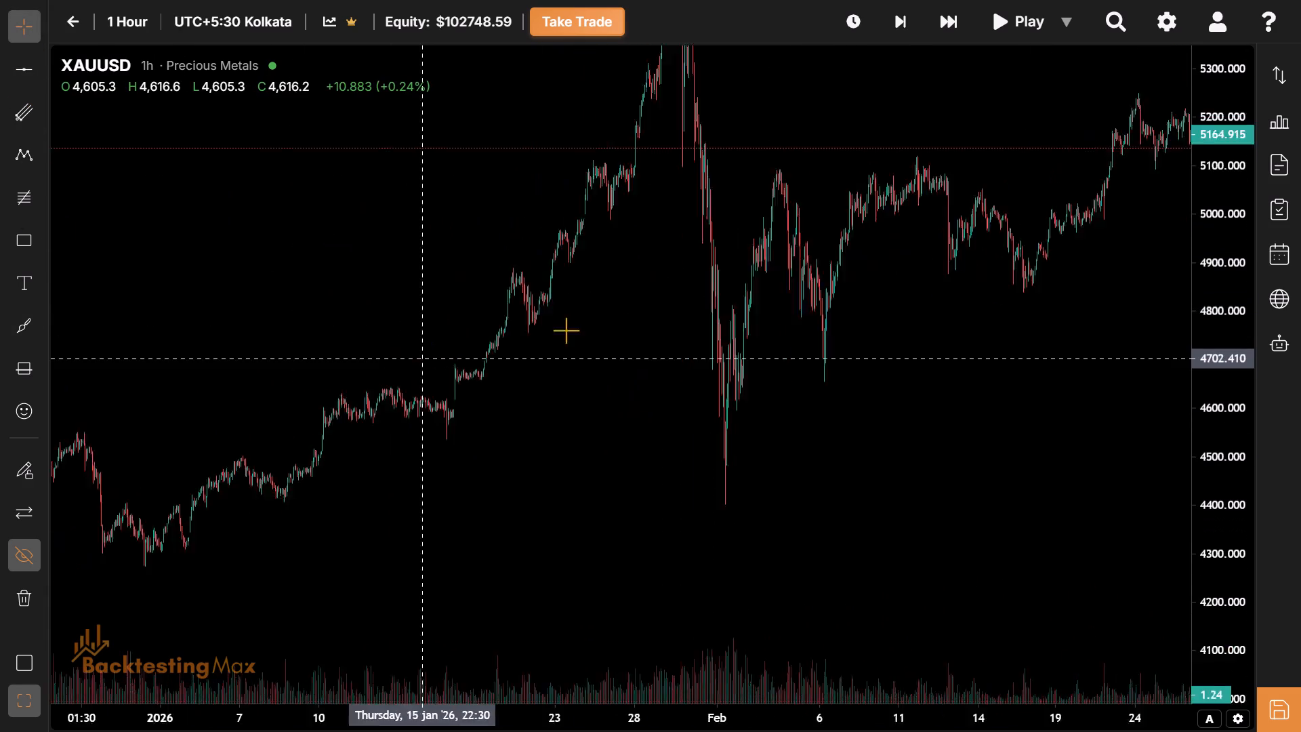
pyautogui.moveTo(566, 330); pyautogui.dragTo(635, 297)
pyautogui.moveTo(285, 561); pyautogui.dragTo(747, 289)
pyautogui.moveTo(564, 374); pyautogui.dragTo(83, 457)
pyautogui.moveTo(573, 368); pyautogui.dragTo(79, 556)
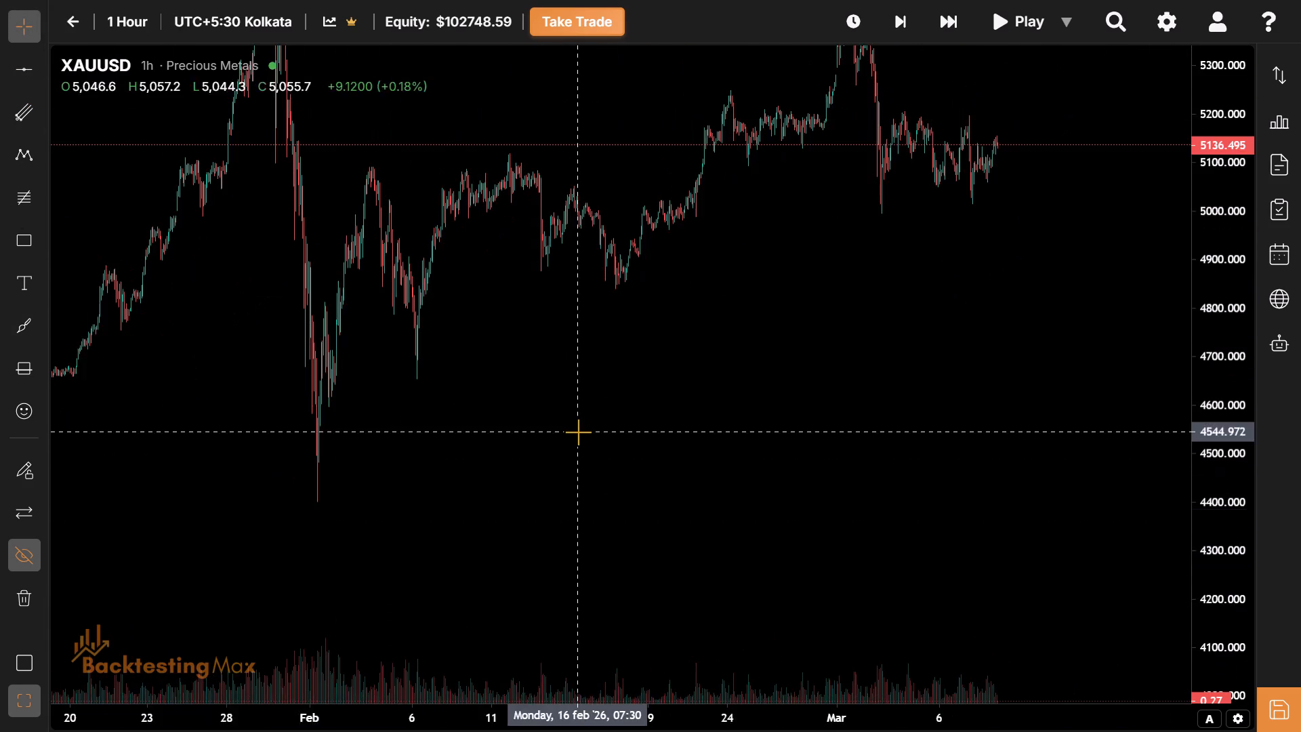
pyautogui.moveTo(578, 432); pyautogui.dragTo(152, 639)
pyautogui.moveTo(493, 479); pyautogui.dragTo(442, 516)
pyautogui.moveTo(442, 516); pyautogui.dragTo(623, 513)
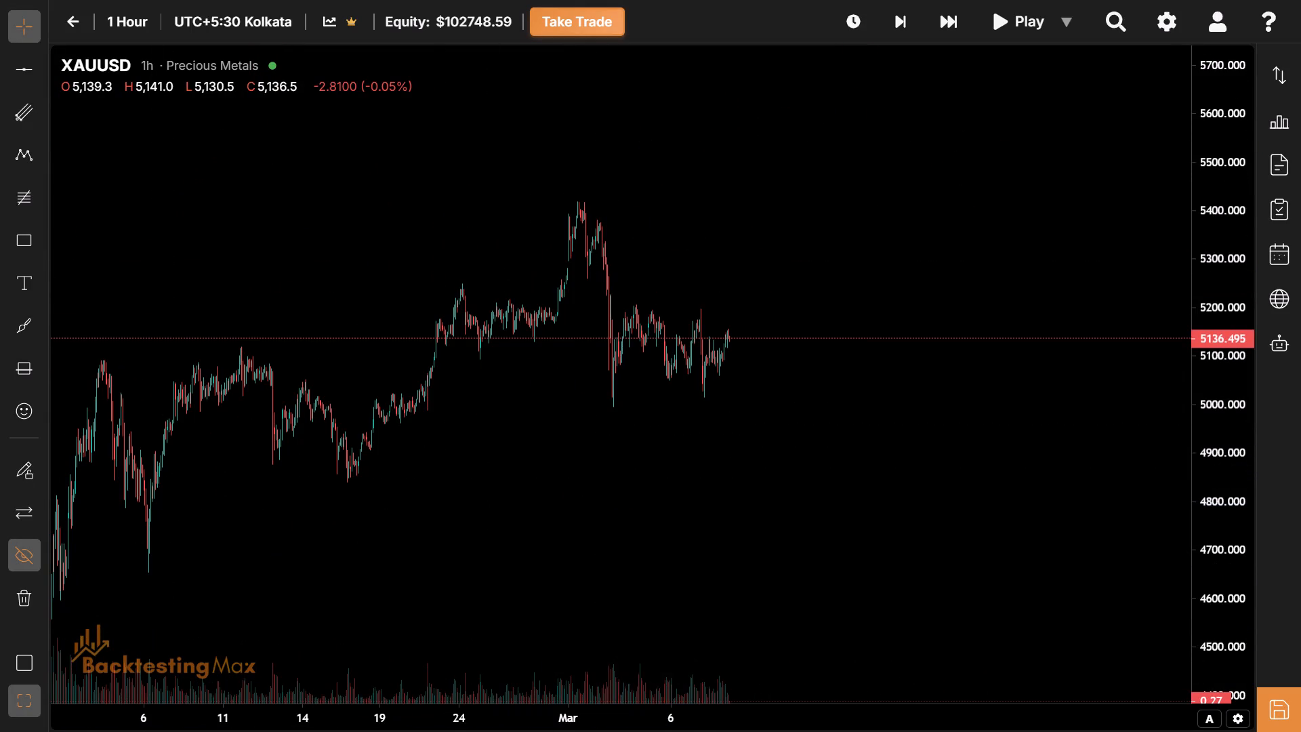
# Turn drawings visible again and draw a rectangle from the 3 March low, spanning about 4994 to 5057, until 10 March.
pyautogui.moveTo(804, 702); pyautogui.dragTo(733, 712)
pyautogui.moveTo(740, 727); pyautogui.dragTo(672, 729)
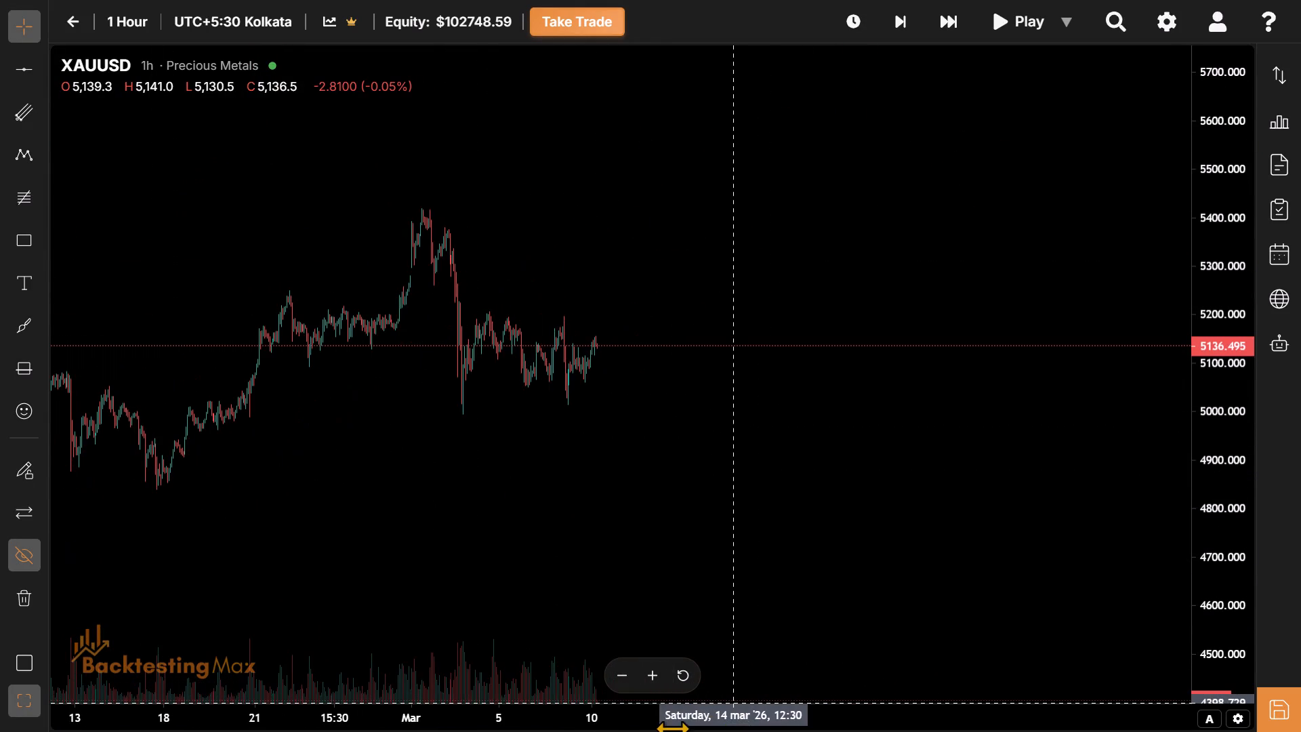
pyautogui.moveTo(419, 487); pyautogui.dragTo(678, 497)
pyautogui.moveTo(883, 716); pyautogui.dragTo(808, 730)
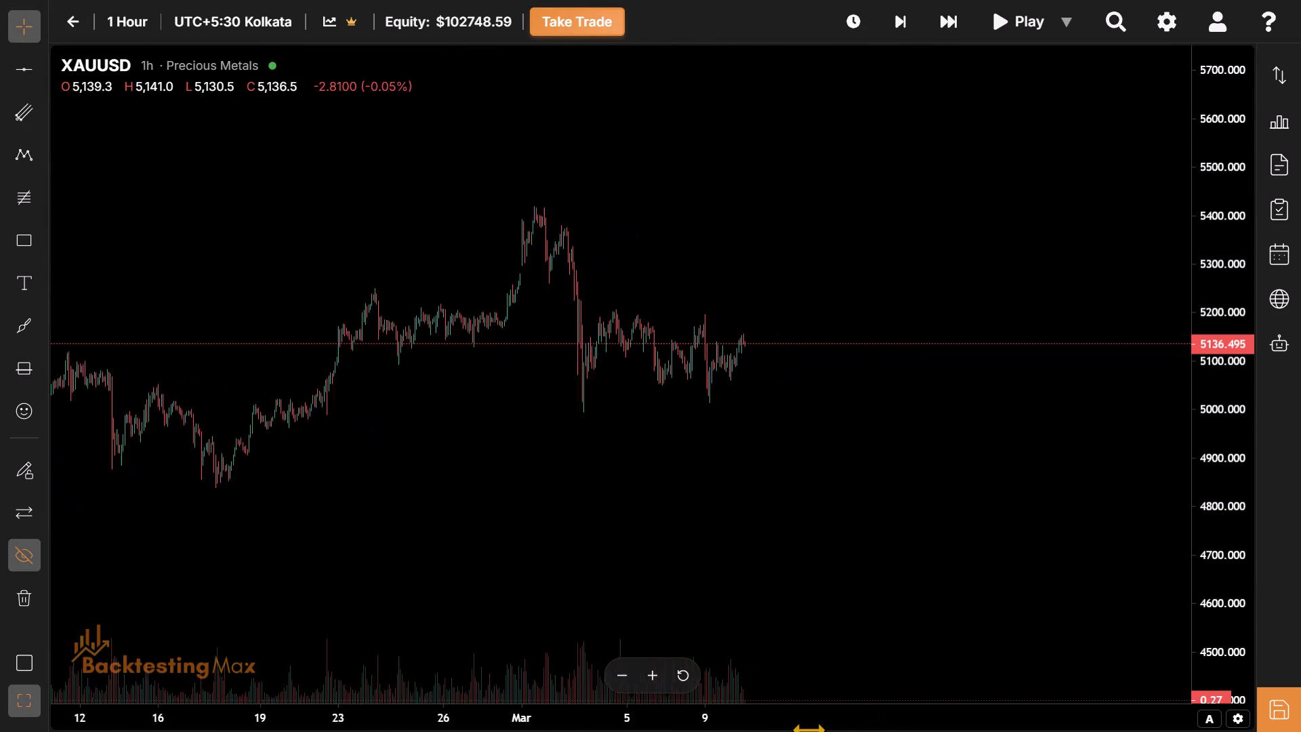
pyautogui.moveTo(808, 730); pyautogui.dragTo(806, 730)
pyautogui.moveTo(391, 508); pyautogui.dragTo(478, 548)
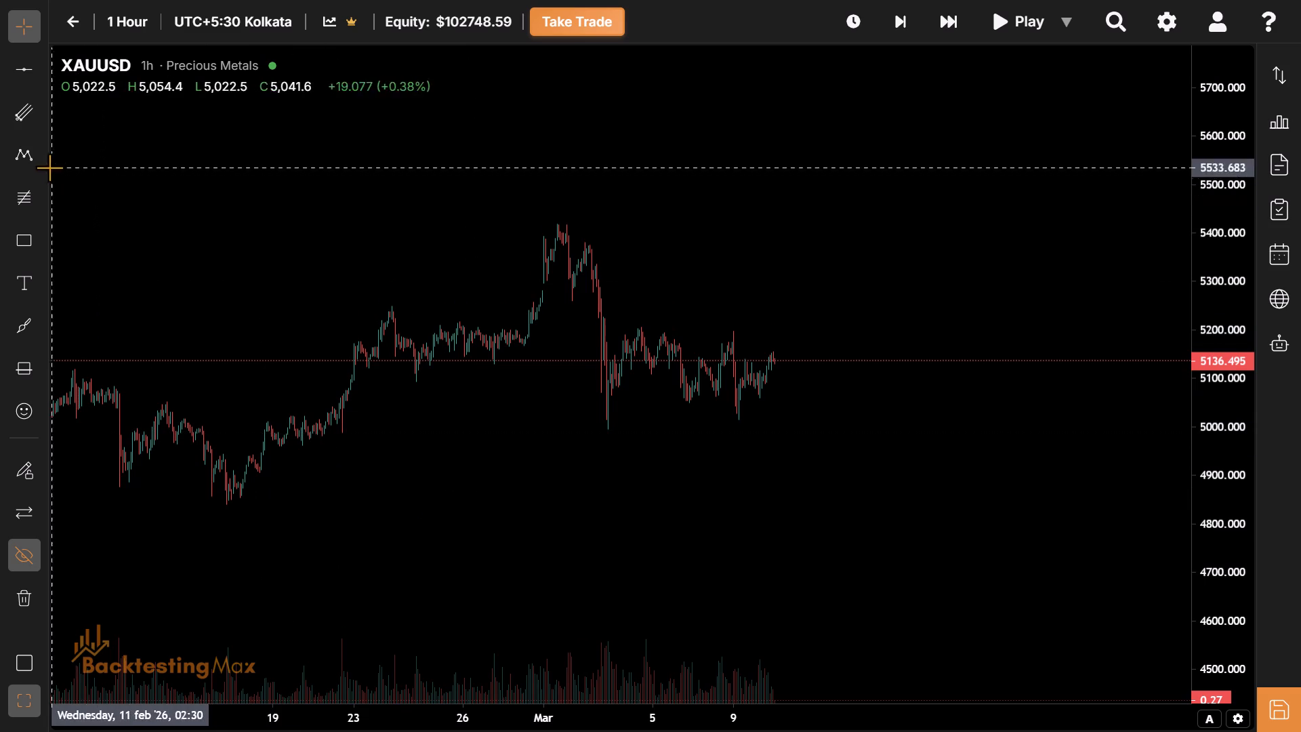
pyautogui.click(20, 240)
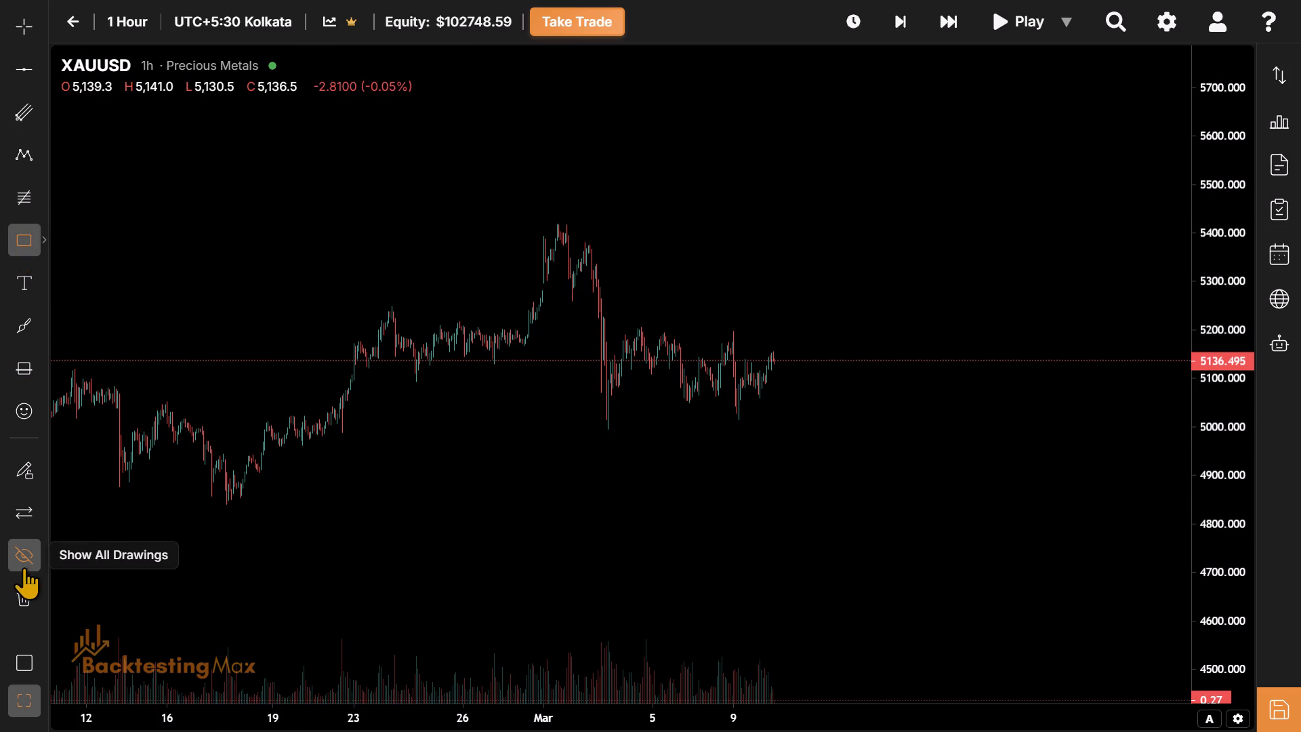
pyautogui.click(22, 562)
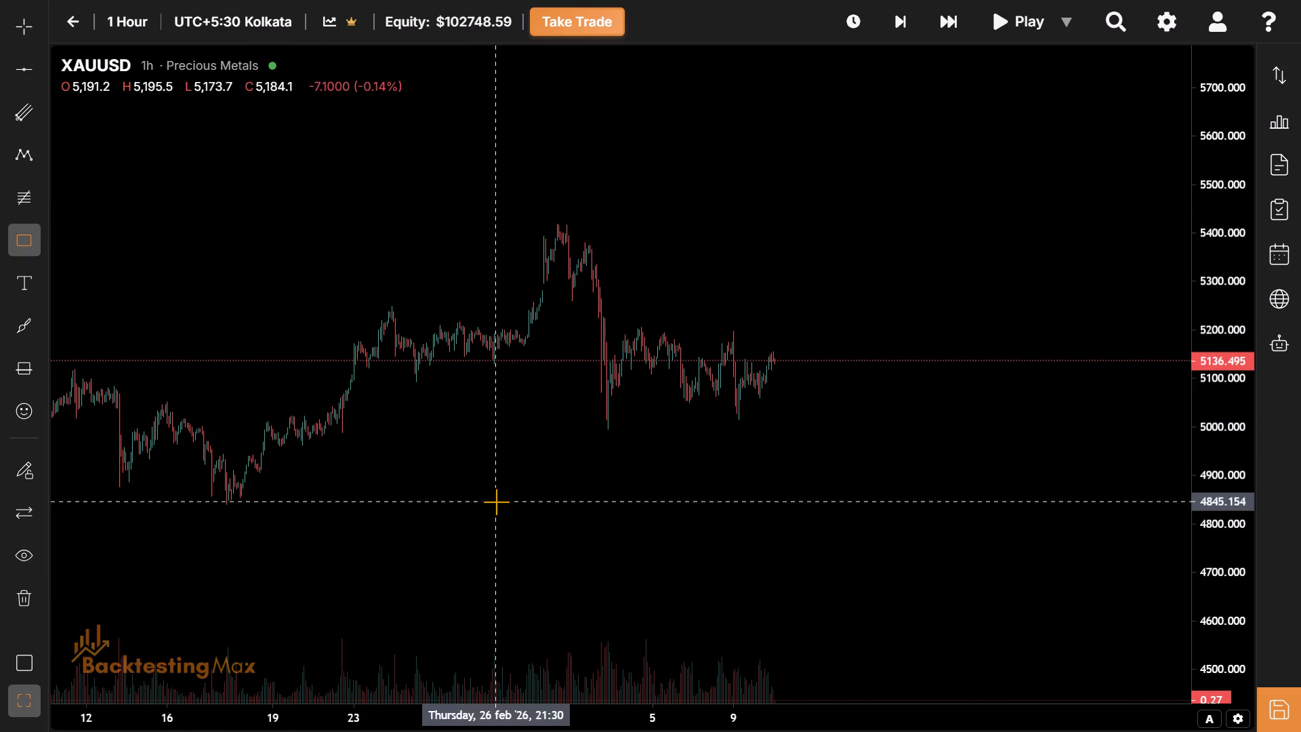
pyautogui.click(608, 429)
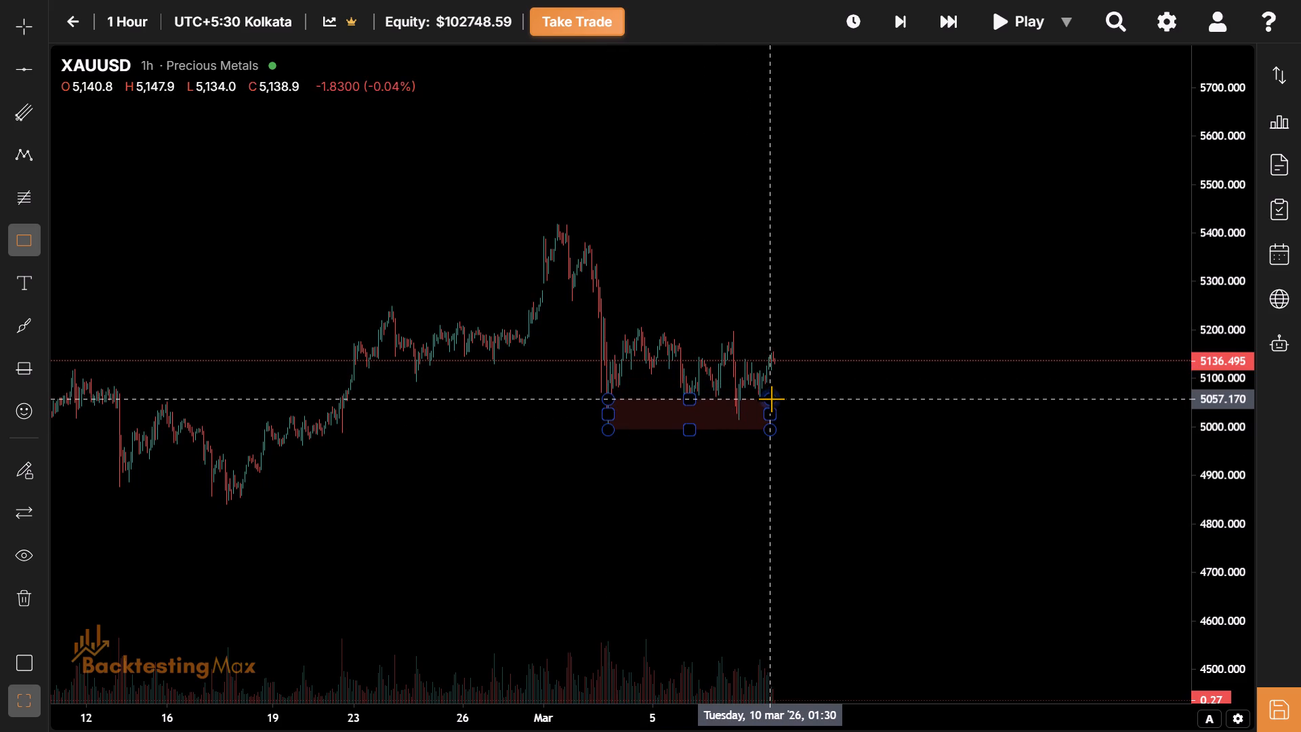
pyautogui.click(771, 399)
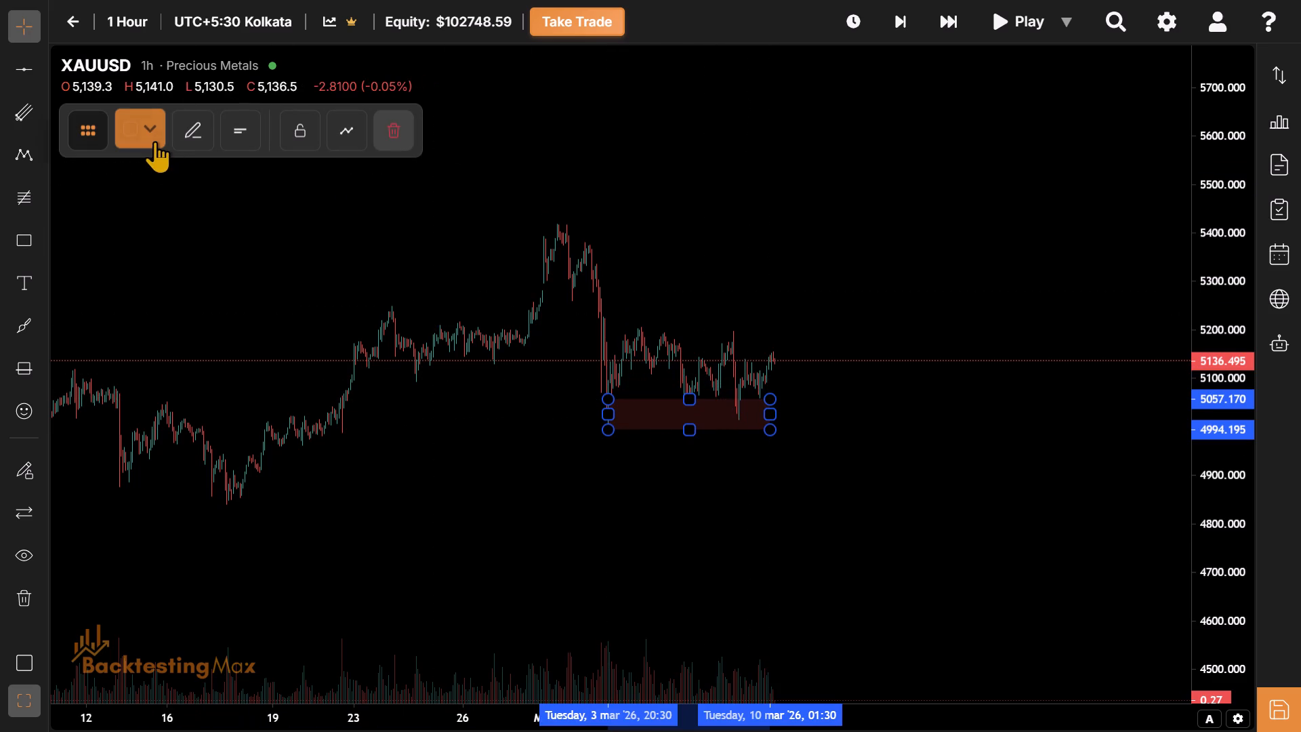
# Apply the Support/Demand template to the rectangle at the 3 March low and extend it to the right.
pyautogui.click(154, 141)
pyautogui.click(254, 415)
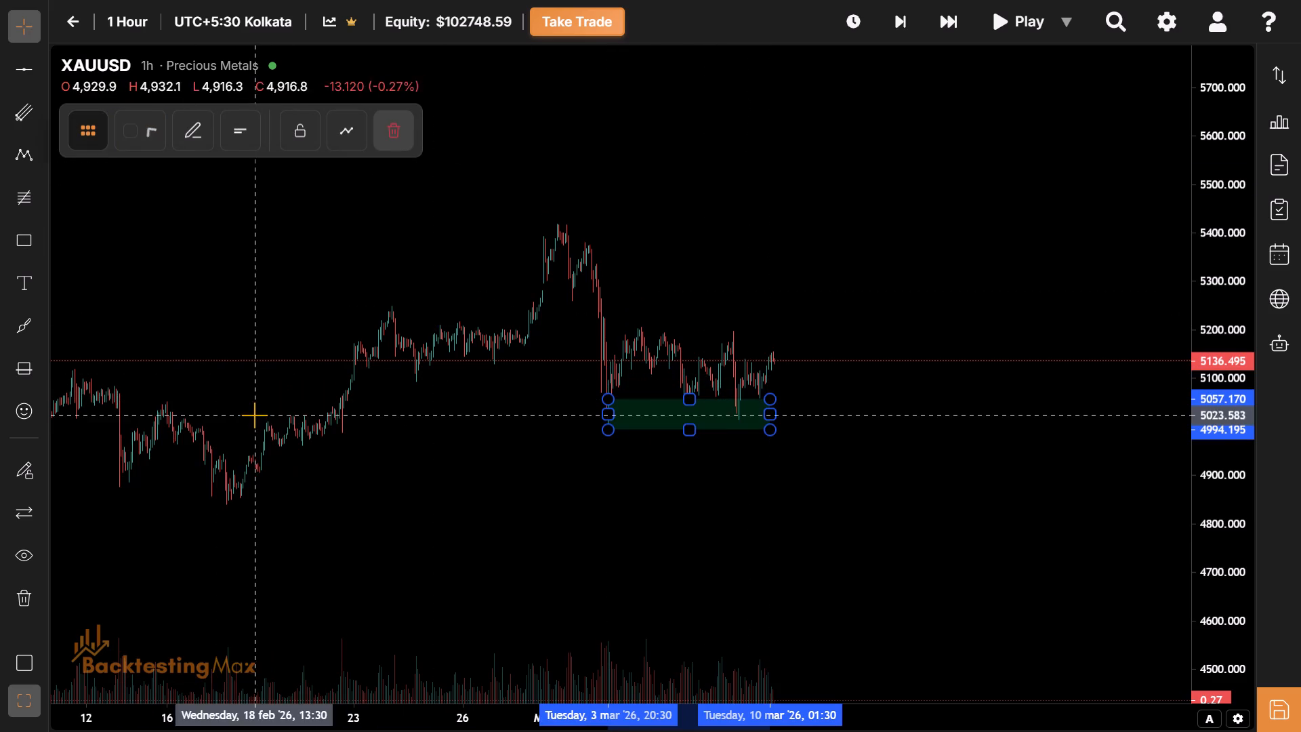
pyautogui.click(186, 131)
pyautogui.click(465, 185)
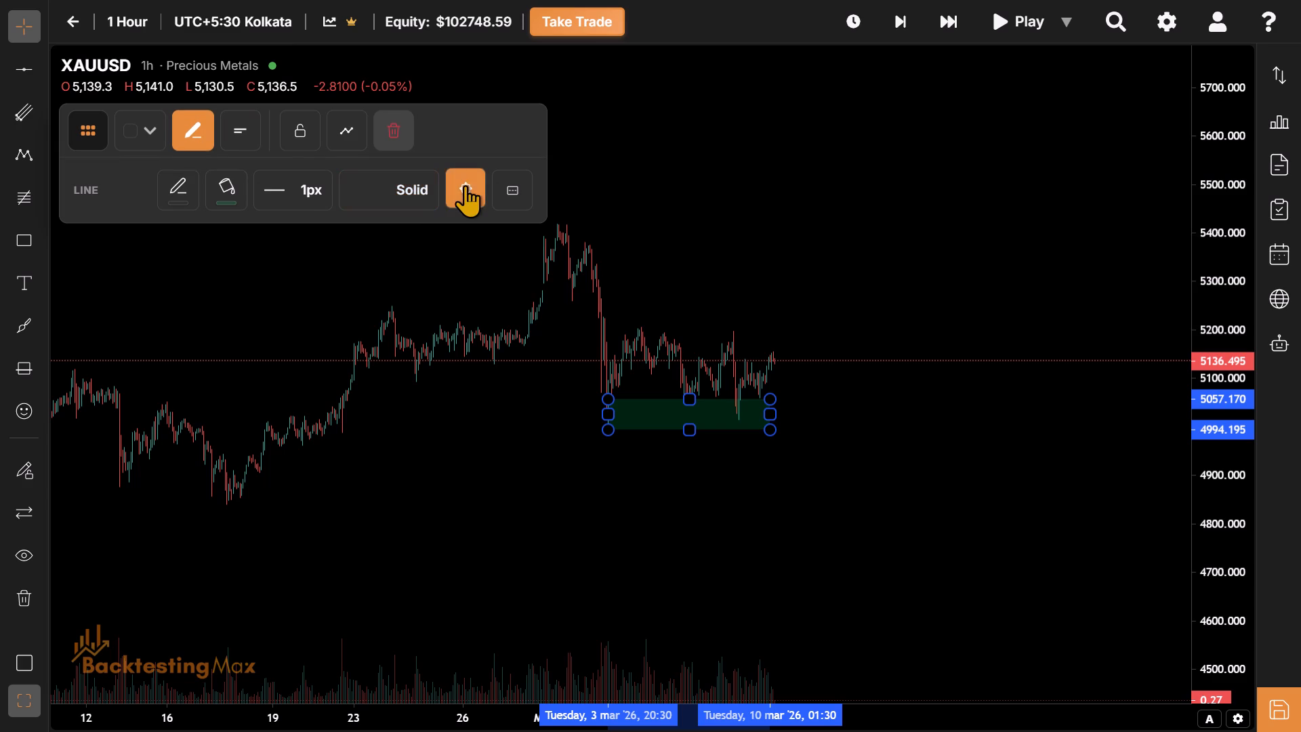
pyautogui.click(573, 235)
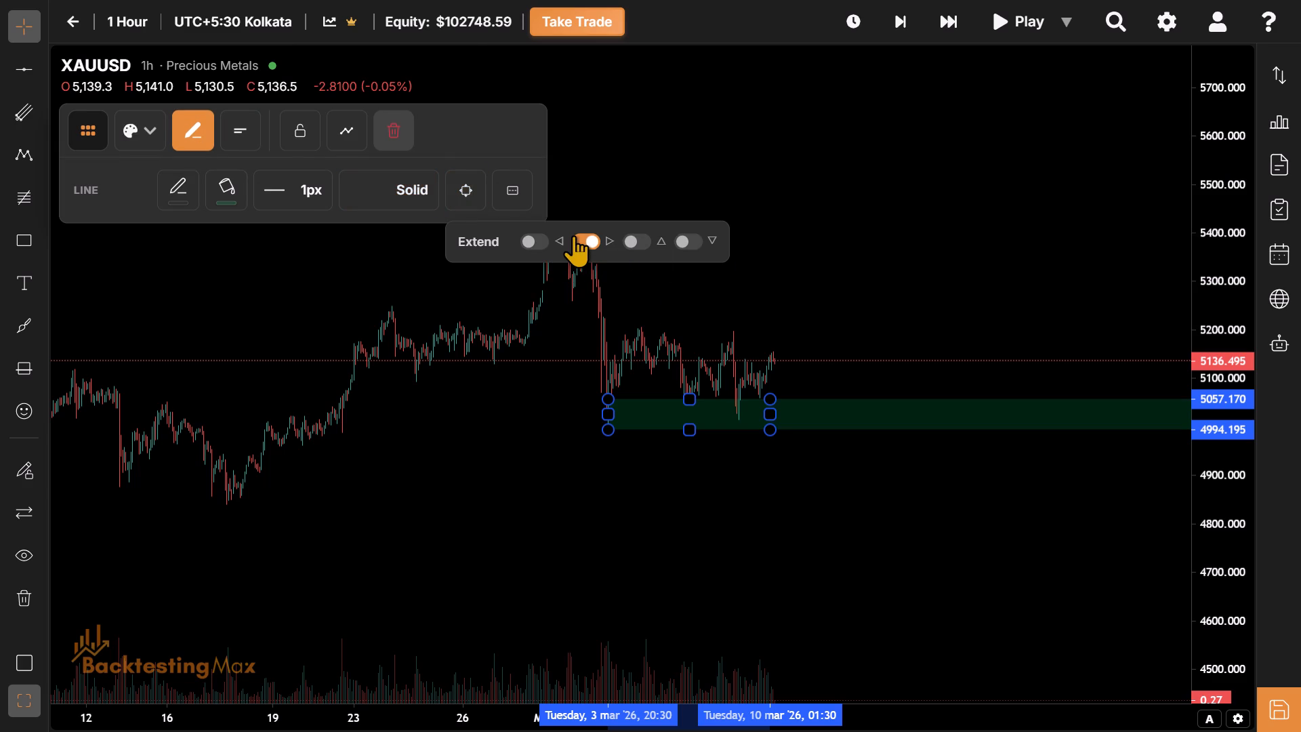
# Examine the 1-hour price action from January to early March around the demand zone for further swing levels.
pyautogui.moveTo(451, 521); pyautogui.dragTo(493, 516)
pyautogui.moveTo(493, 516); pyautogui.dragTo(811, 563)
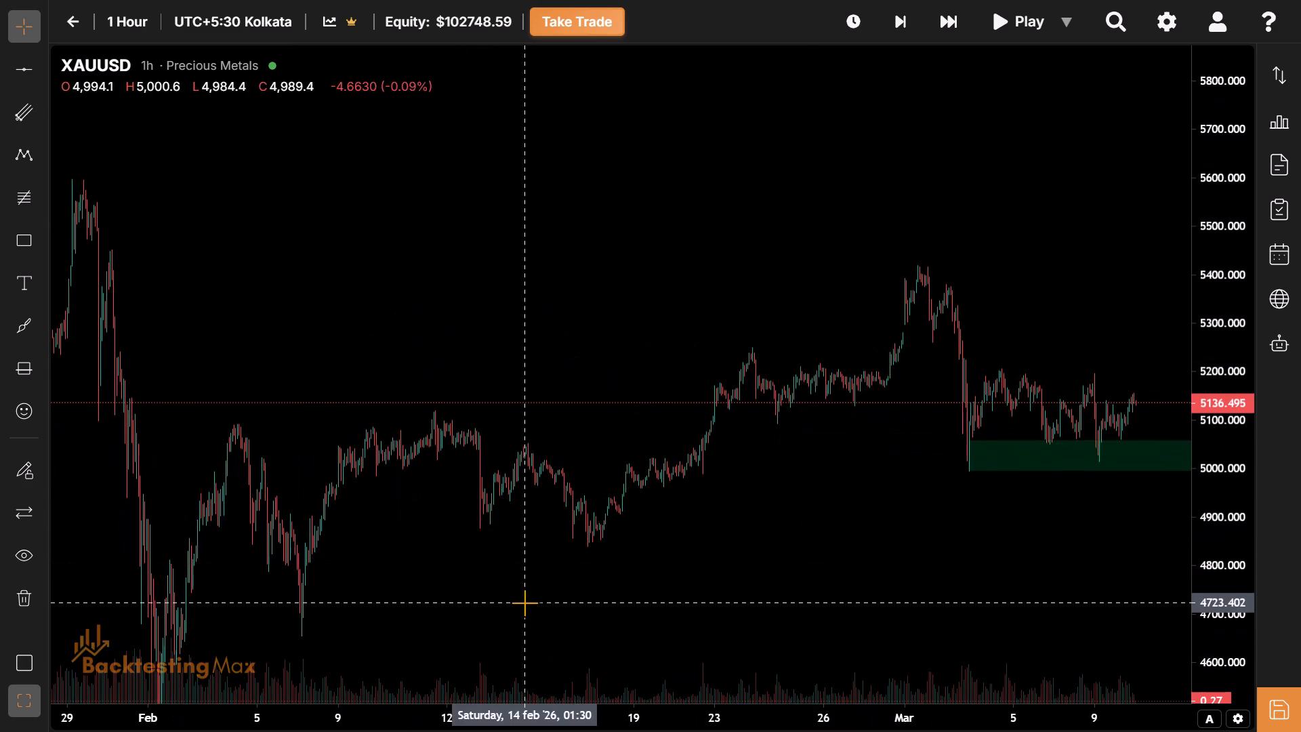
pyautogui.moveTo(524, 603); pyautogui.dragTo(552, 586)
pyautogui.moveTo(789, 563); pyautogui.dragTo(333, 575)
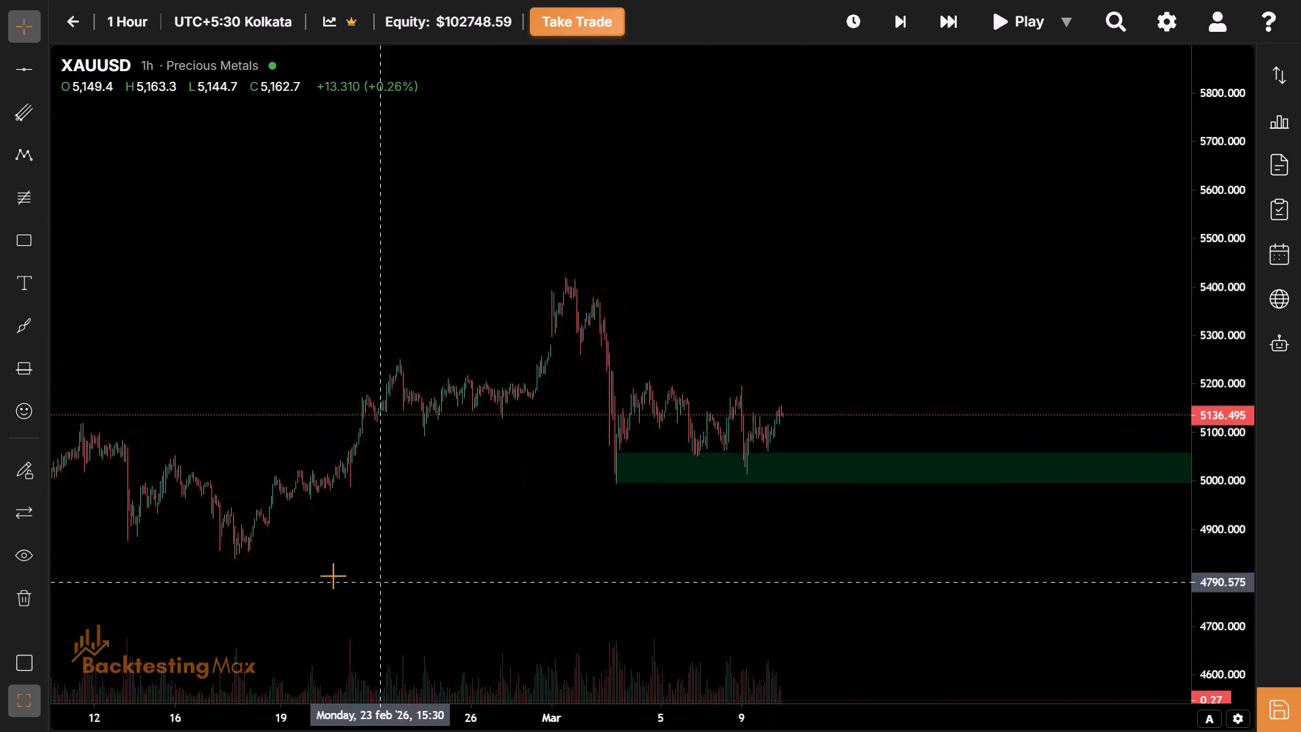
pyautogui.moveTo(333, 575); pyautogui.dragTo(327, 575)
pyautogui.moveTo(327, 575); pyautogui.dragTo(653, 582)
pyautogui.moveTo(1205, 647); pyautogui.dragTo(1203, 577)
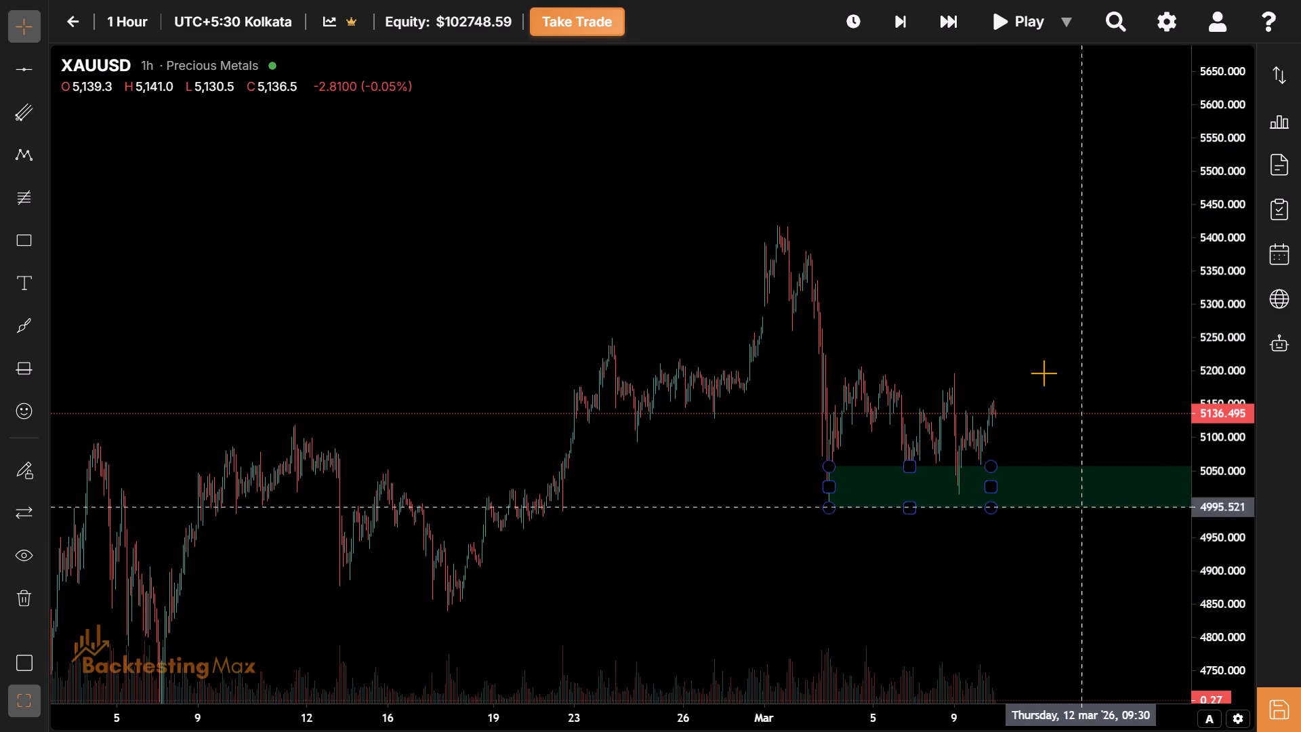
pyautogui.moveTo(1044, 373); pyautogui.dragTo(905, 367)
pyautogui.moveTo(821, 369); pyautogui.dragTo(456, 424)
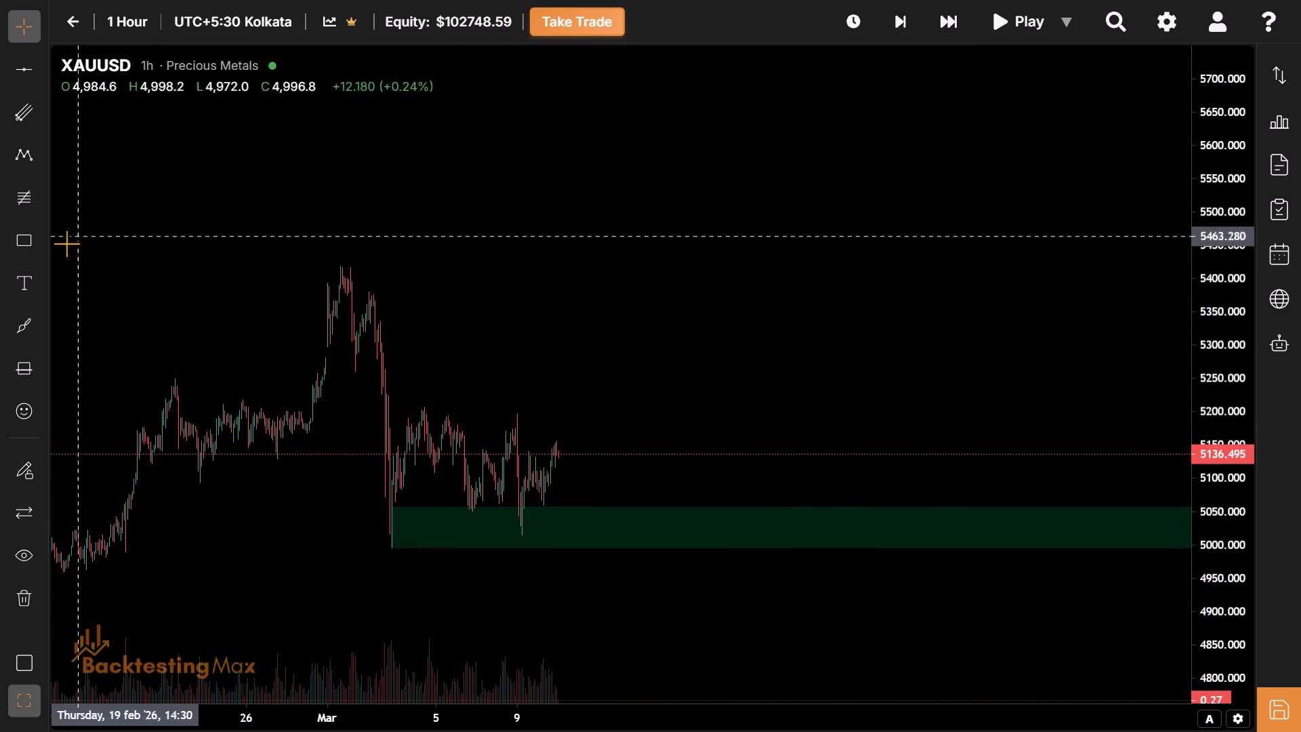
pyautogui.moveTo(400, 390); pyautogui.dragTo(884, 167)
pyautogui.moveTo(523, 518); pyautogui.dragTo(758, 415)
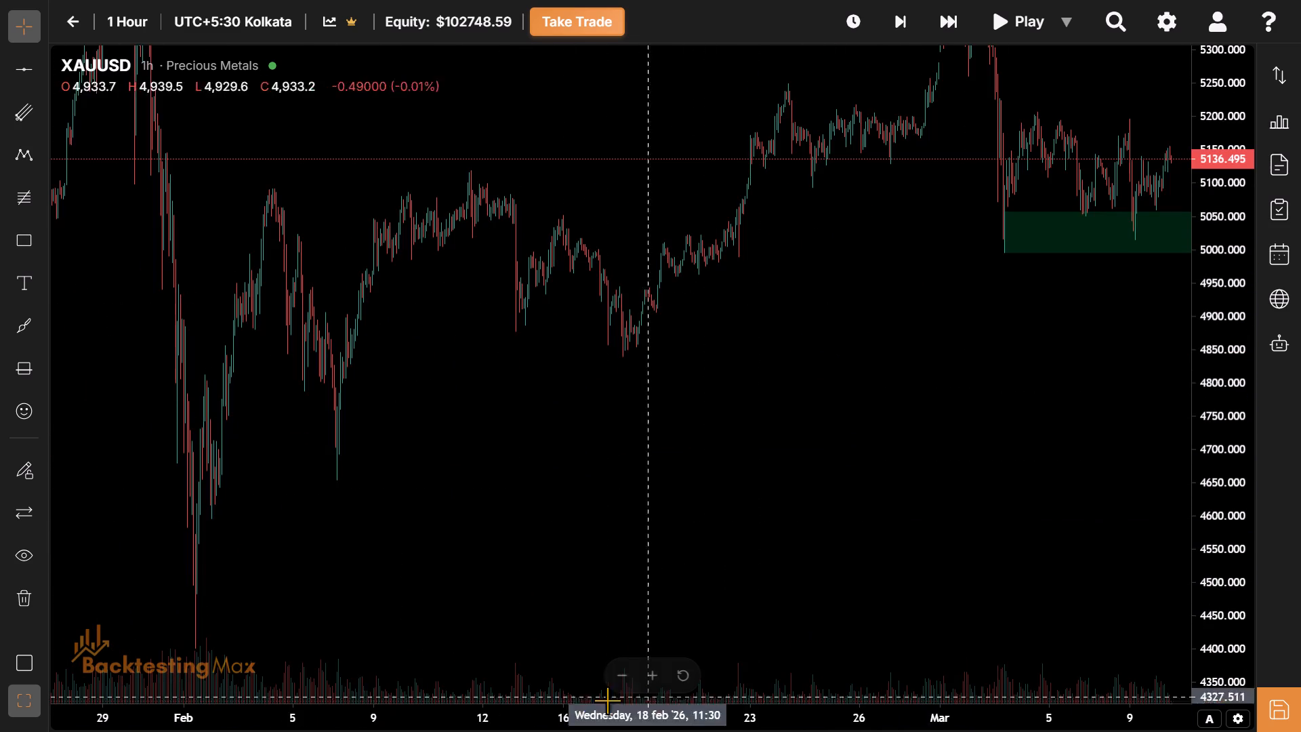
pyautogui.moveTo(481, 722); pyautogui.dragTo(600, 726)
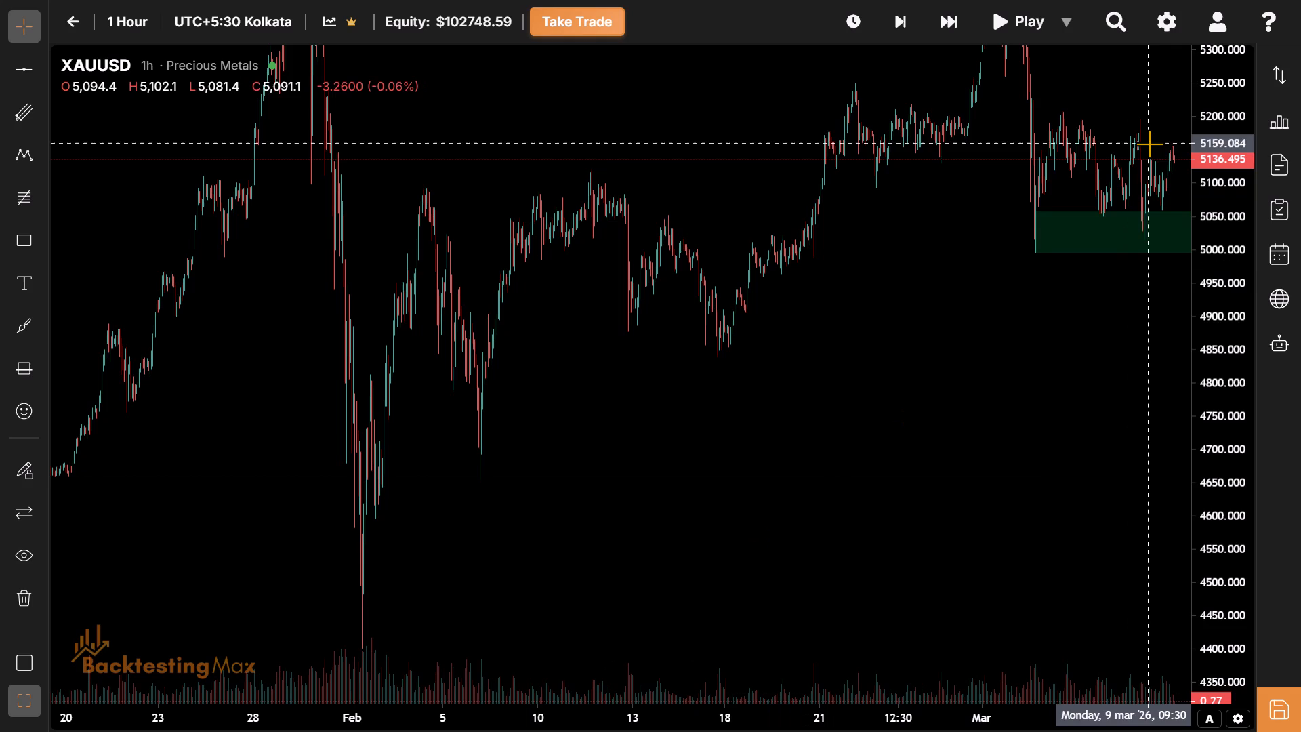
pyautogui.moveTo(1203, 65); pyautogui.dragTo(1212, 179)
pyautogui.moveTo(779, 329); pyautogui.dragTo(529, 481)
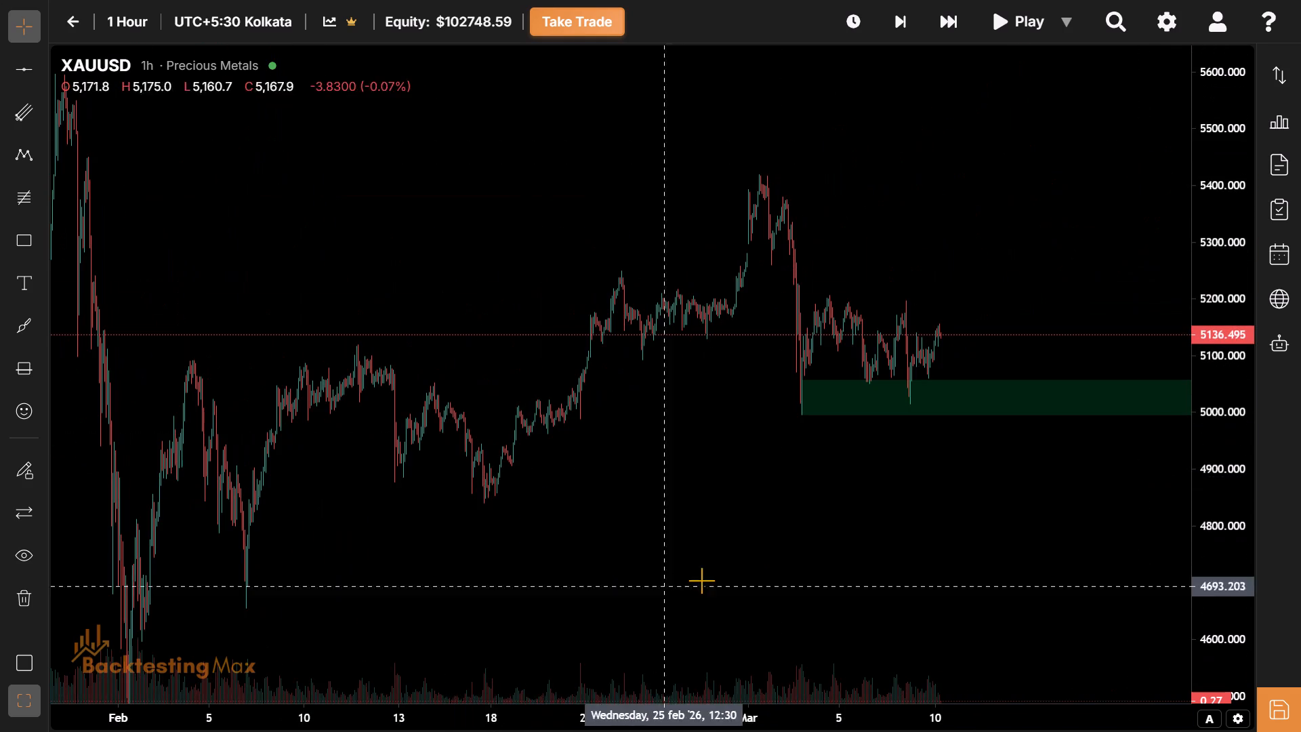
pyautogui.moveTo(527, 723); pyautogui.dragTo(726, 723)
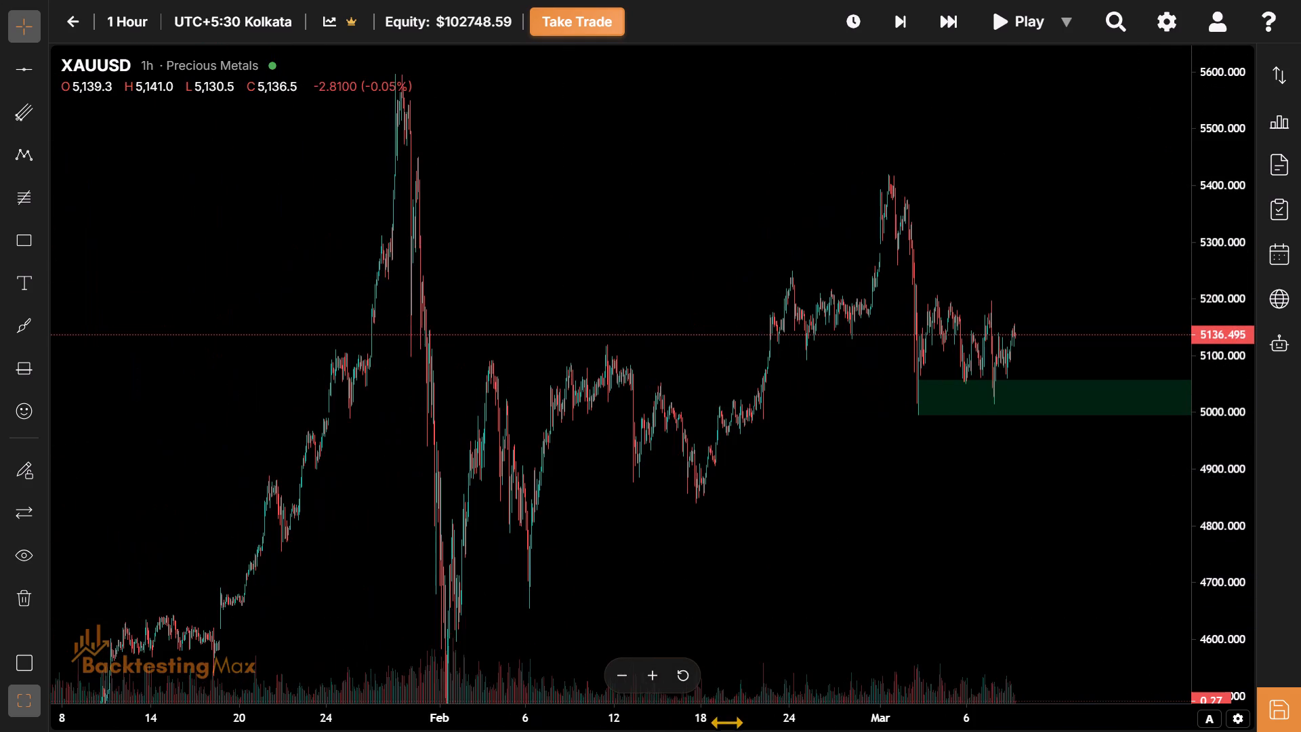
pyautogui.moveTo(726, 723); pyautogui.dragTo(727, 726)
pyautogui.moveTo(808, 493); pyautogui.dragTo(755, 401)
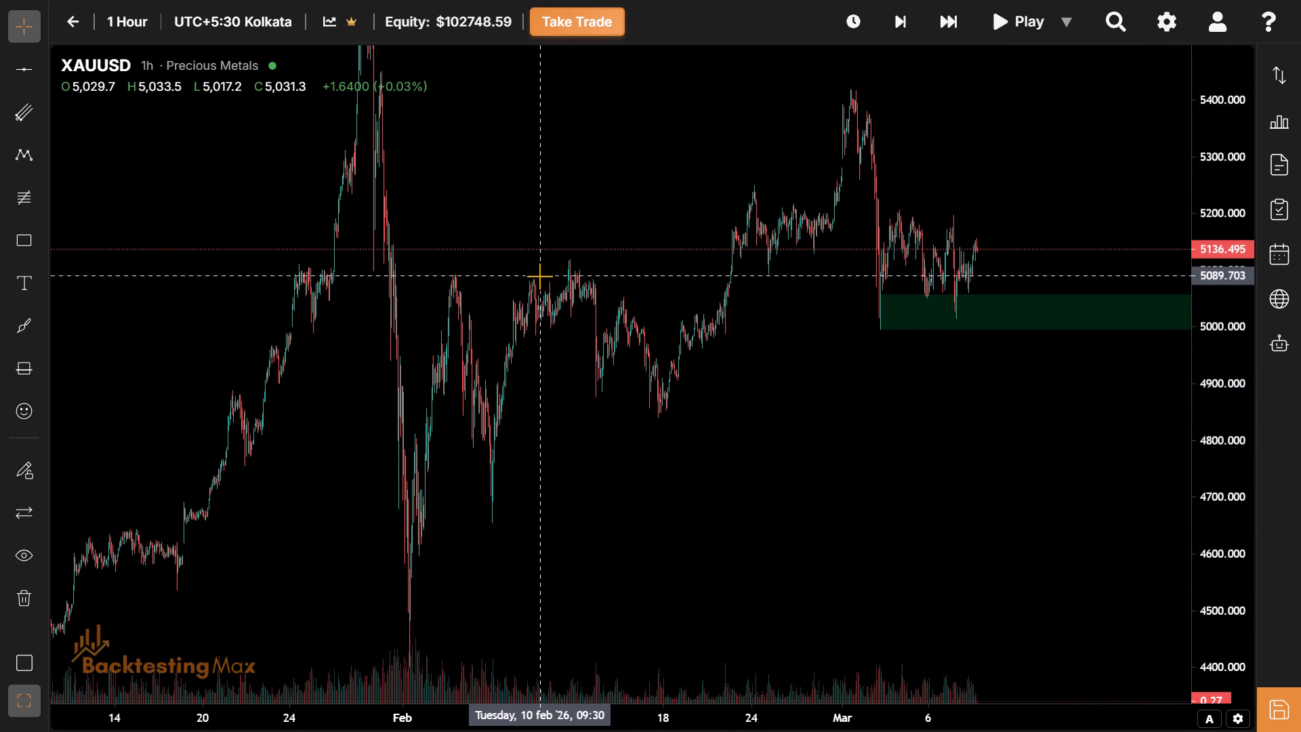
pyautogui.moveTo(650, 434); pyautogui.dragTo(650, 435)
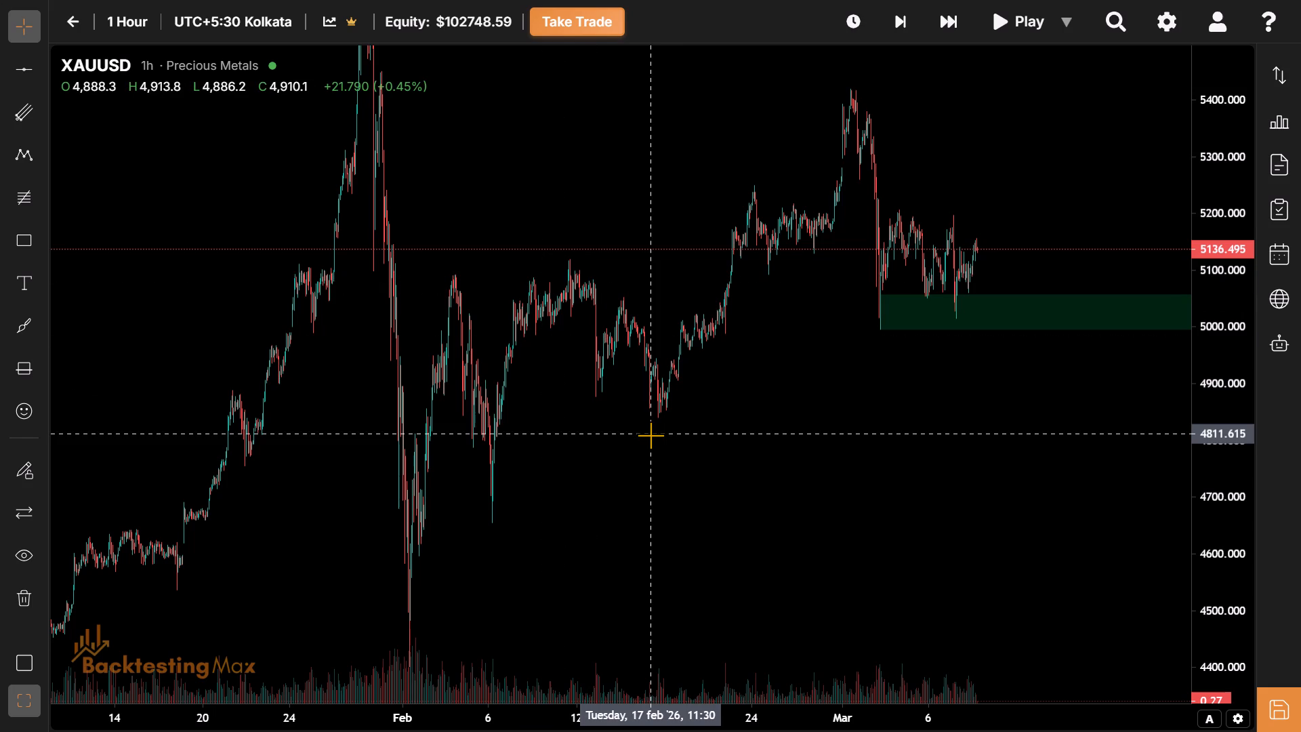
pyautogui.moveTo(650, 435); pyautogui.dragTo(652, 441)
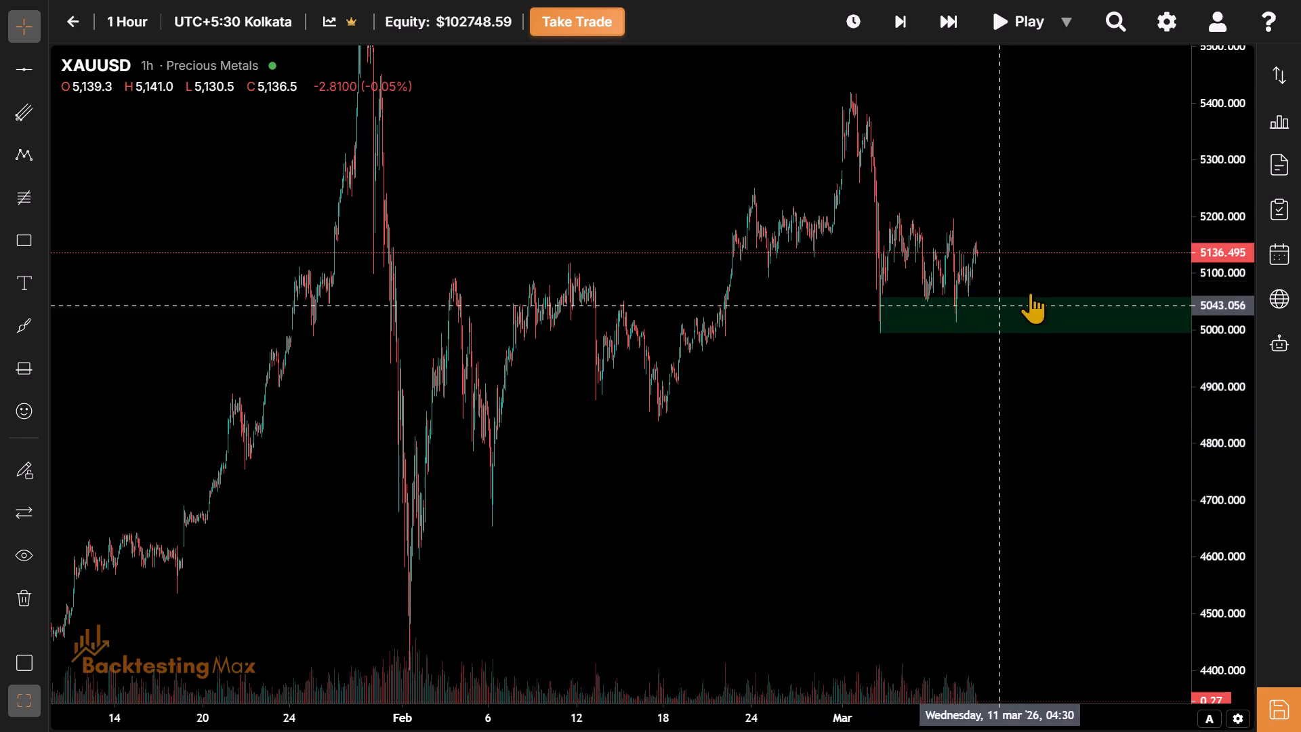
pyautogui.moveTo(1041, 232); pyautogui.dragTo(963, 305)
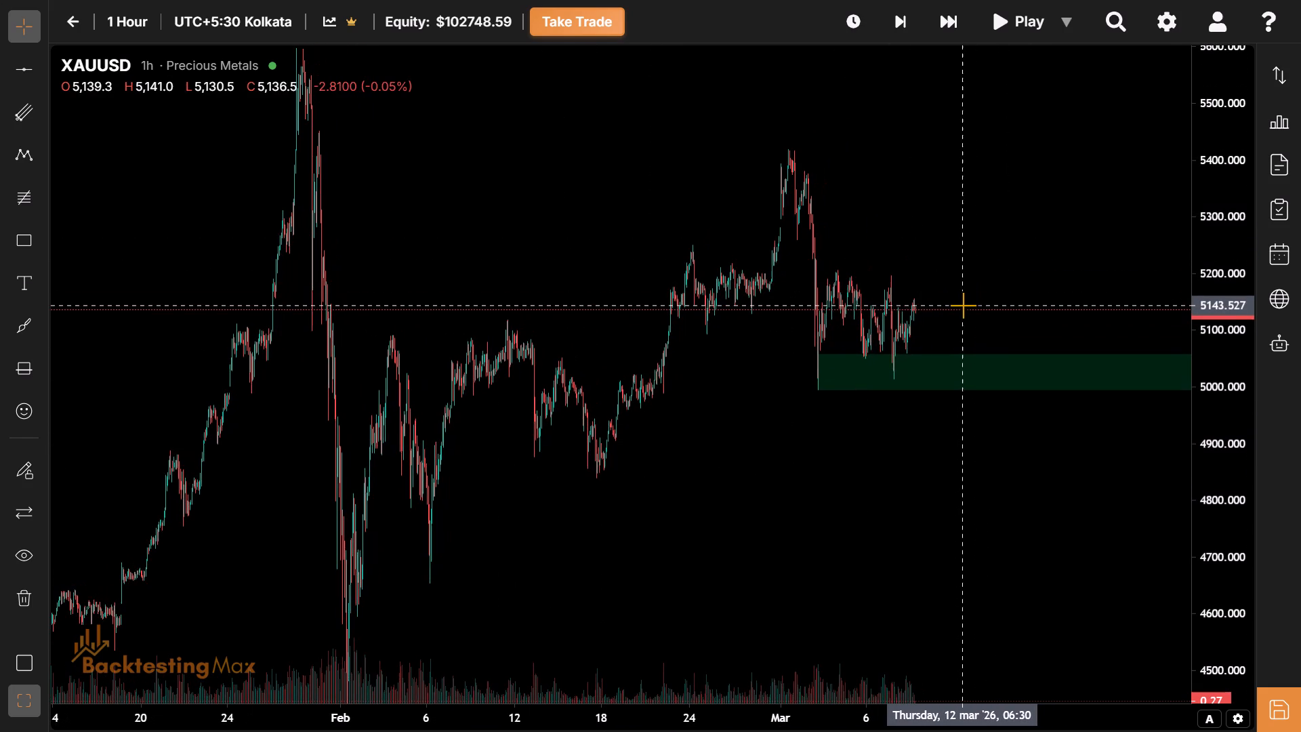
pyautogui.moveTo(778, 541); pyautogui.dragTo(756, 529)
pyautogui.moveTo(756, 529); pyautogui.dragTo(720, 531)
pyautogui.click(720, 531)
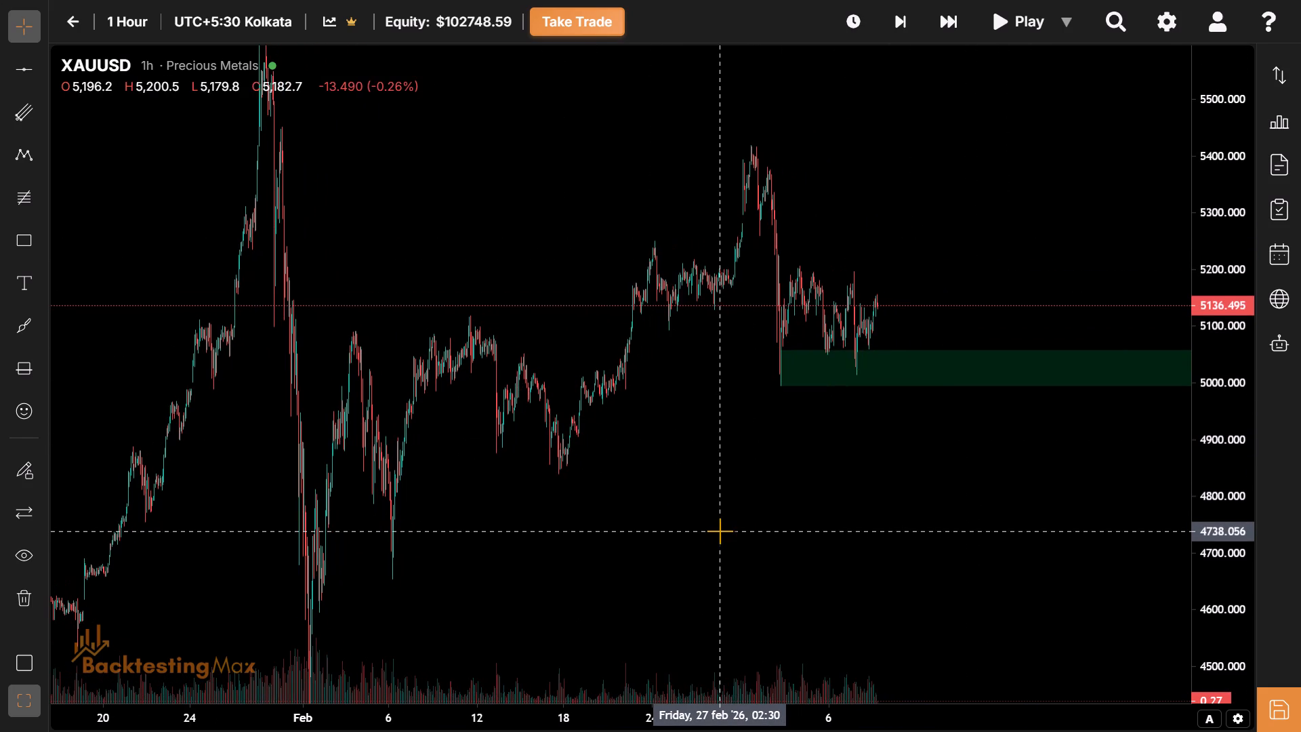
# Draw a rectangle over the swing highs after the 3 March drop, spanning about 5183 to 5215, until 5 March.
pyautogui.moveTo(718, 532); pyautogui.dragTo(407, 731)
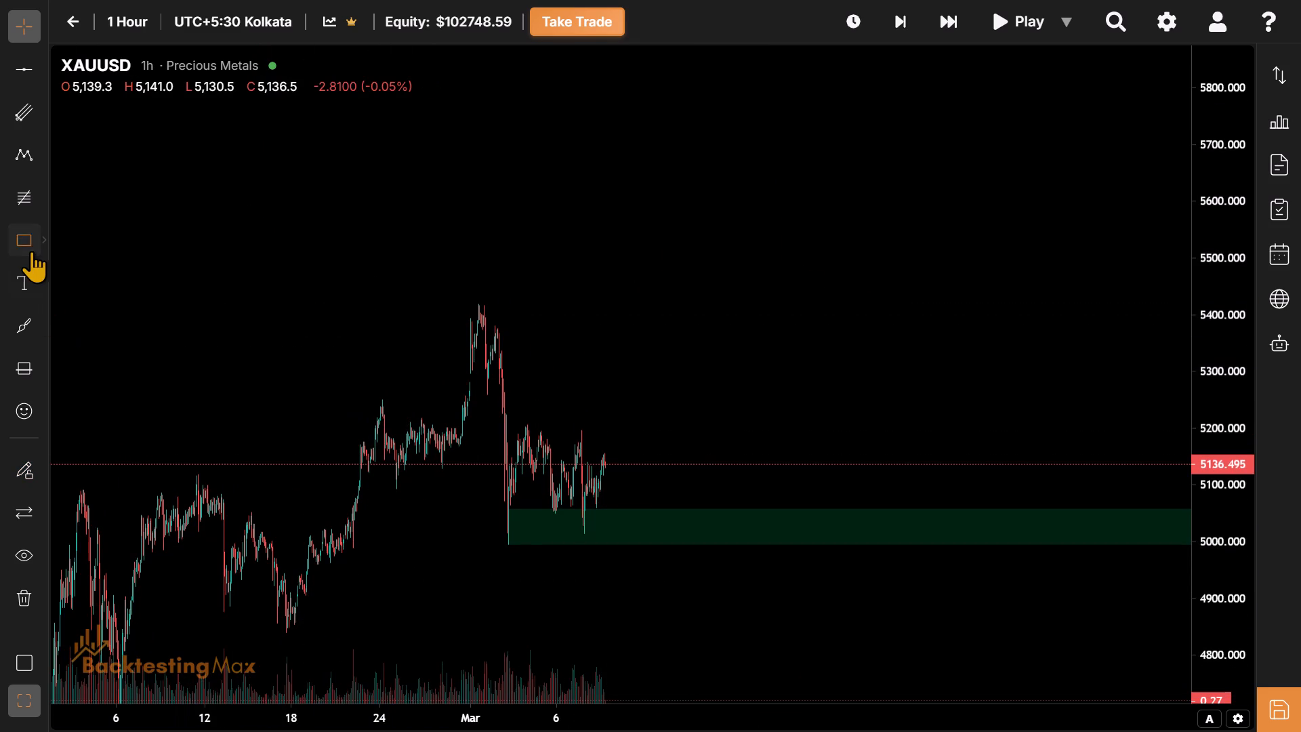
pyautogui.click(30, 251)
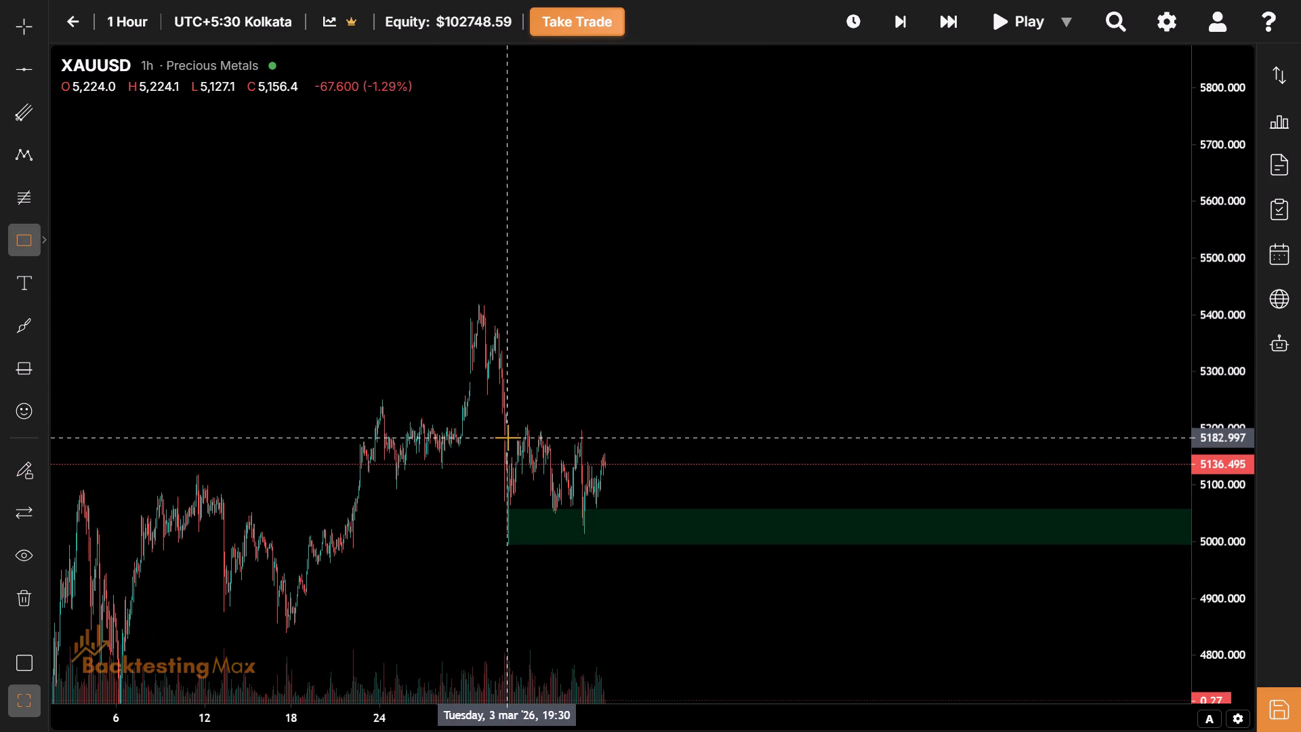
pyautogui.click(508, 437)
pyautogui.click(539, 420)
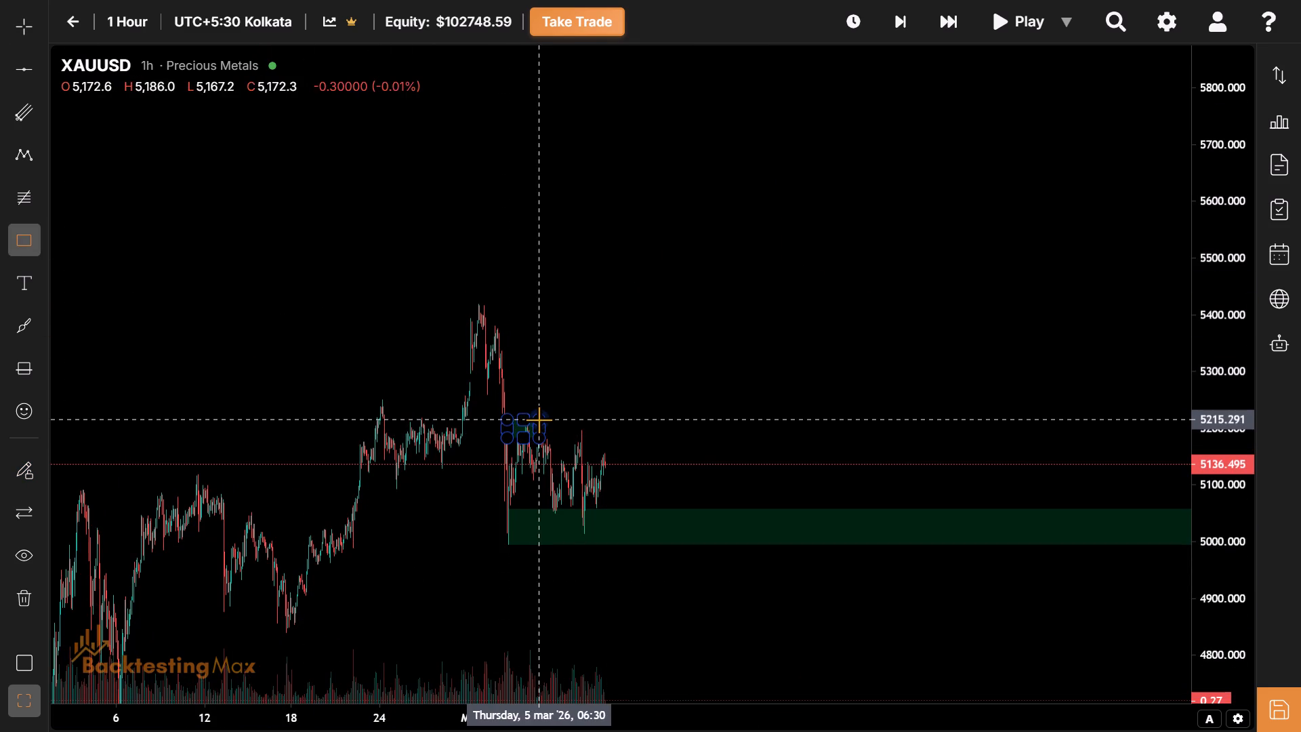
# Apply the Resistance/Supply template to the rectangle over the early-March swing highs and extend it to the right.
pyautogui.click(133, 124)
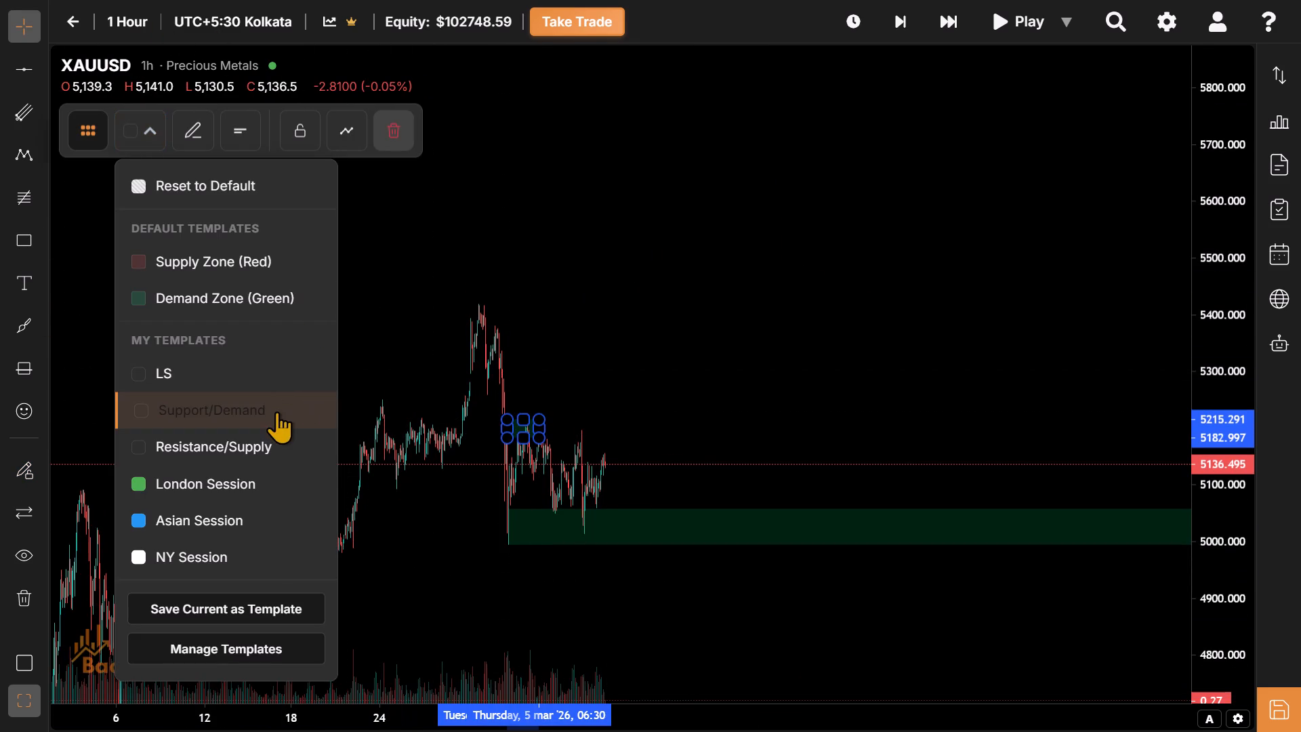
pyautogui.click(278, 428)
pyautogui.click(198, 147)
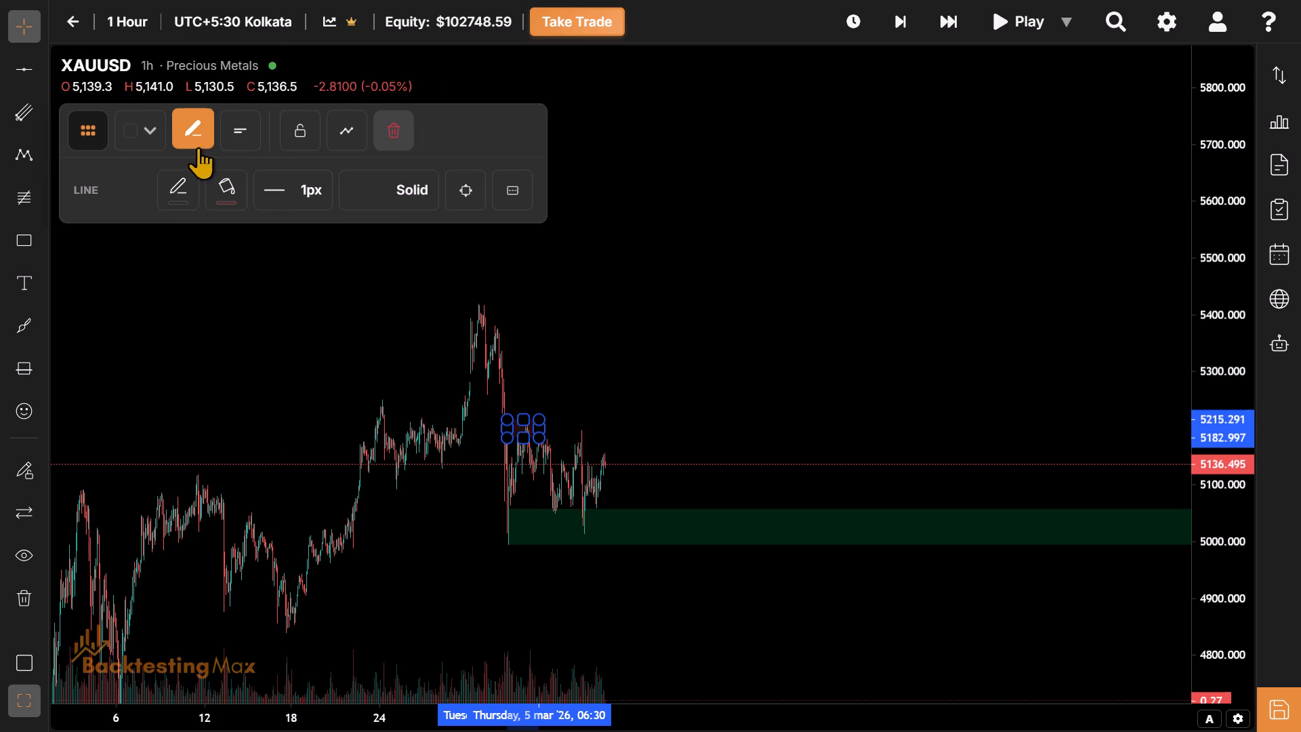
pyautogui.click(458, 188)
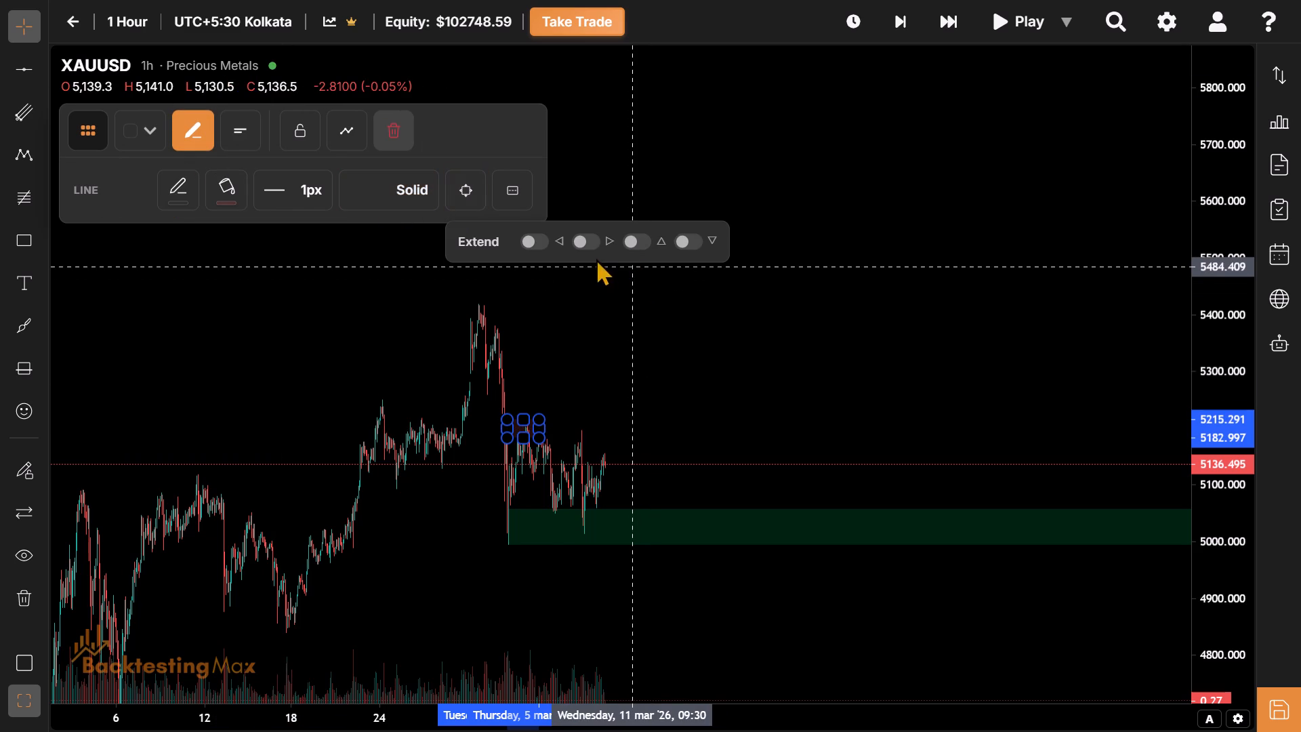
pyautogui.click(579, 247)
# Draw a rectangle at the 2 March peak, spanning about 5386 to 5420, until 4 March.
pyautogui.moveTo(614, 373); pyautogui.dragTo(776, 332)
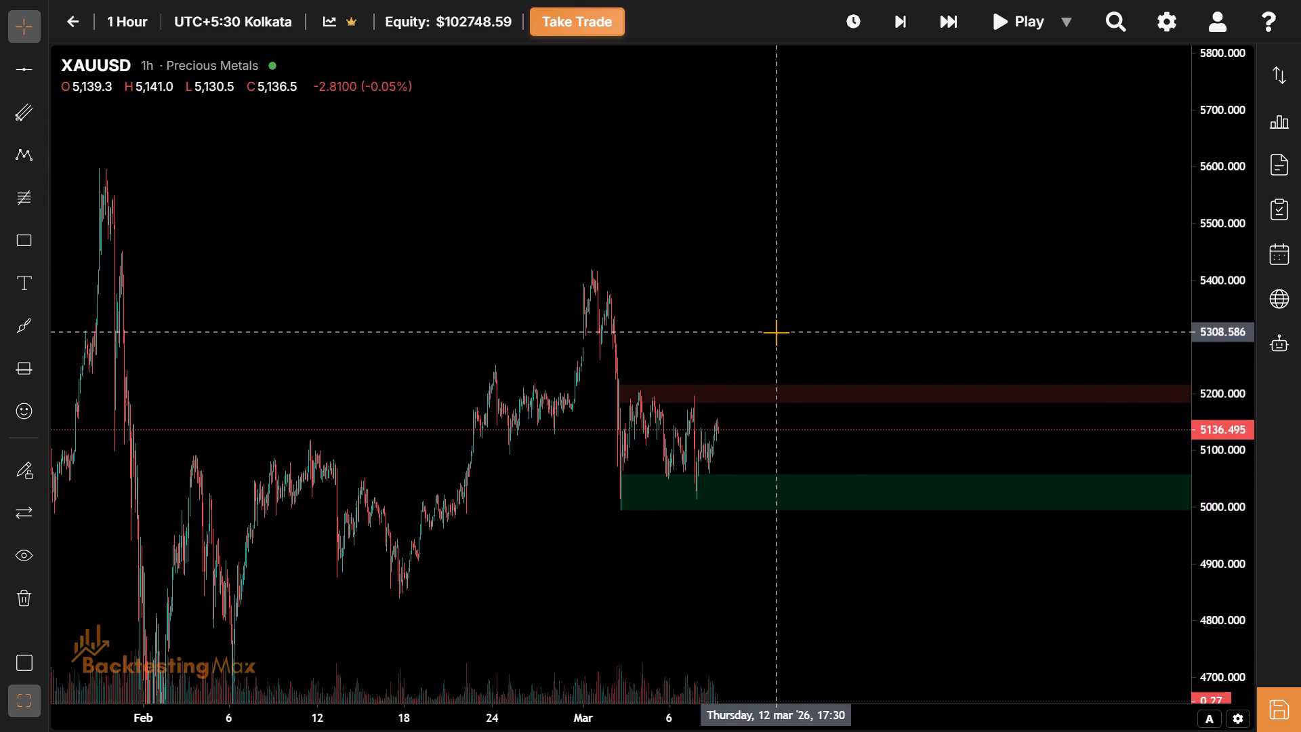
pyautogui.moveTo(644, 615); pyautogui.dragTo(715, 584)
pyautogui.moveTo(715, 584); pyautogui.dragTo(743, 566)
pyautogui.moveTo(743, 566); pyautogui.dragTo(699, 556)
pyautogui.click(22, 243)
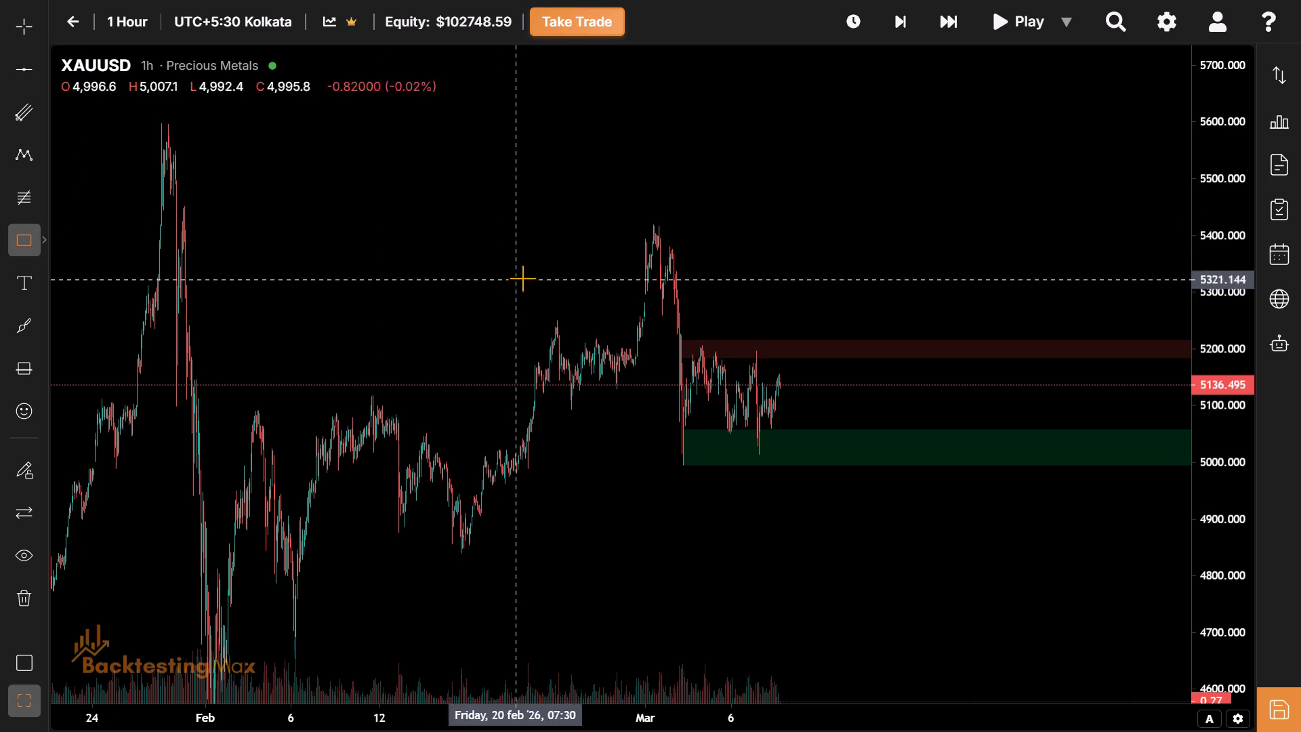
pyautogui.click(654, 243)
pyautogui.click(693, 224)
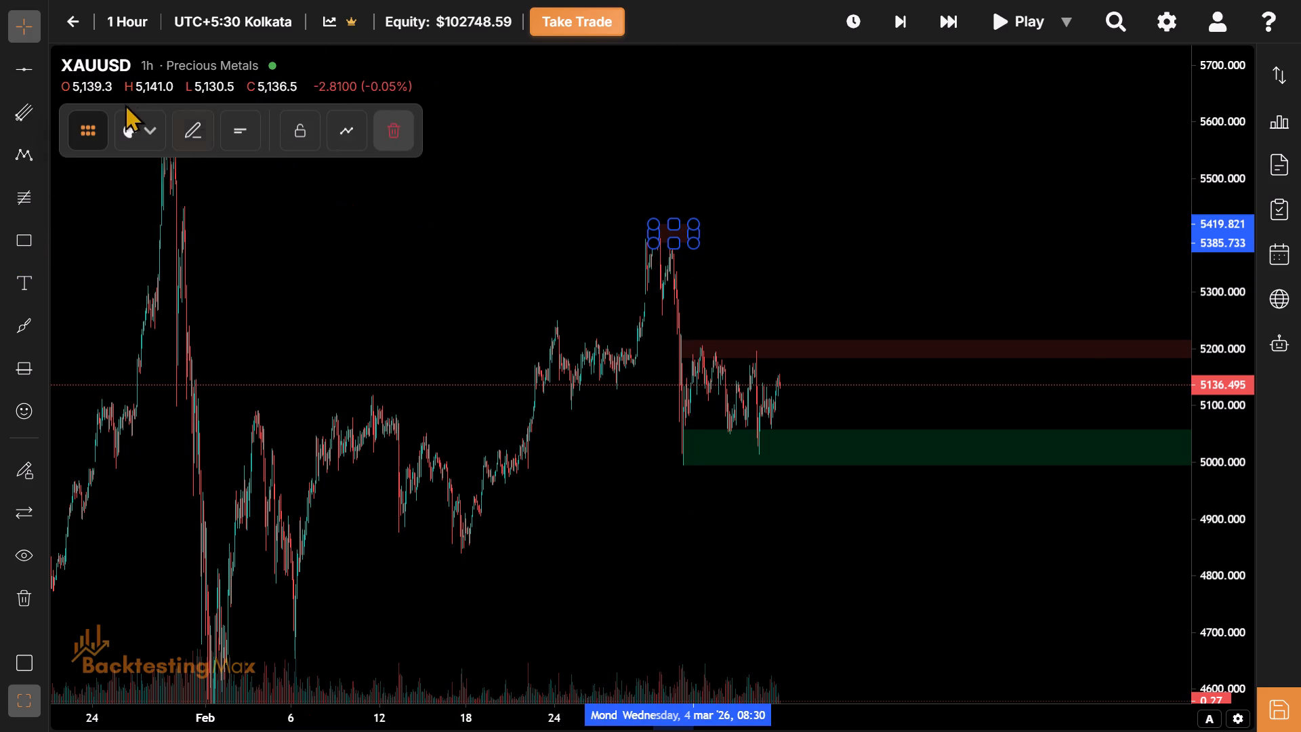
# Apply the Resistance/Supply template to the rectangle at the 2 March peak and extend it to the right.
pyautogui.click(137, 117)
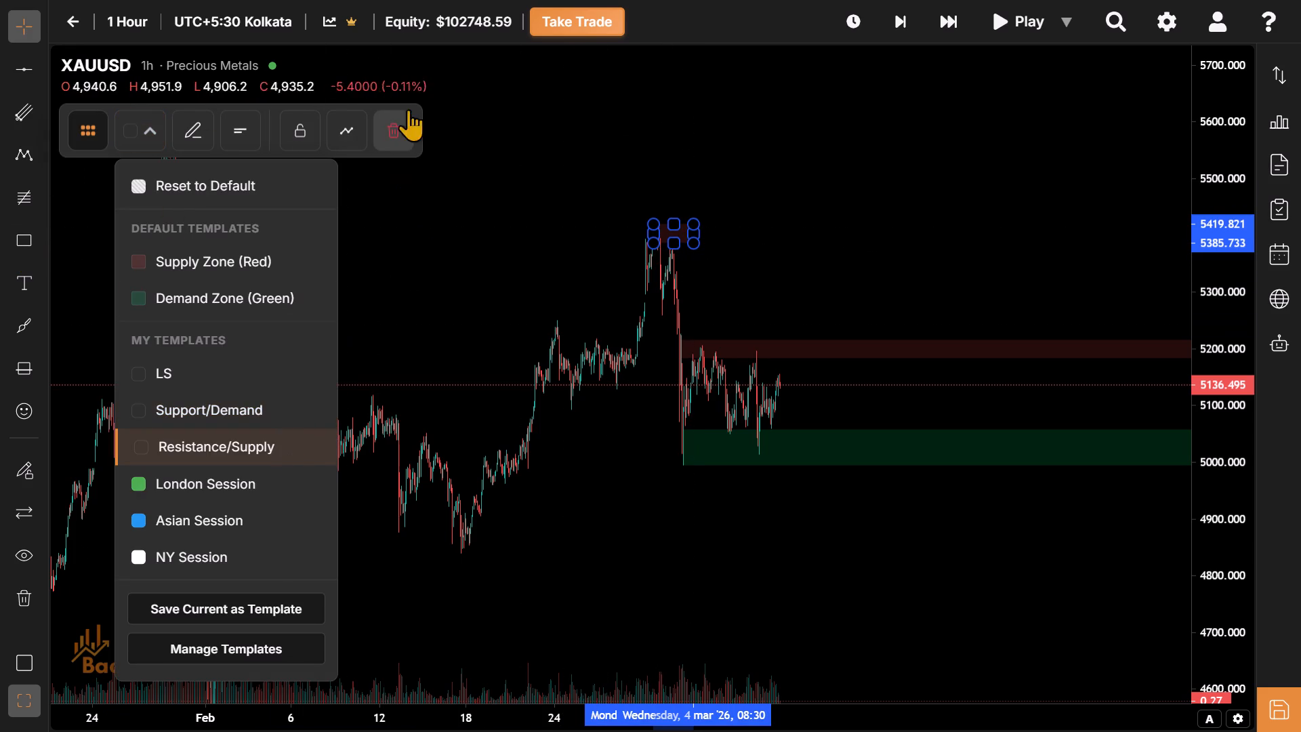
pyautogui.click(206, 135)
pyautogui.click(463, 191)
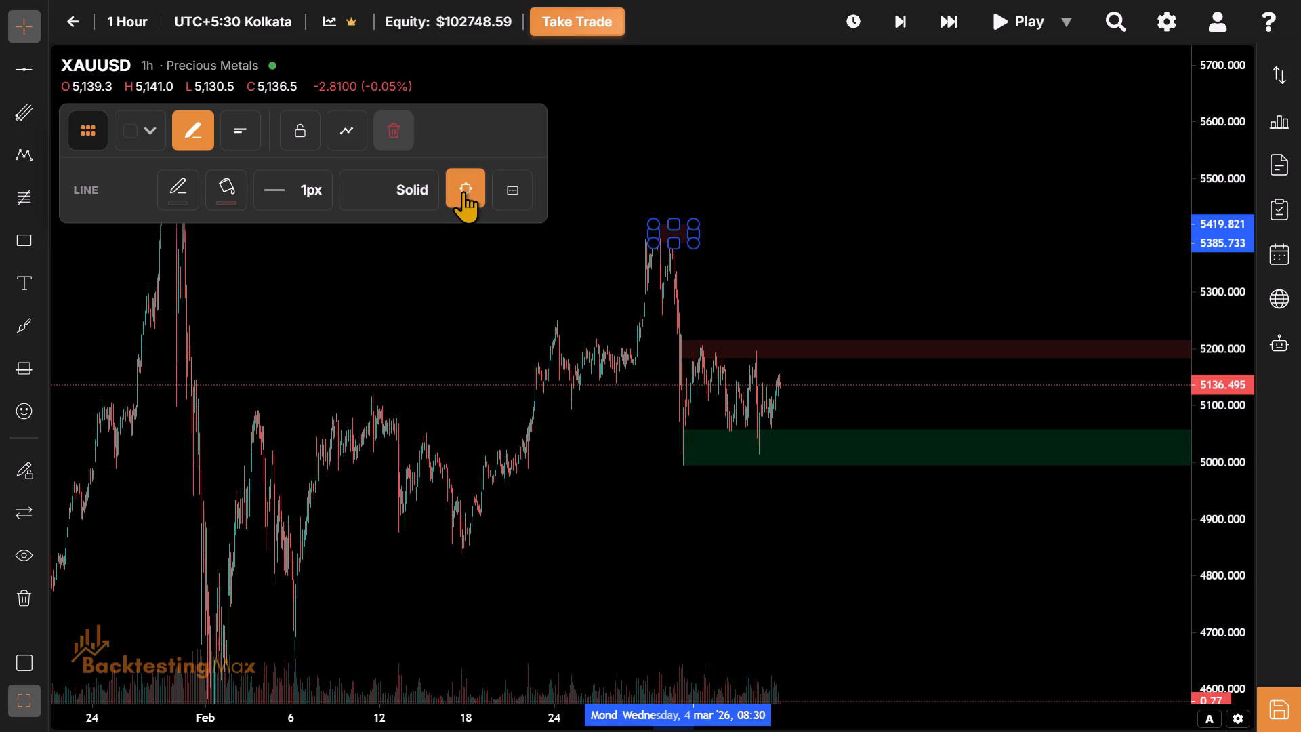
pyautogui.click(583, 237)
pyautogui.moveTo(735, 600); pyautogui.dragTo(639, 595)
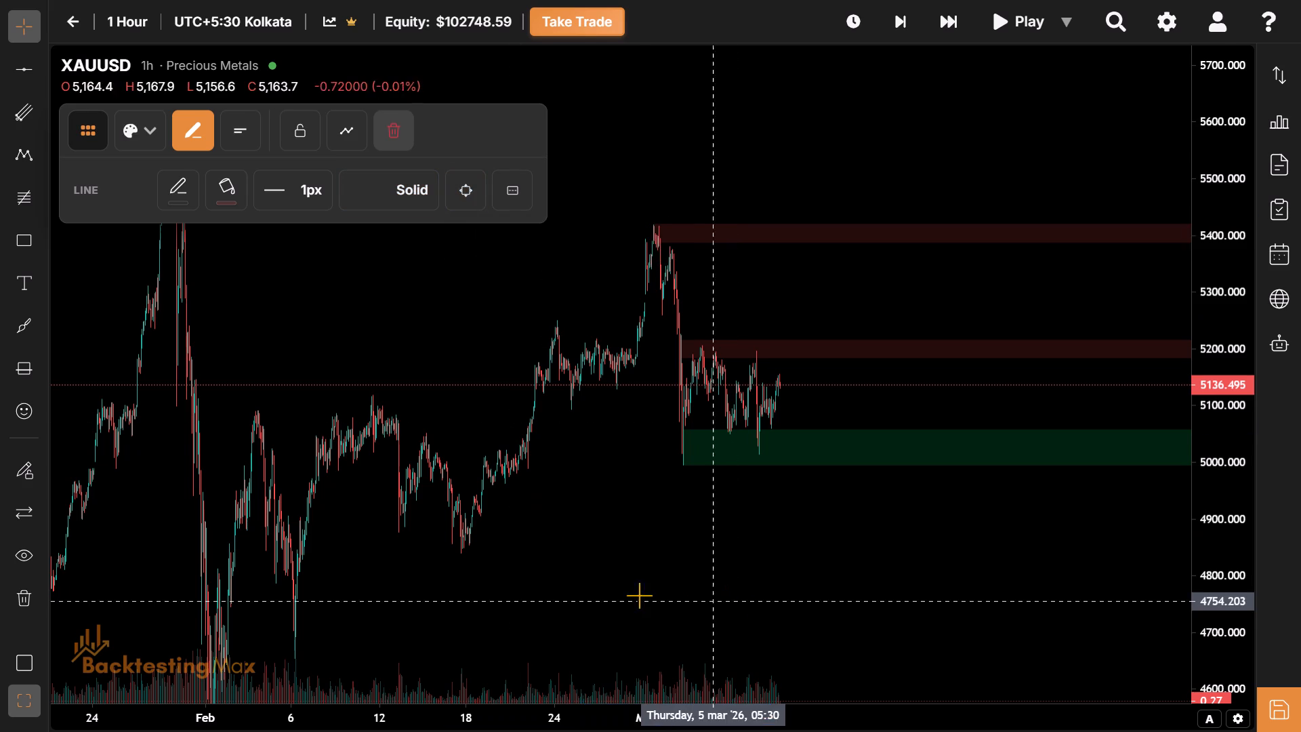
# Adjust the start of the 5386–5420 resistance zone at the March peak to 2 March, 07:30.
pyautogui.moveTo(639, 595); pyautogui.dragTo(617, 586)
pyautogui.moveTo(617, 586); pyautogui.dragTo(638, 581)
pyautogui.moveTo(638, 581); pyautogui.dragTo(781, 558)
pyautogui.moveTo(639, 543); pyautogui.dragTo(771, 608)
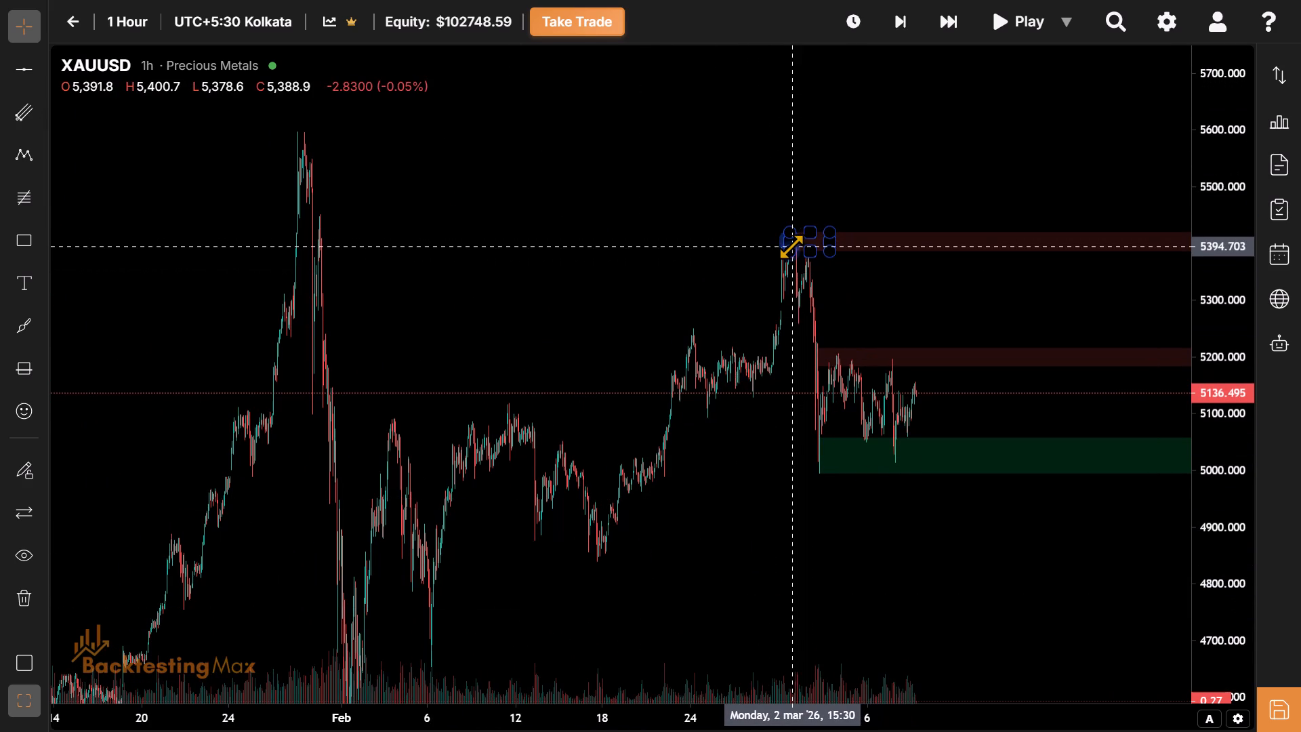
pyautogui.click(785, 245)
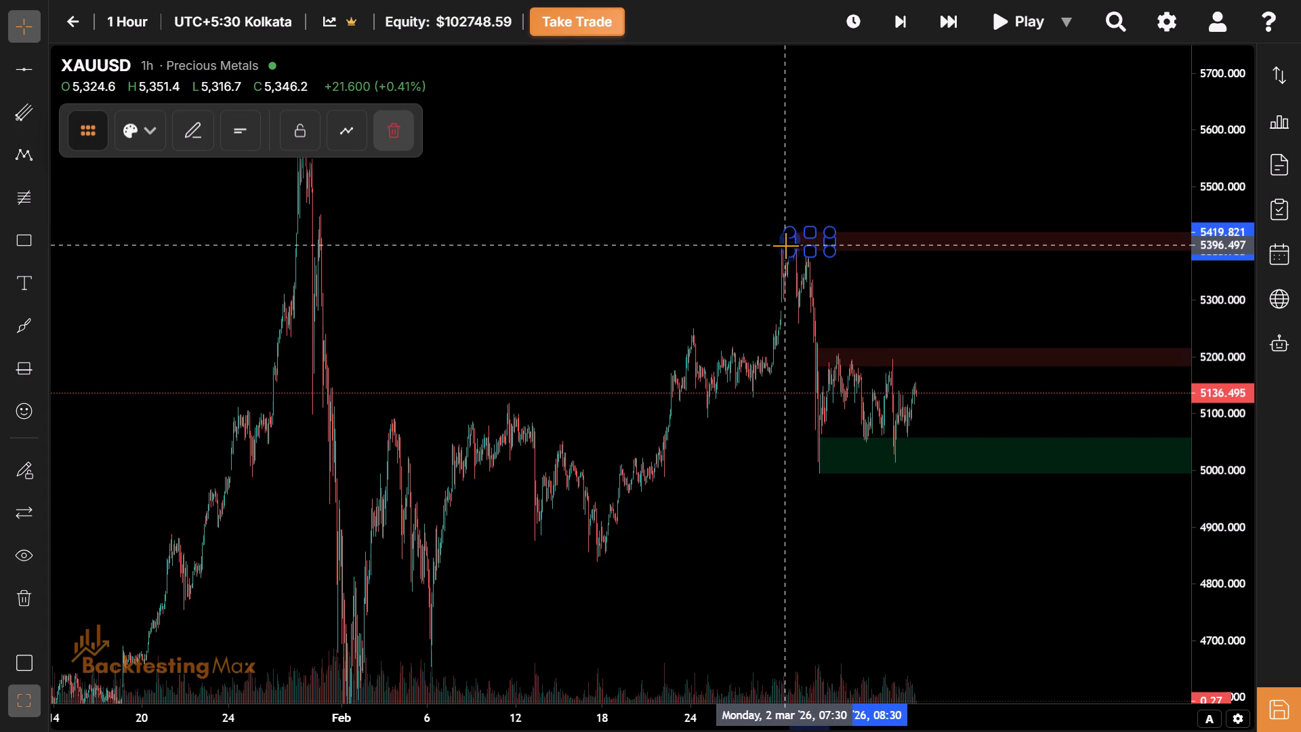
pyautogui.moveTo(785, 244); pyautogui.dragTo(231, 298)
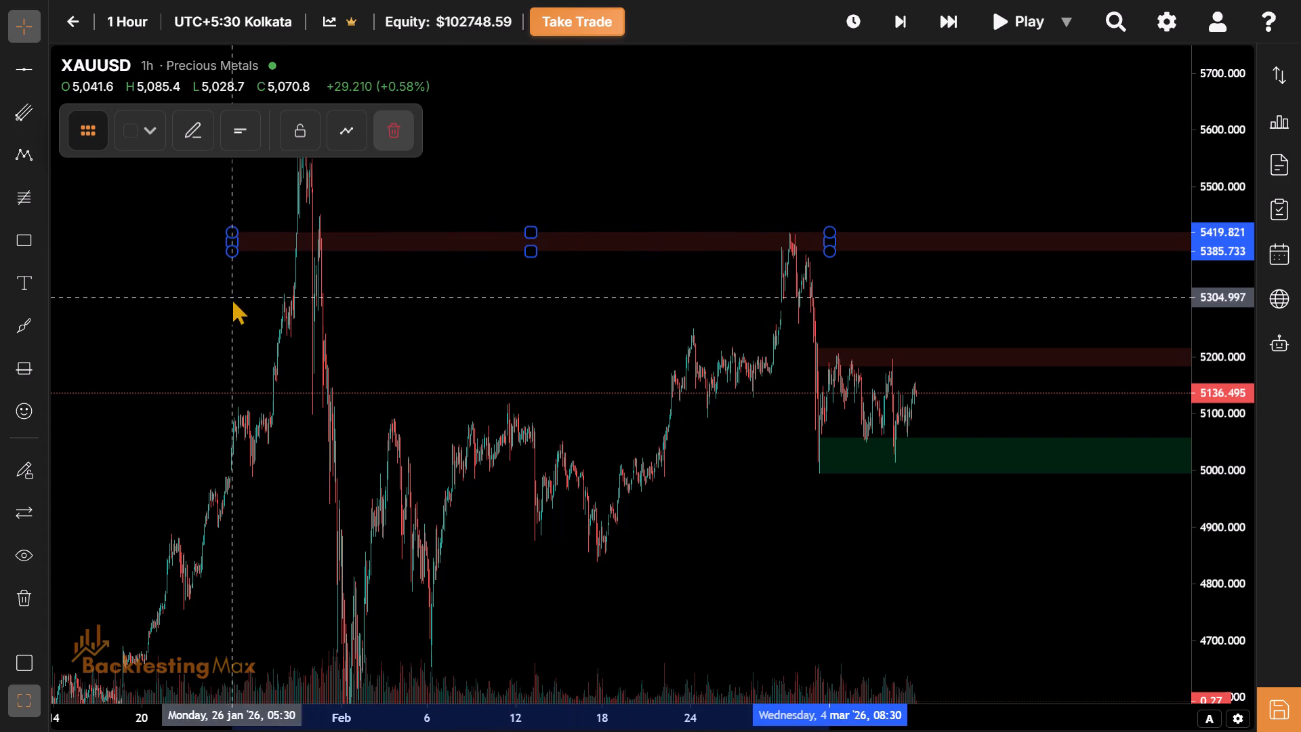
pyautogui.moveTo(231, 298); pyautogui.dragTo(318, 317)
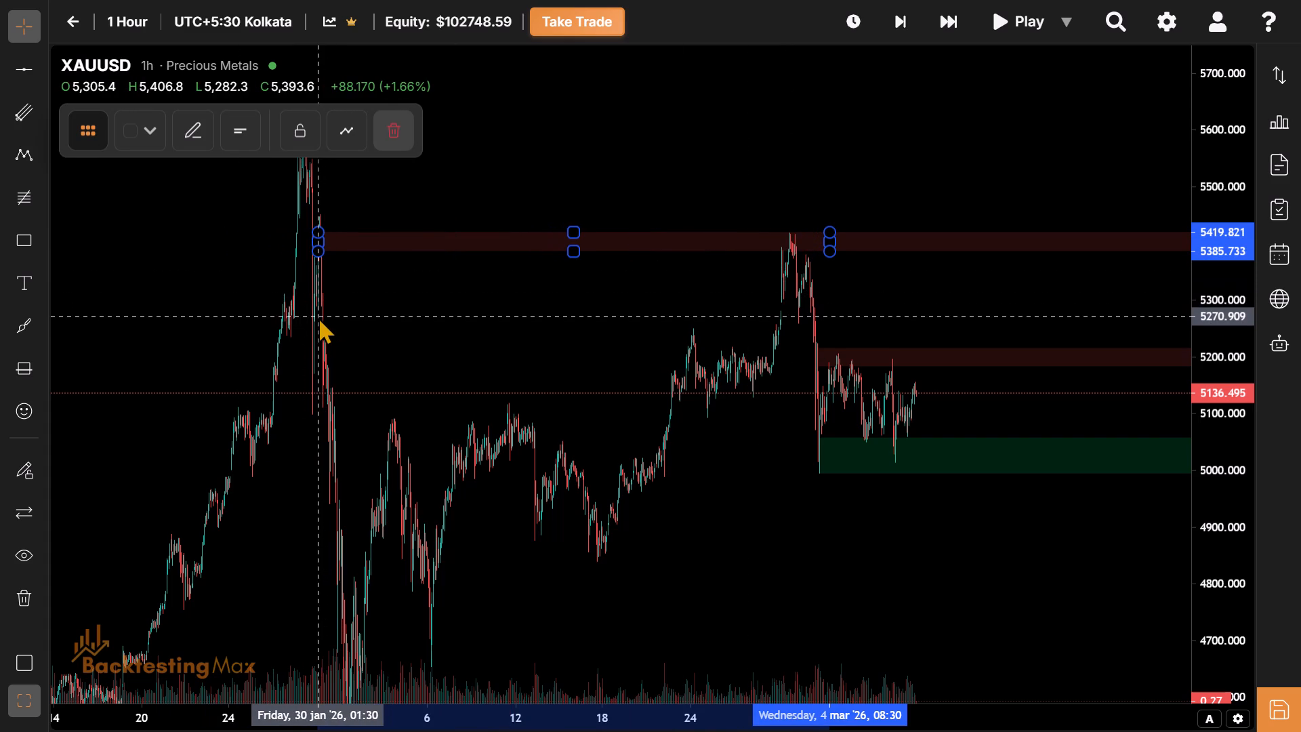
pyautogui.moveTo(318, 317); pyautogui.dragTo(785, 324)
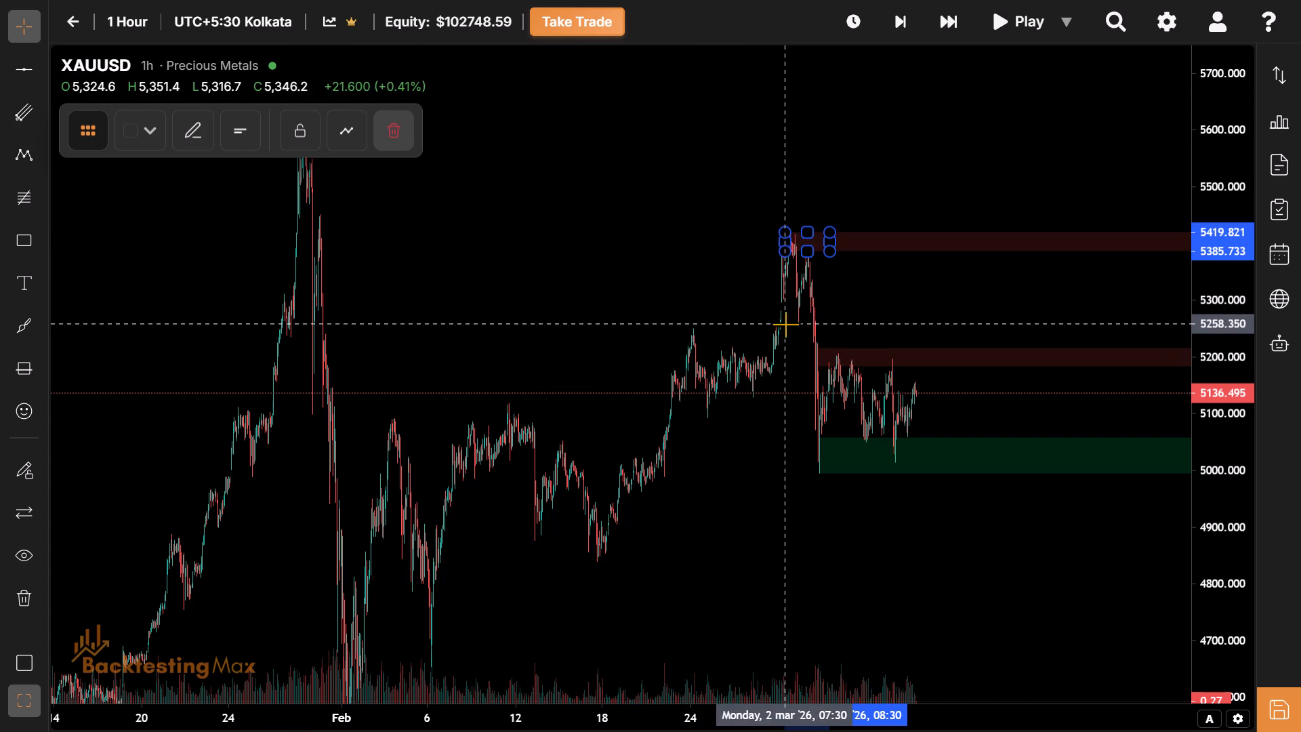
pyautogui.click(829, 512)
# Examine the February price swings below the marked zones for another demand area.
pyautogui.moveTo(690, 602); pyautogui.dragTo(550, 504)
pyautogui.moveTo(550, 504); pyautogui.dragTo(519, 494)
pyautogui.moveTo(519, 494); pyautogui.dragTo(490, 498)
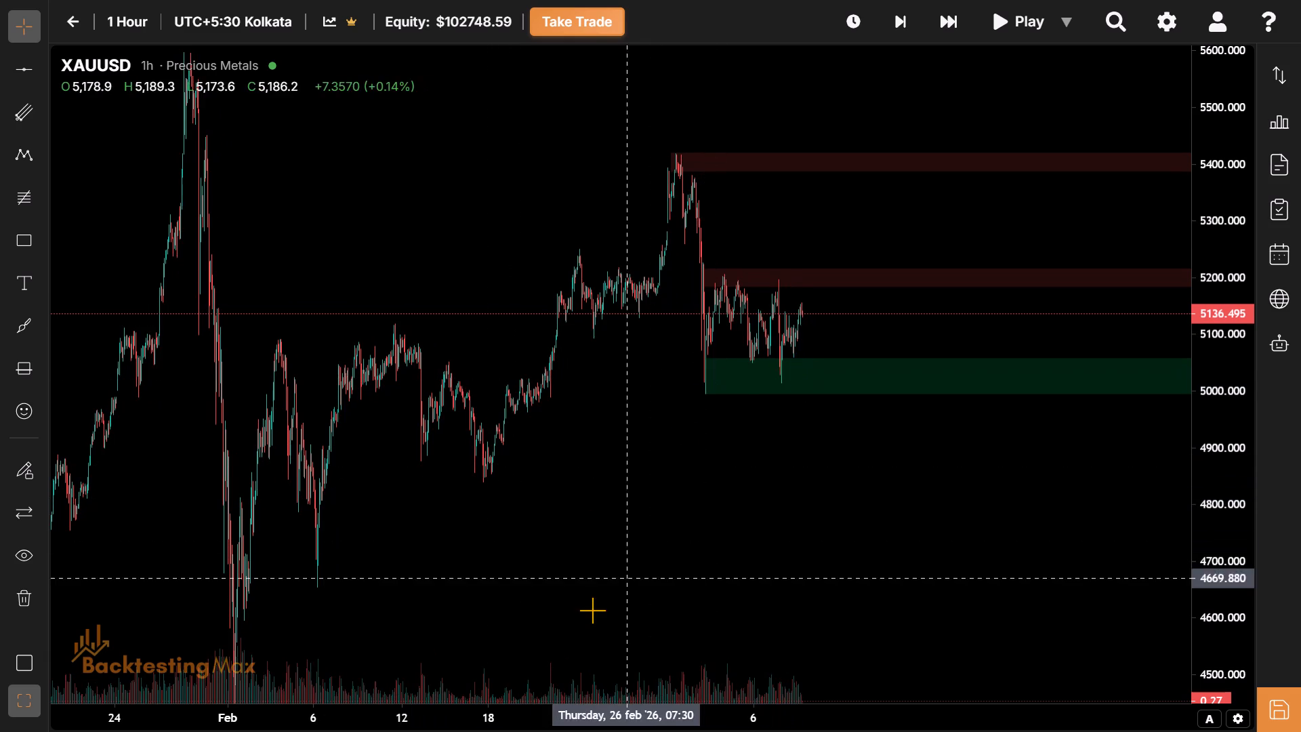
pyautogui.moveTo(592, 610); pyautogui.dragTo(562, 553)
pyautogui.moveTo(562, 553); pyautogui.dragTo(487, 556)
pyautogui.moveTo(487, 556); pyautogui.dragTo(451, 466)
pyautogui.moveTo(451, 466); pyautogui.dragTo(580, 515)
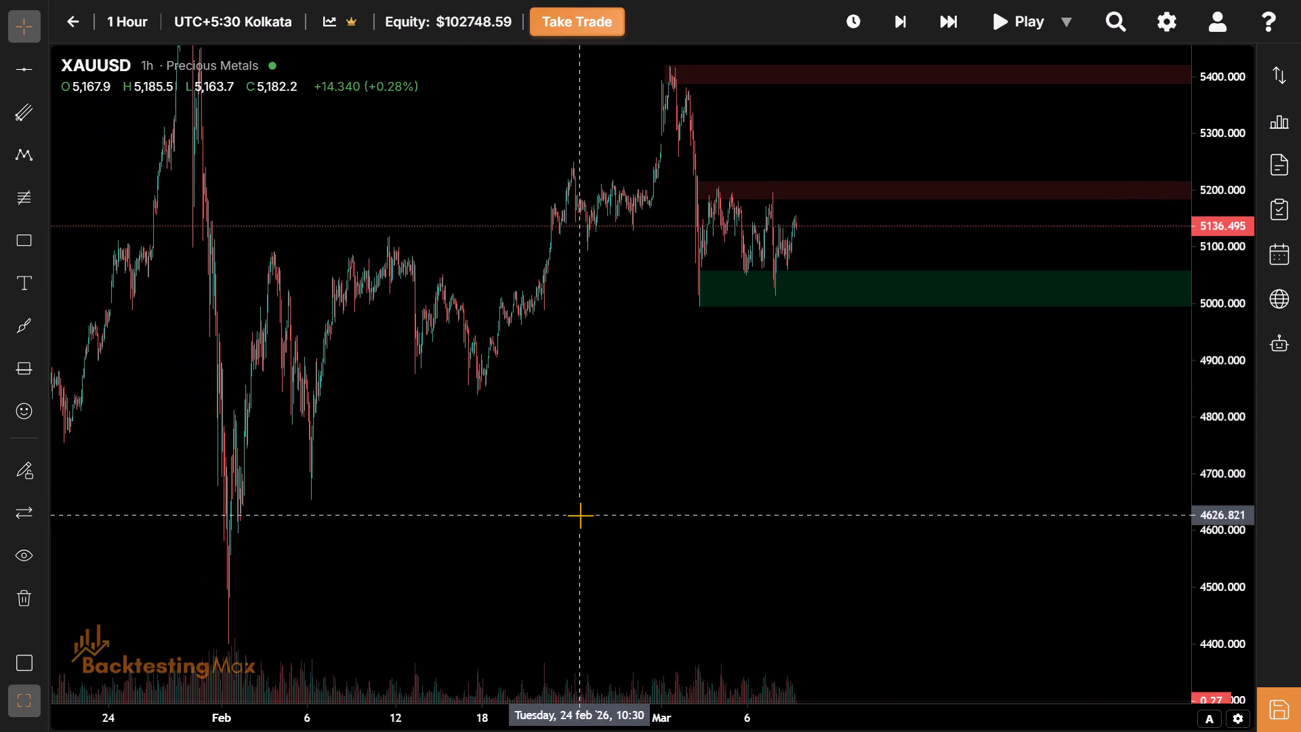
pyautogui.moveTo(451, 491); pyautogui.dragTo(500, 582)
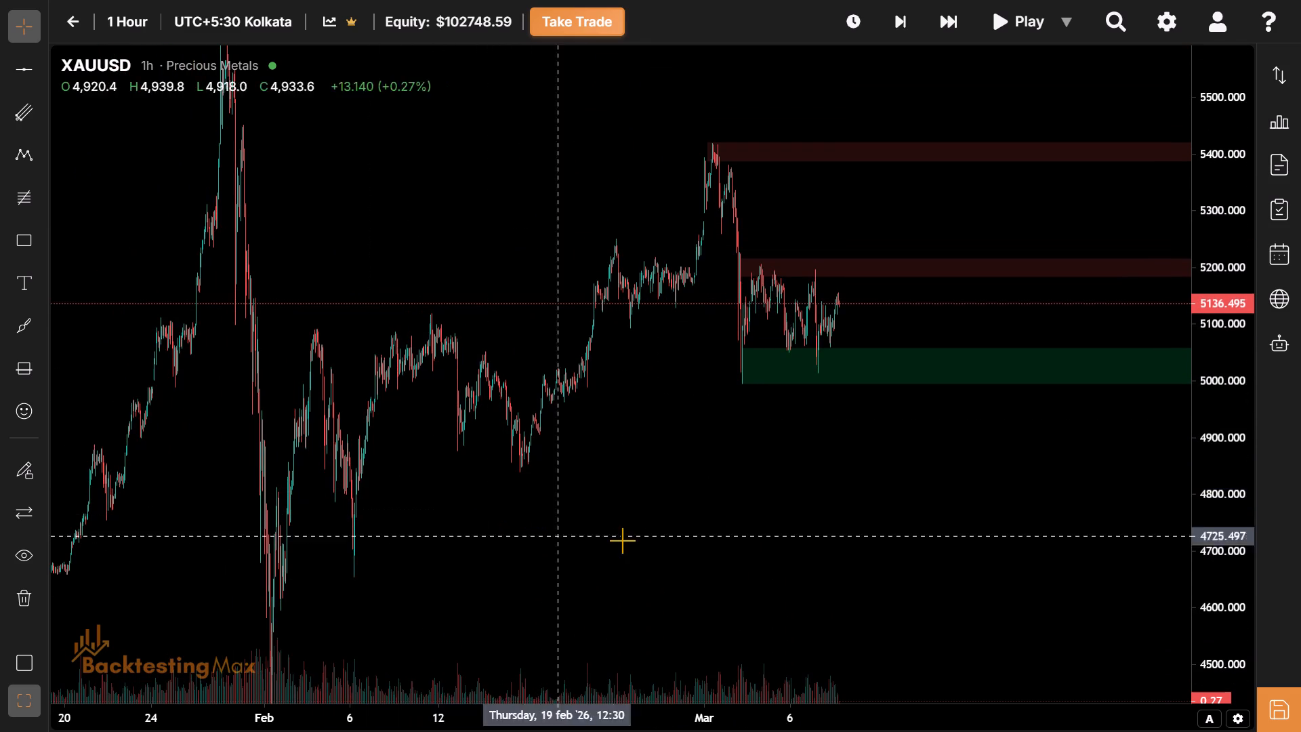
pyautogui.moveTo(764, 721); pyautogui.dragTo(626, 715)
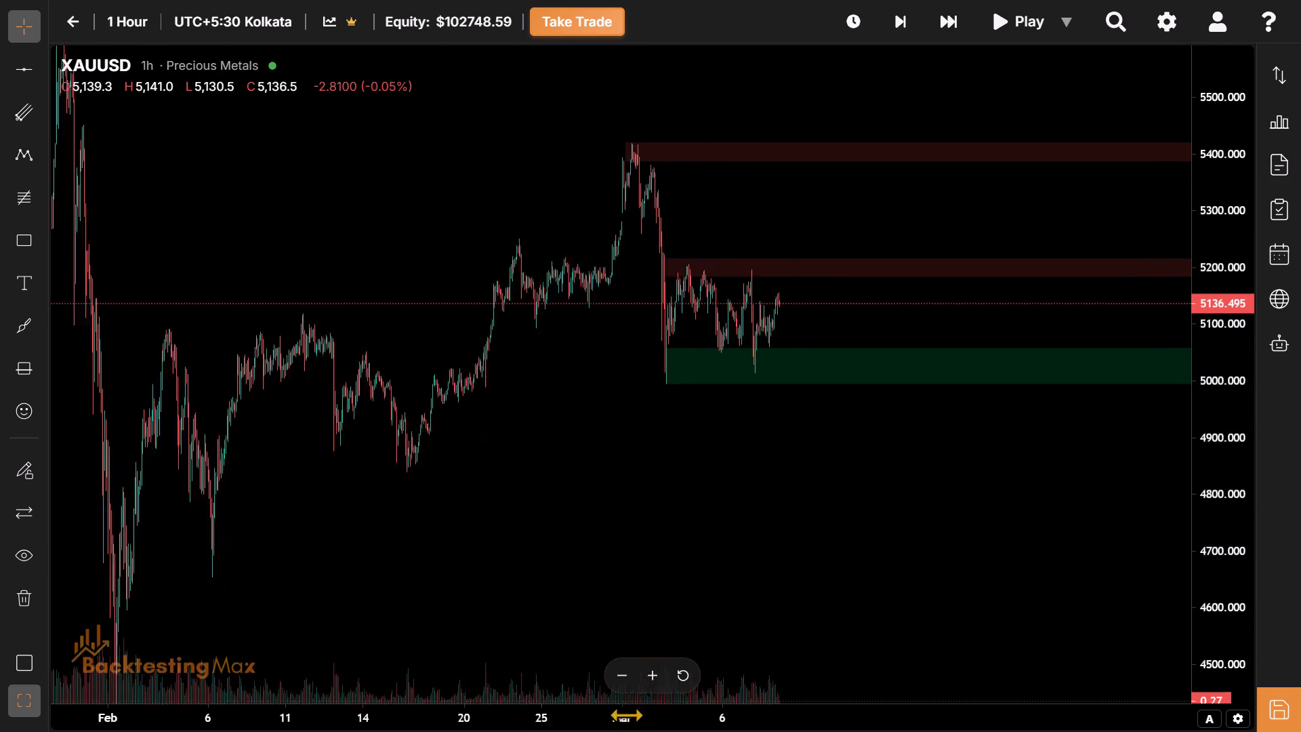
pyautogui.moveTo(626, 715); pyautogui.dragTo(548, 712)
pyautogui.moveTo(321, 595); pyautogui.dragTo(896, 581)
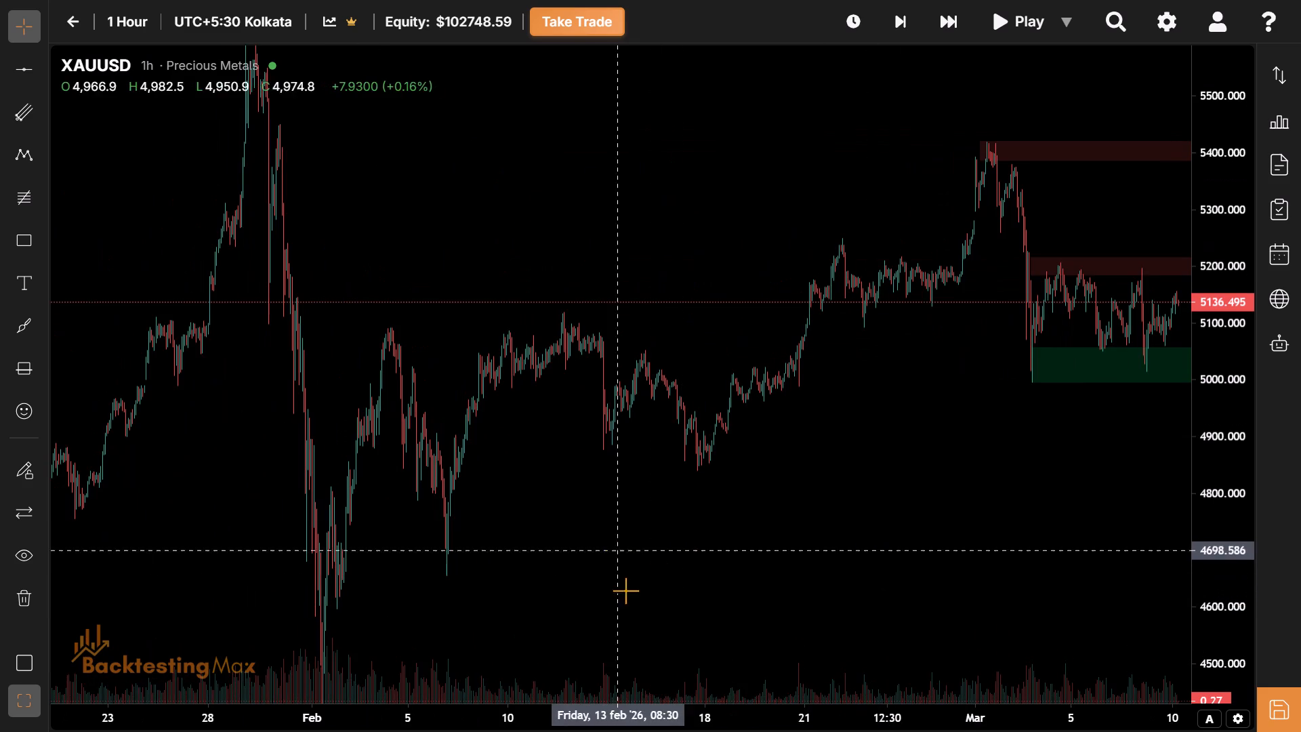
pyautogui.moveTo(955, 708); pyautogui.dragTo(848, 727)
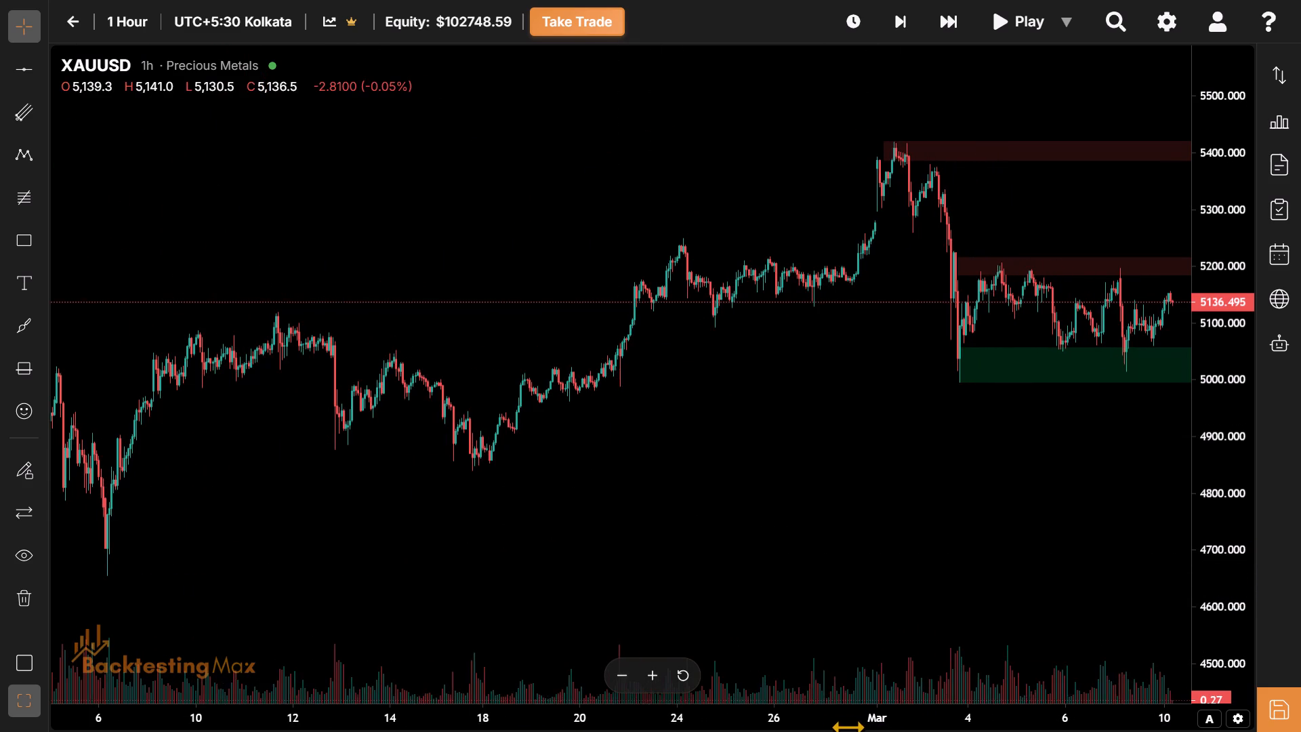
pyautogui.moveTo(519, 622); pyautogui.dragTo(479, 606)
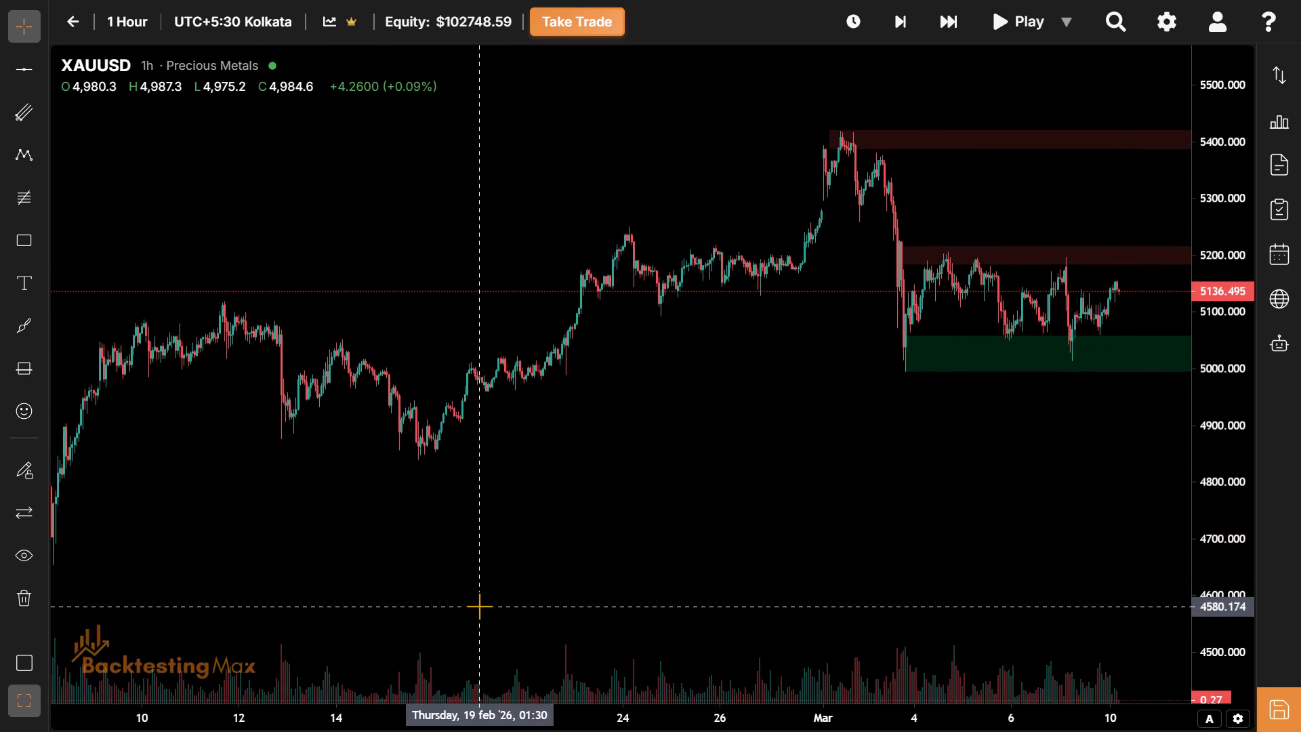
pyautogui.moveTo(479, 606); pyautogui.dragTo(779, 565)
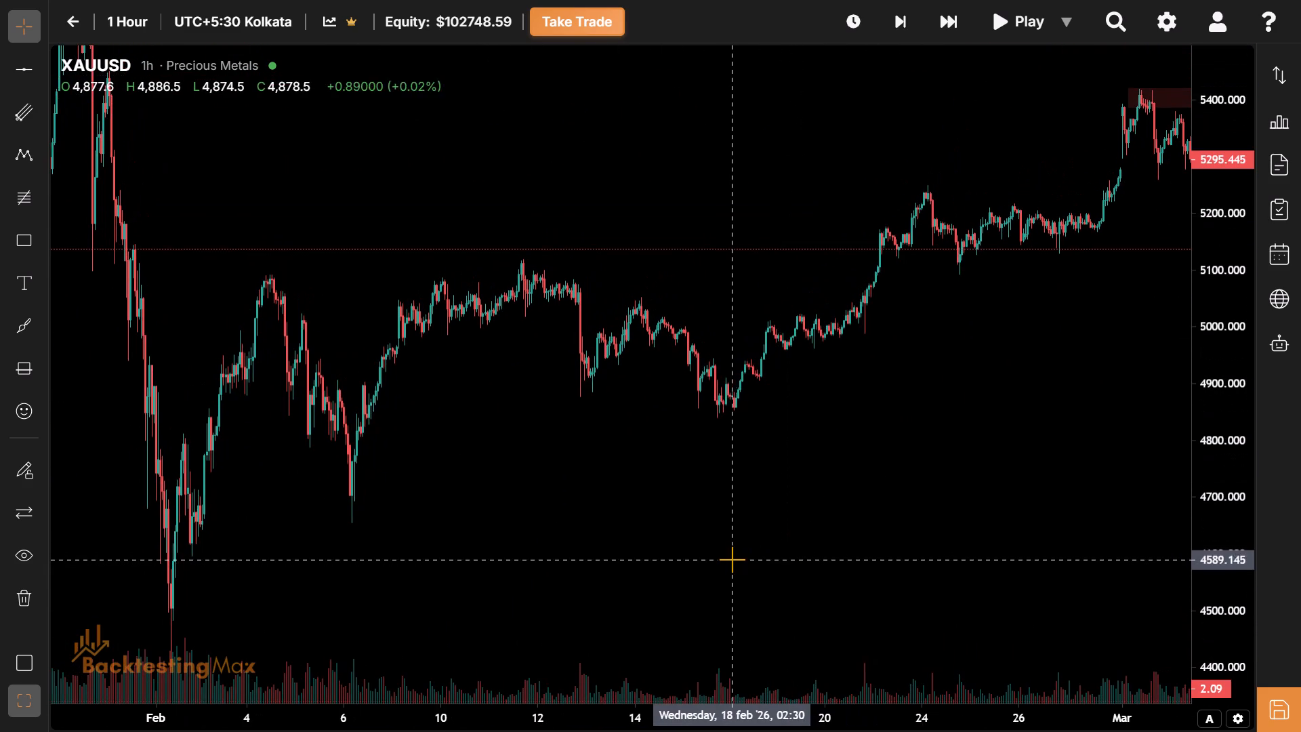
pyautogui.moveTo(726, 548); pyautogui.dragTo(430, 601)
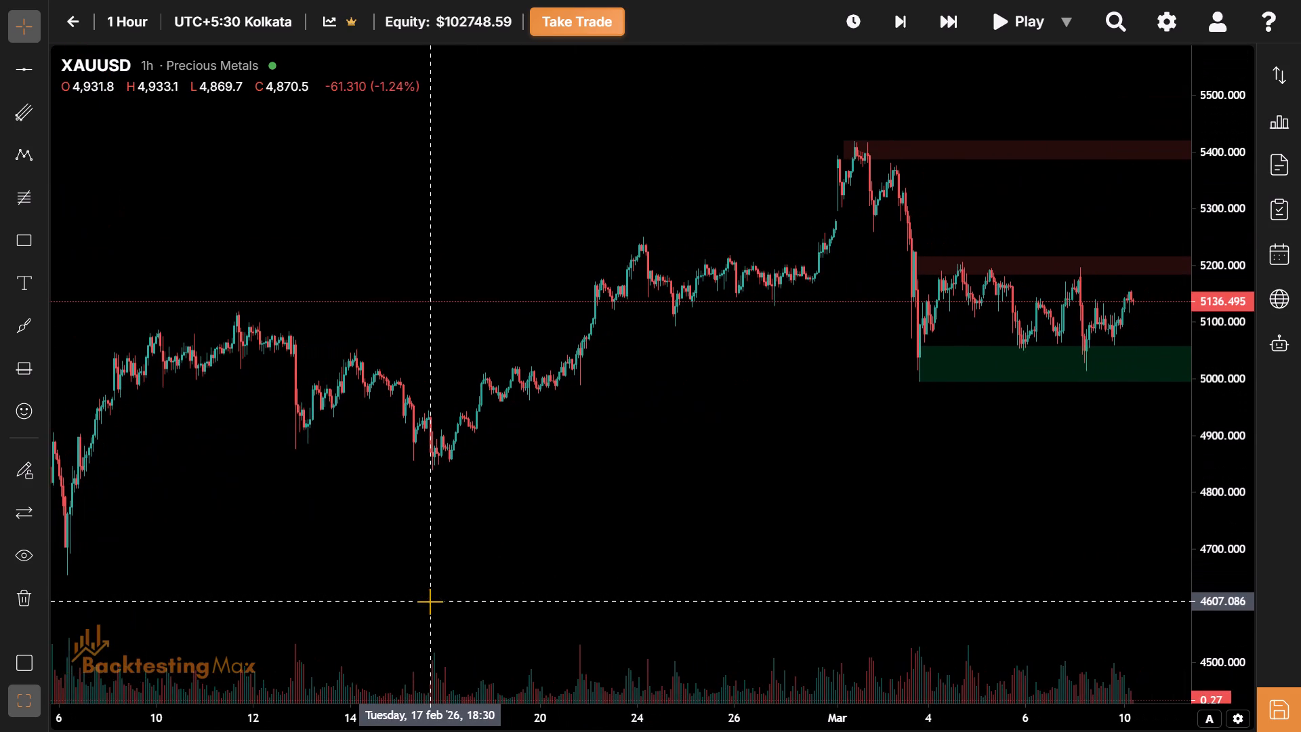
pyautogui.moveTo(430, 601); pyautogui.dragTo(689, 597)
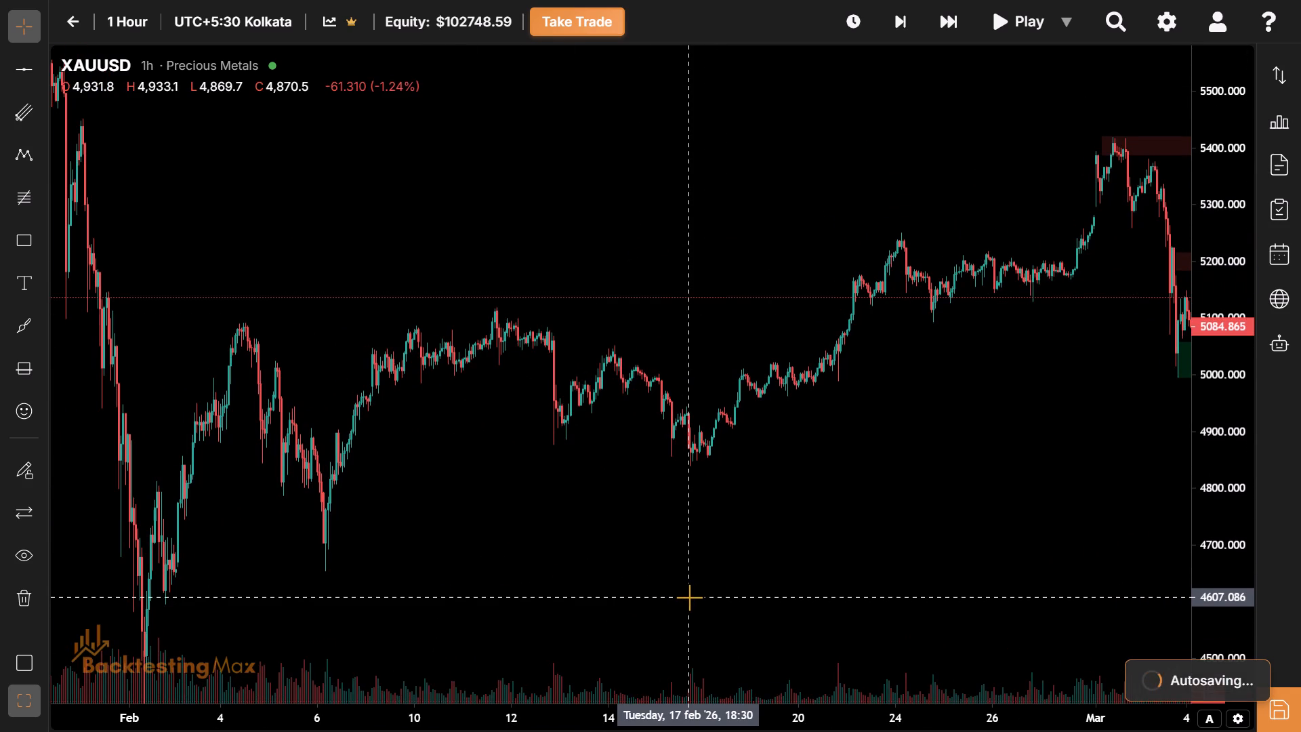
pyautogui.moveTo(689, 597); pyautogui.dragTo(317, 627)
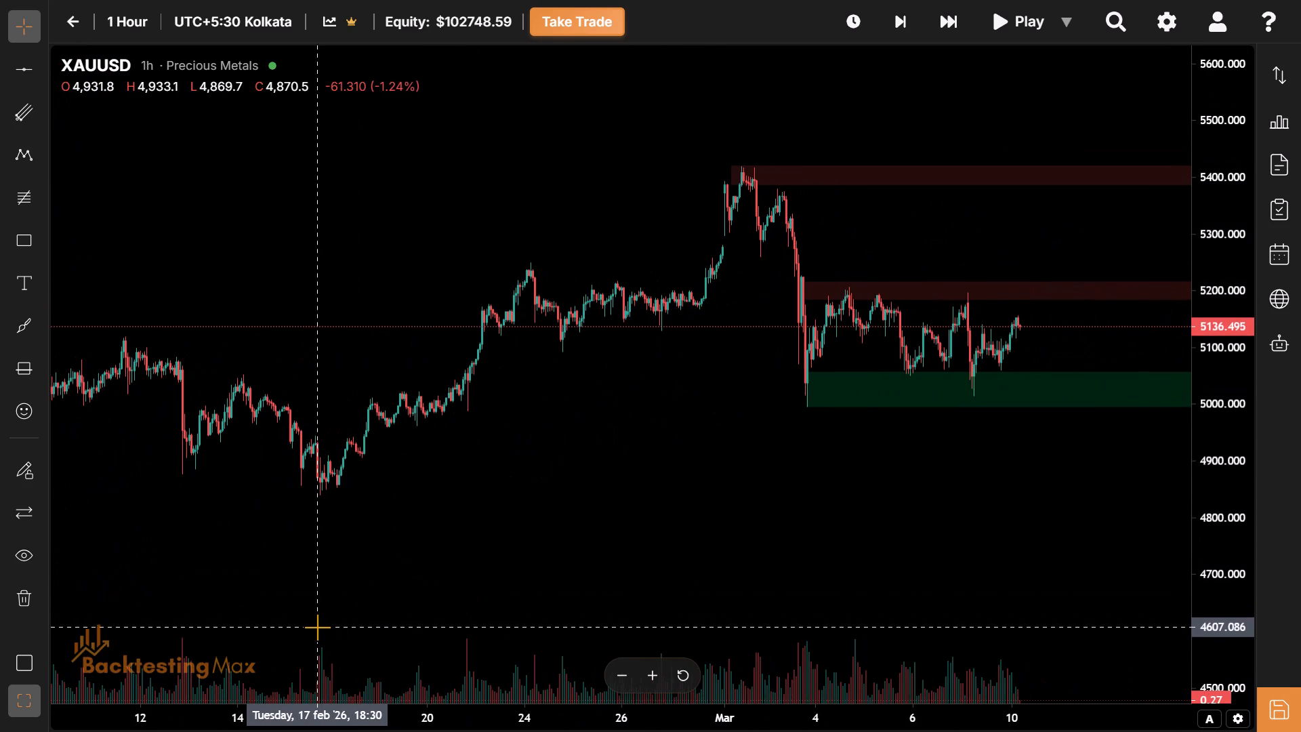
pyautogui.moveTo(317, 627); pyautogui.dragTo(524, 605)
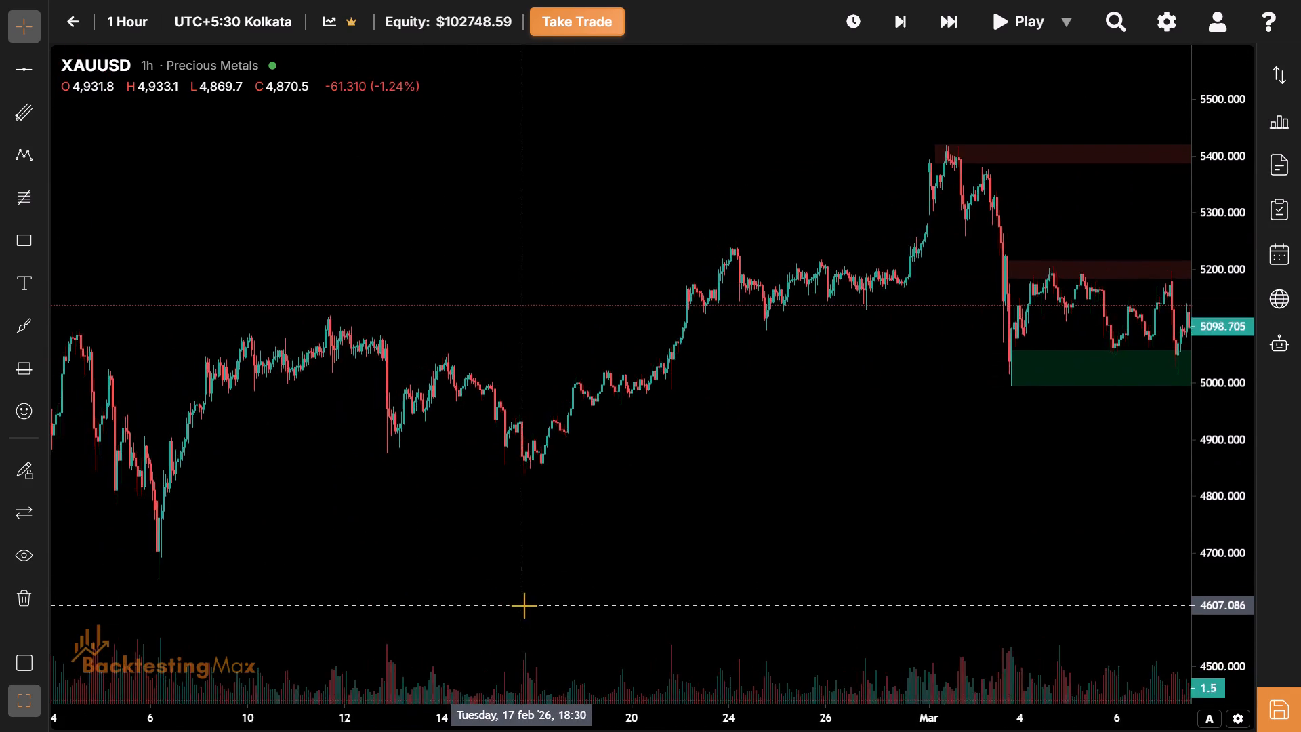
pyautogui.moveTo(524, 605); pyautogui.dragTo(674, 600)
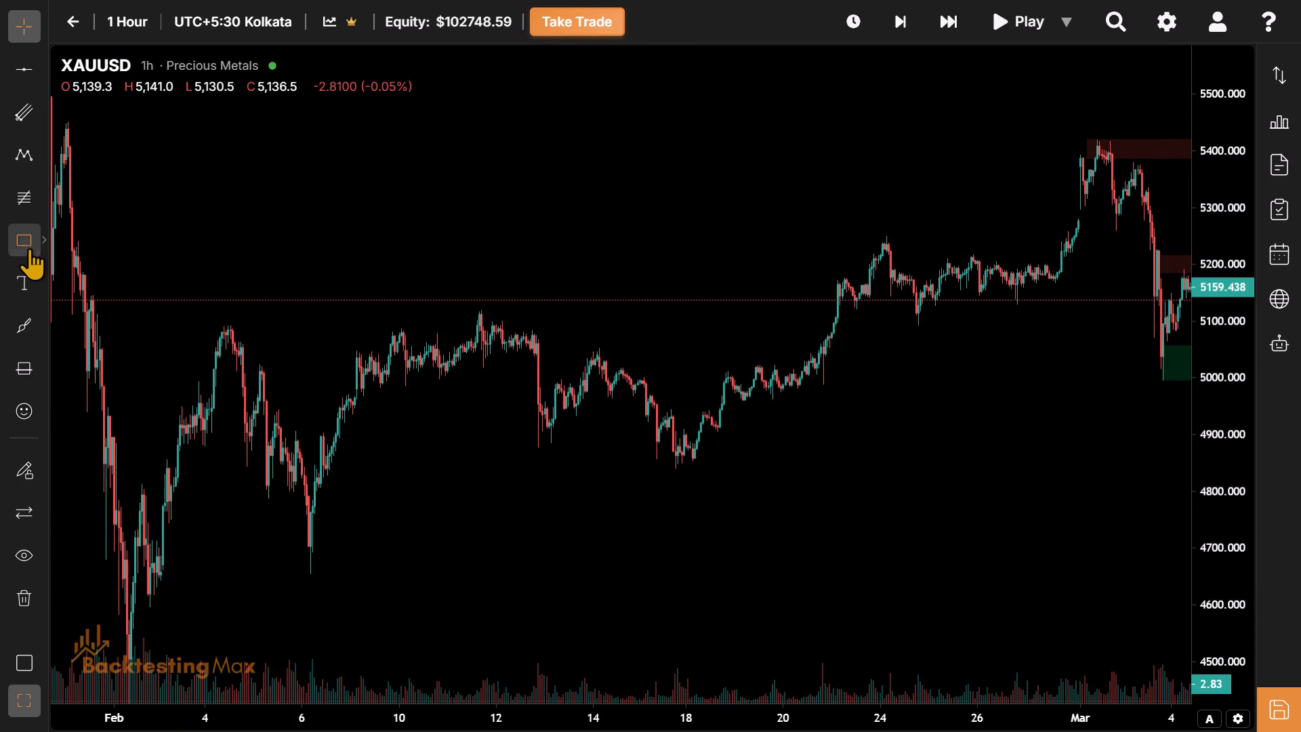
# Draw a rectangle over the early-February base, spanning about 4647 to 4699, from 2 February to 4 February.
pyautogui.click(29, 247)
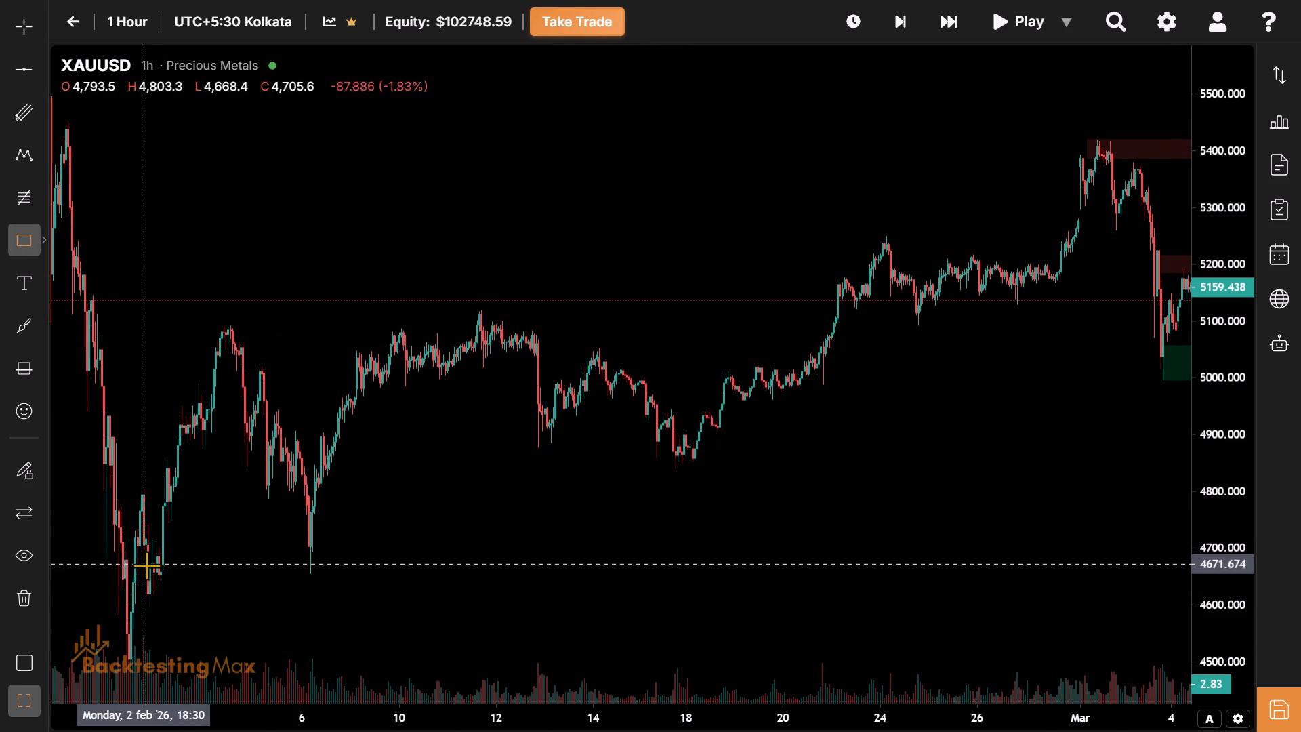
pyautogui.click(149, 577)
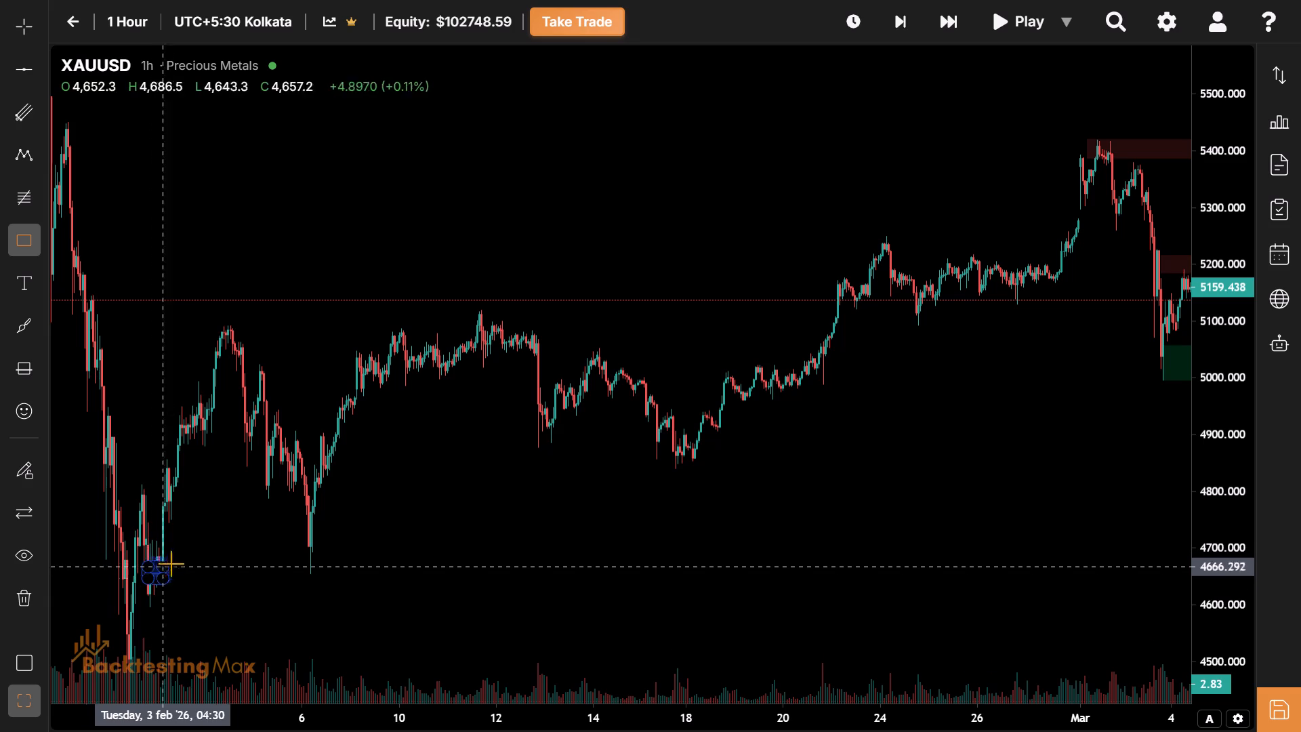
pyautogui.click(208, 548)
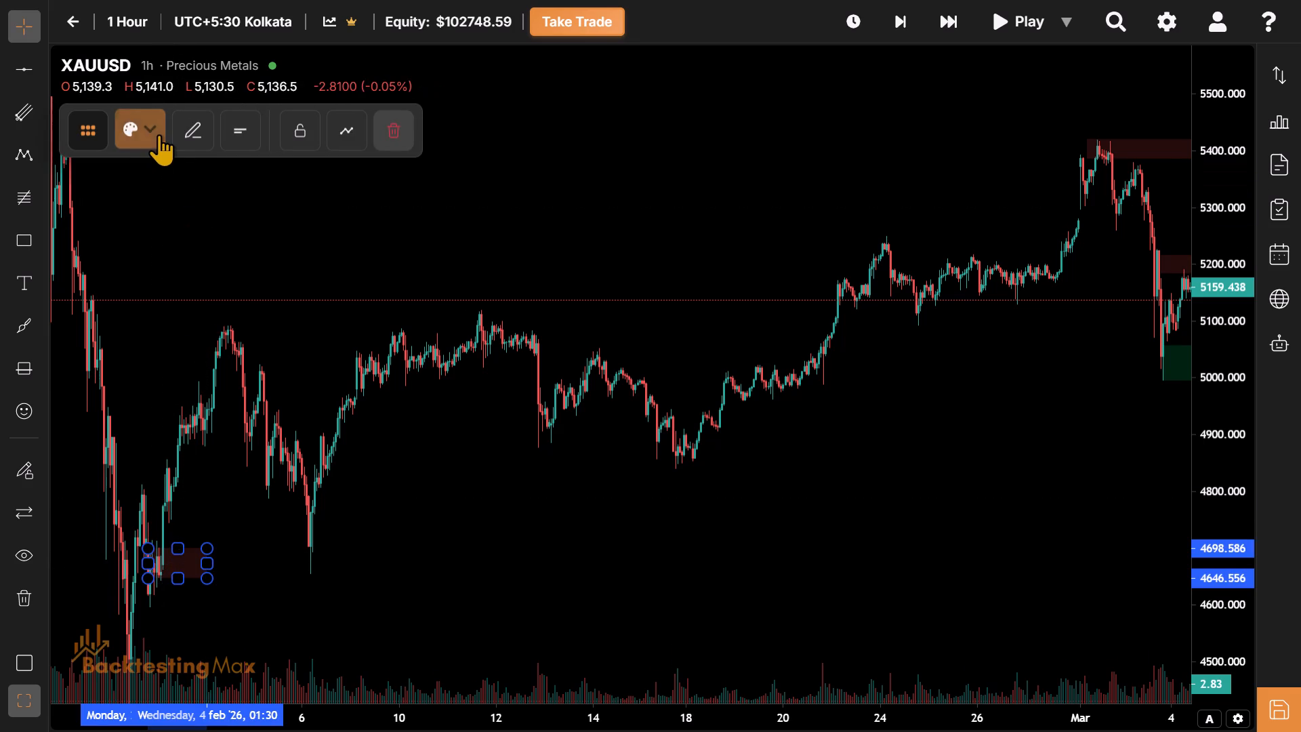
# Apply the green demand-zone template to the early-February rectangle and extend it to the right.
pyautogui.click(159, 134)
pyautogui.click(251, 413)
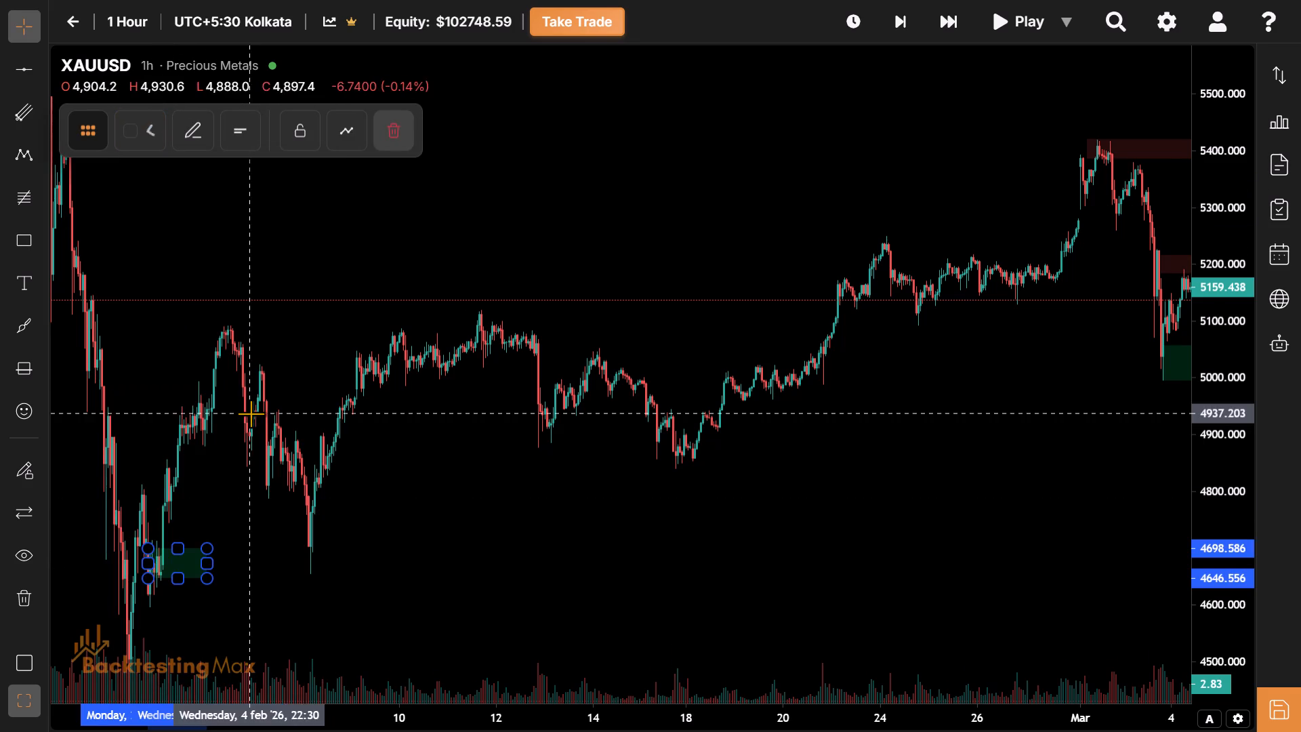
pyautogui.click(187, 130)
pyautogui.click(462, 185)
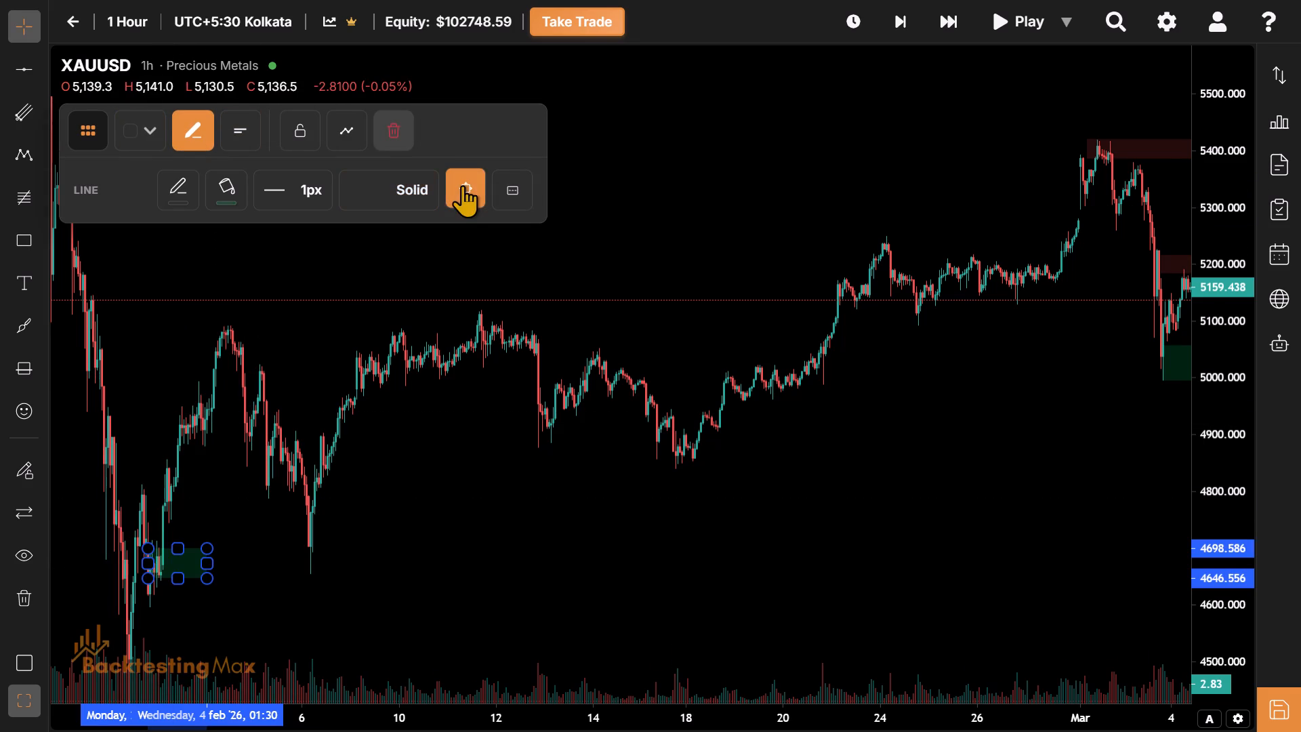
pyautogui.click(583, 238)
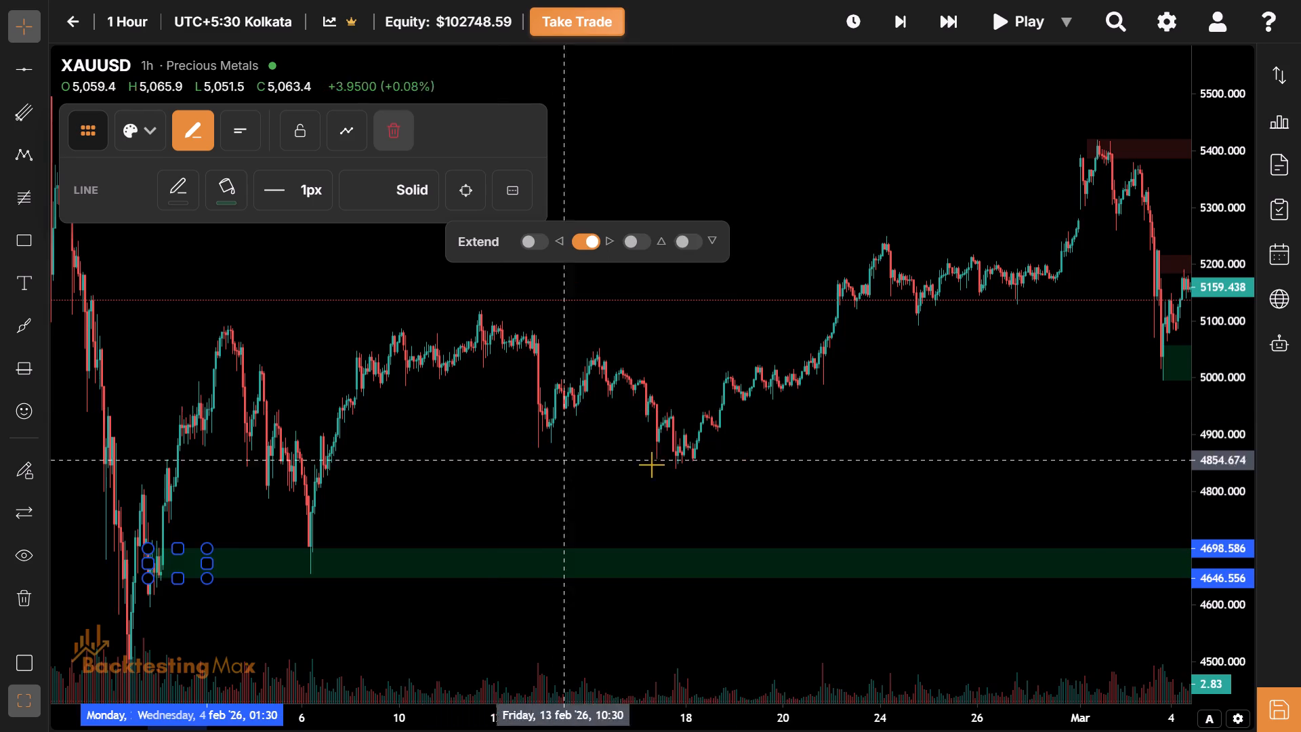
# Review the marked supply and demand zones against the price action from late January to 10 March.
pyautogui.moveTo(734, 462); pyautogui.dragTo(376, 457)
pyautogui.moveTo(862, 497); pyautogui.dragTo(345, 430)
pyautogui.moveTo(459, 414); pyautogui.dragTo(865, 484)
pyautogui.moveTo(468, 487); pyautogui.dragTo(763, 524)
pyautogui.click(618, 542)
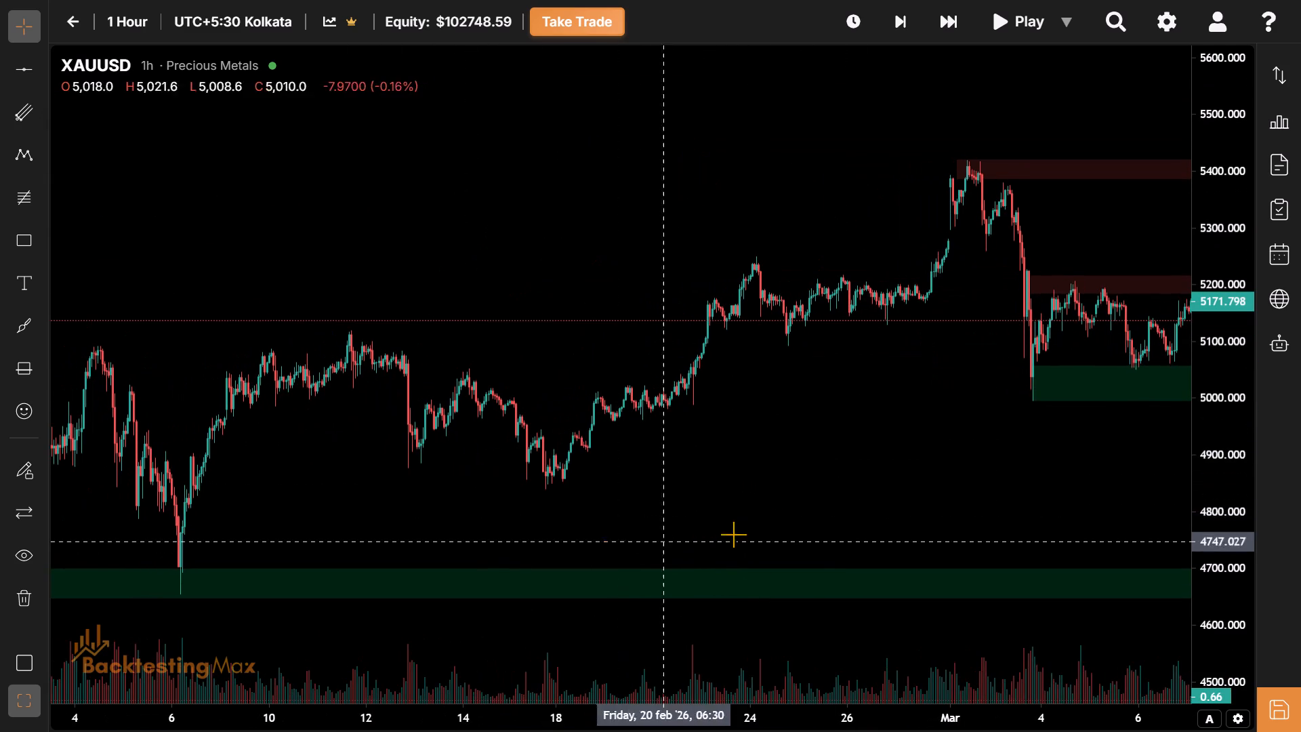
pyautogui.moveTo(784, 436); pyautogui.dragTo(289, 386)
pyautogui.moveTo(750, 451); pyautogui.dragTo(552, 408)
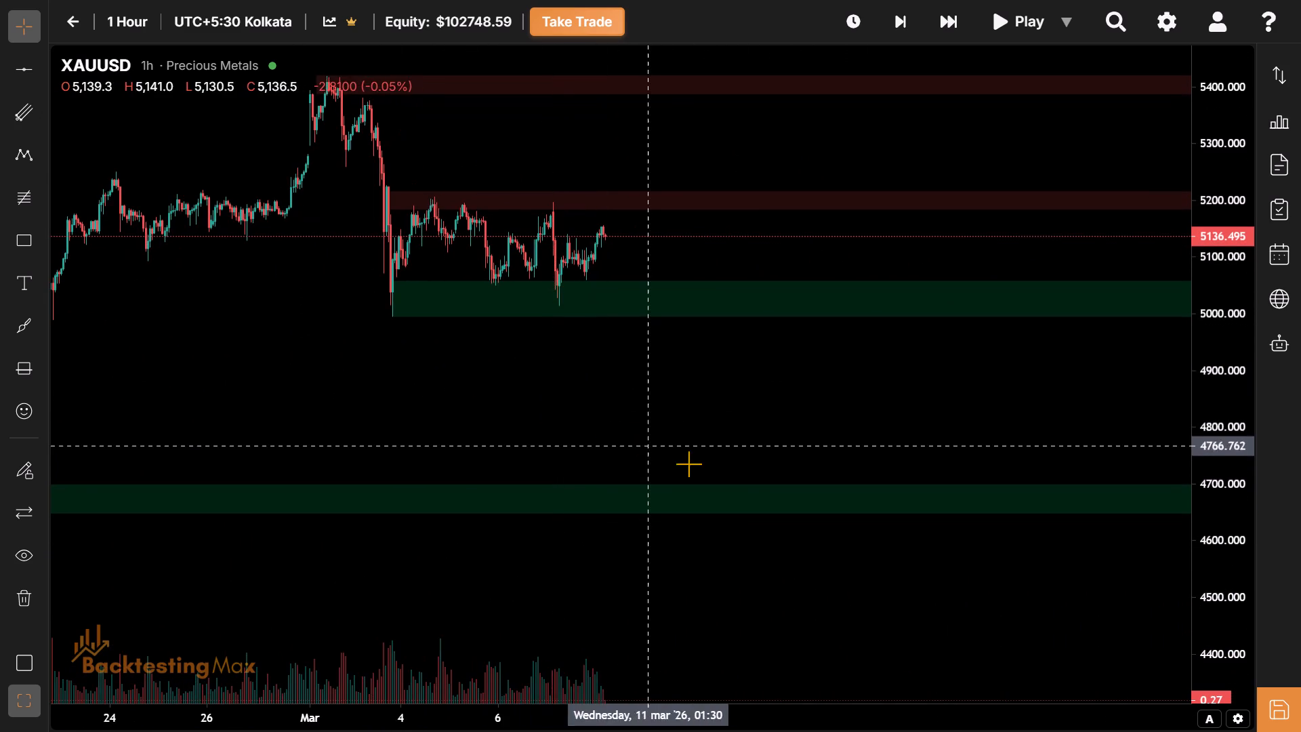
pyautogui.moveTo(424, 432); pyautogui.dragTo(840, 527)
pyautogui.moveTo(674, 500); pyautogui.dragTo(539, 464)
pyautogui.moveTo(925, 487); pyautogui.dragTo(597, 460)
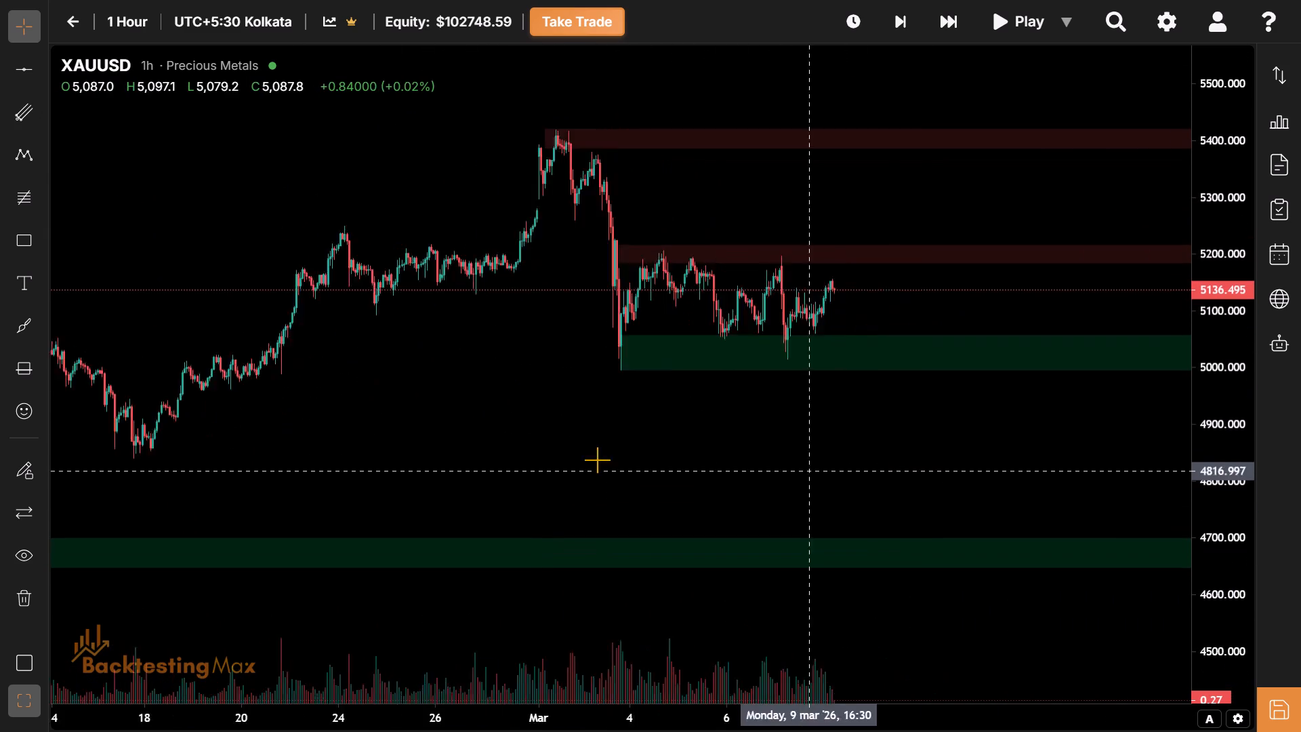
pyautogui.moveTo(597, 460); pyautogui.dragTo(578, 455)
pyautogui.click(618, 213)
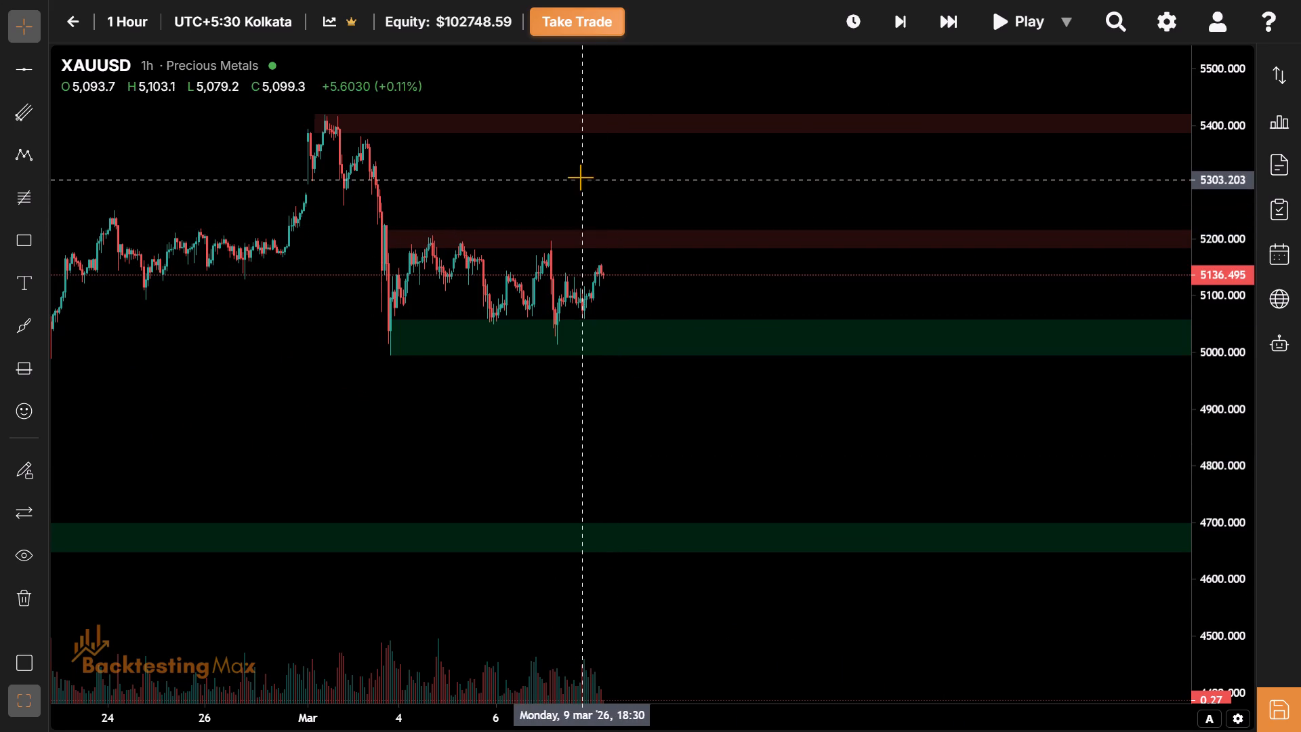
pyautogui.moveTo(580, 177); pyautogui.dragTo(762, 338)
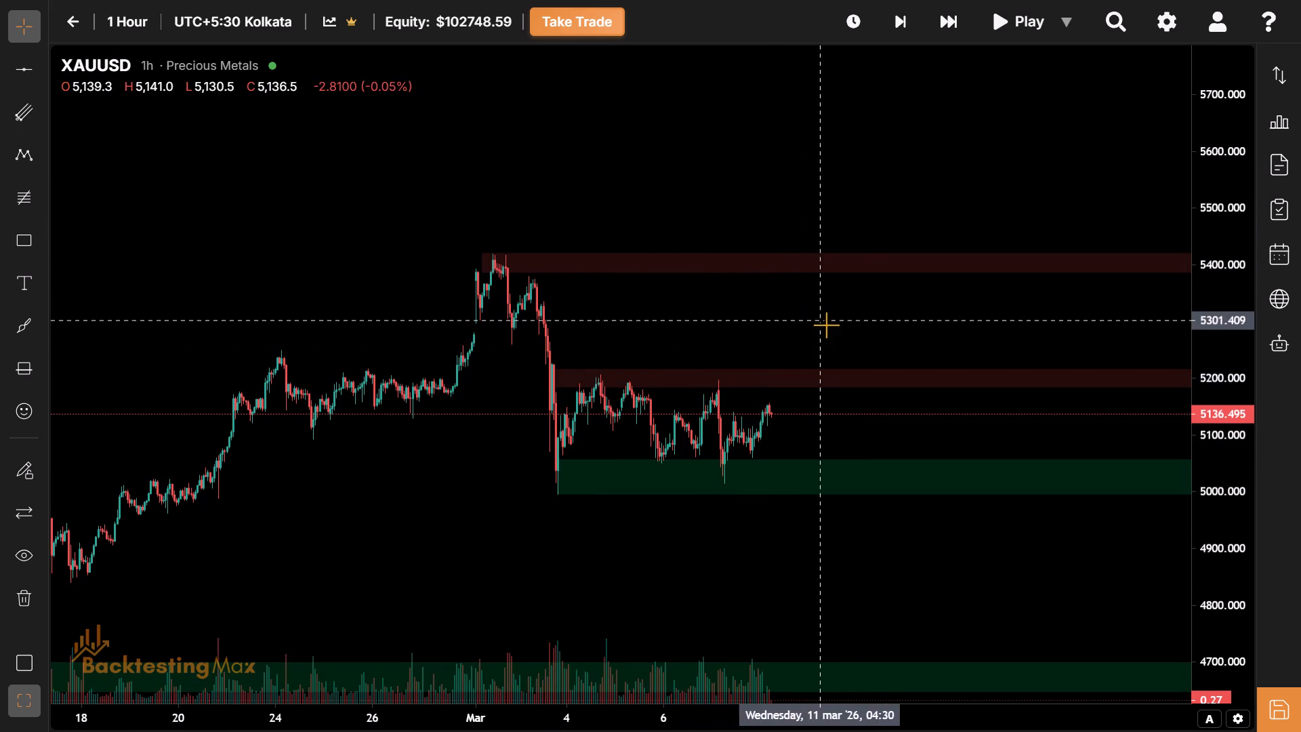
pyautogui.moveTo(934, 287); pyautogui.dragTo(609, 145)
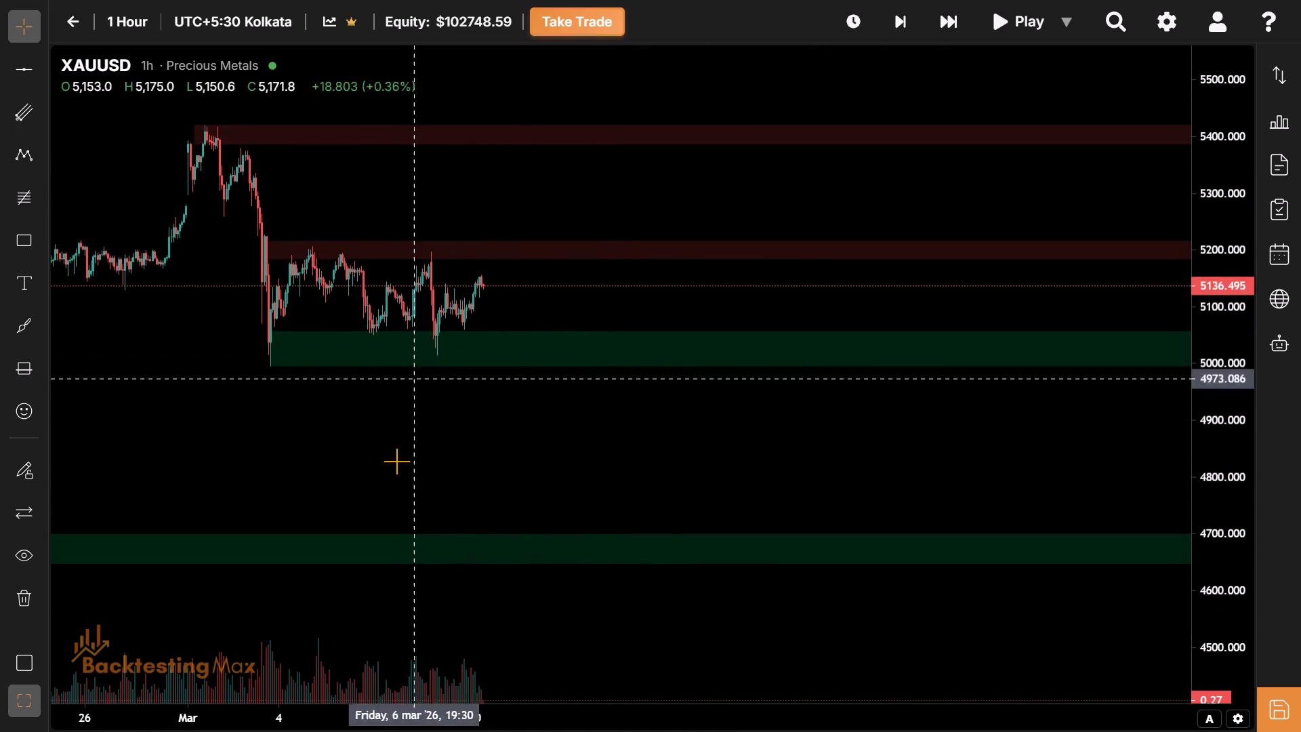
pyautogui.moveTo(700, 468); pyautogui.dragTo(608, 348)
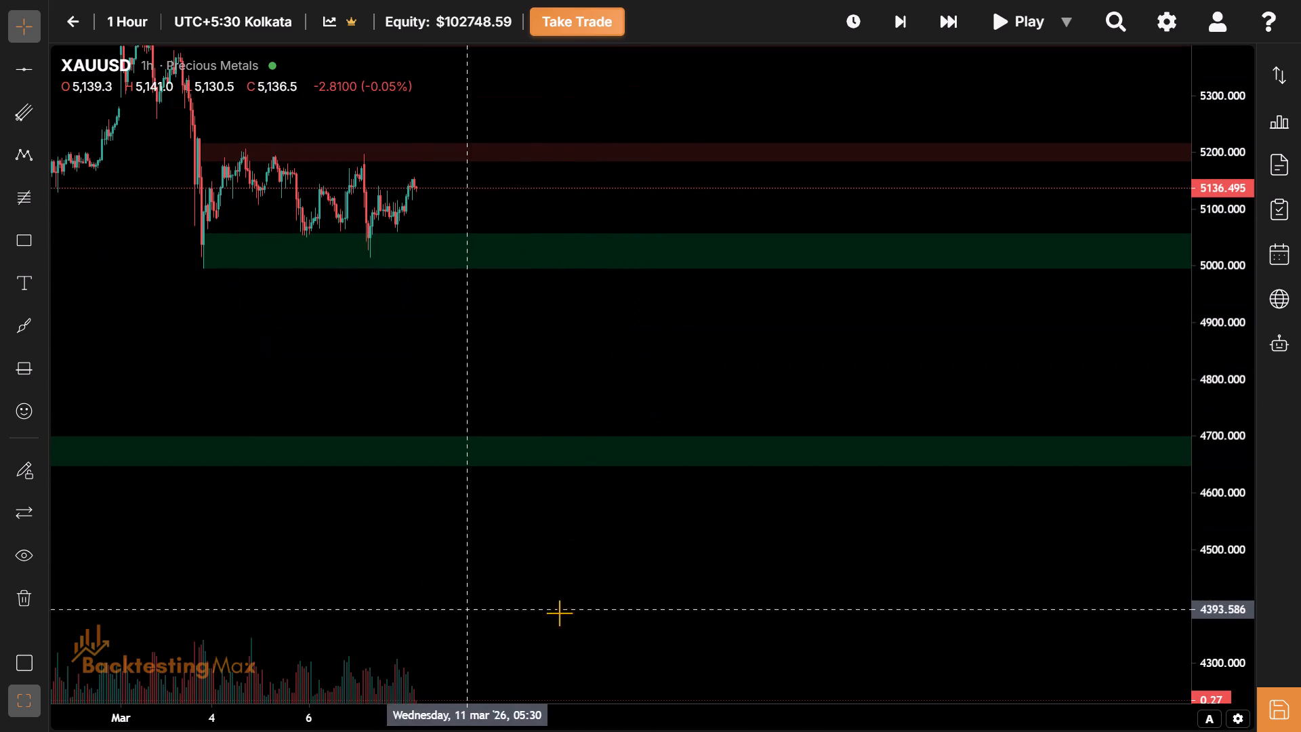
pyautogui.click(385, 571)
pyautogui.moveTo(385, 571); pyautogui.dragTo(798, 563)
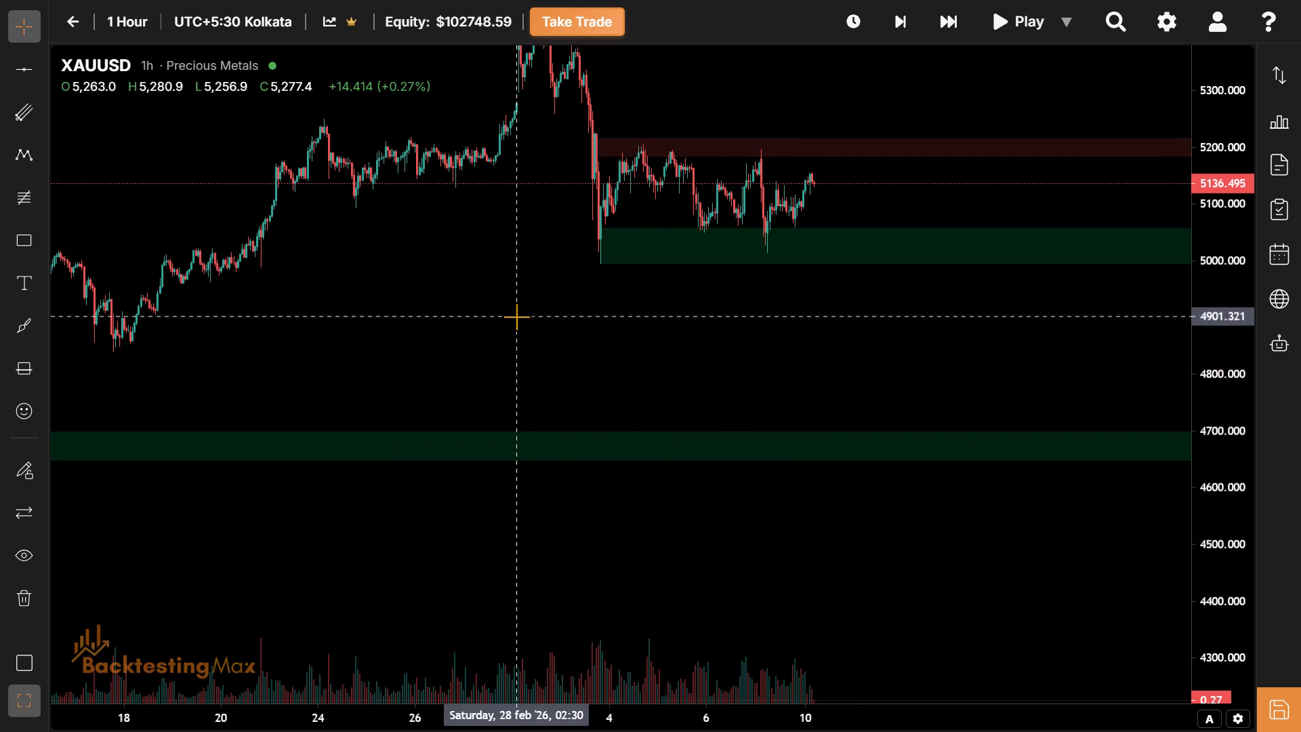
pyautogui.moveTo(516, 317); pyautogui.dragTo(1088, 473)
pyautogui.moveTo(707, 411); pyautogui.dragTo(1262, 472)
pyautogui.click(926, 432)
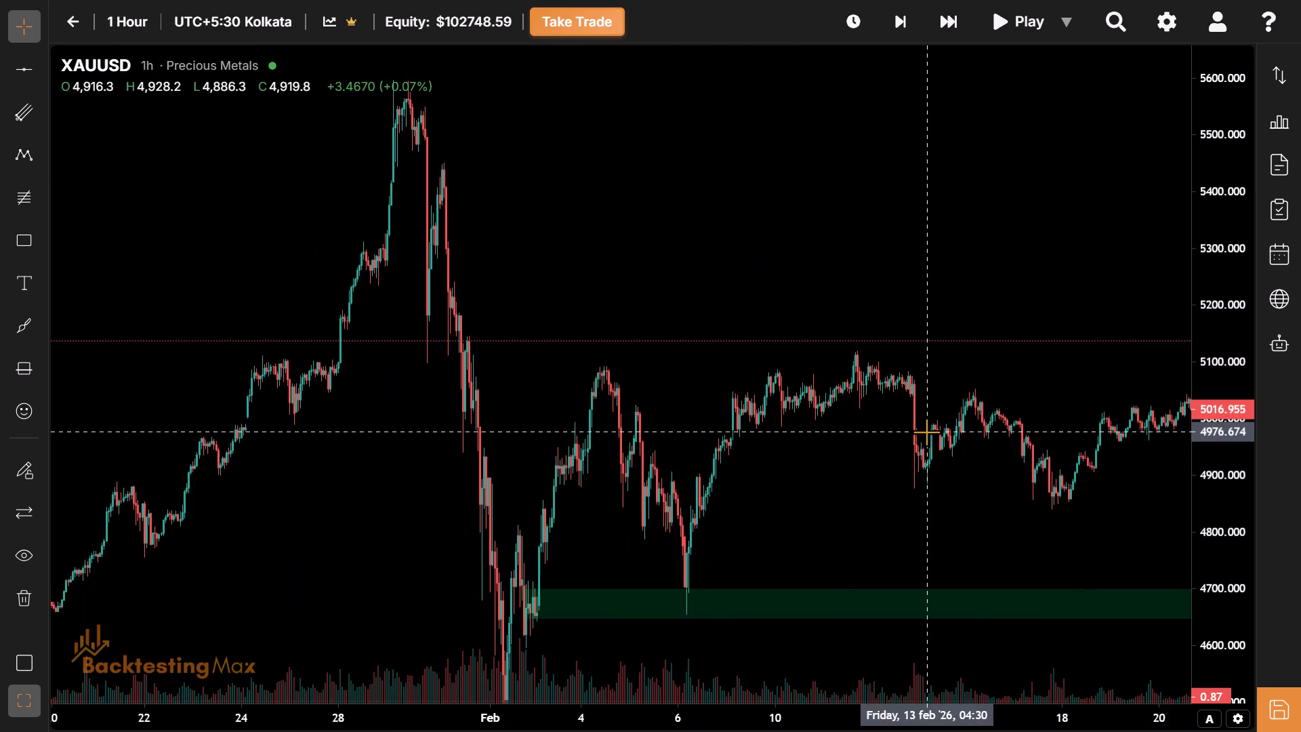
pyautogui.moveTo(926, 432); pyautogui.dragTo(463, 358)
pyautogui.moveTo(707, 403); pyautogui.dragTo(234, 329)
pyautogui.moveTo(823, 345); pyautogui.dragTo(565, 438)
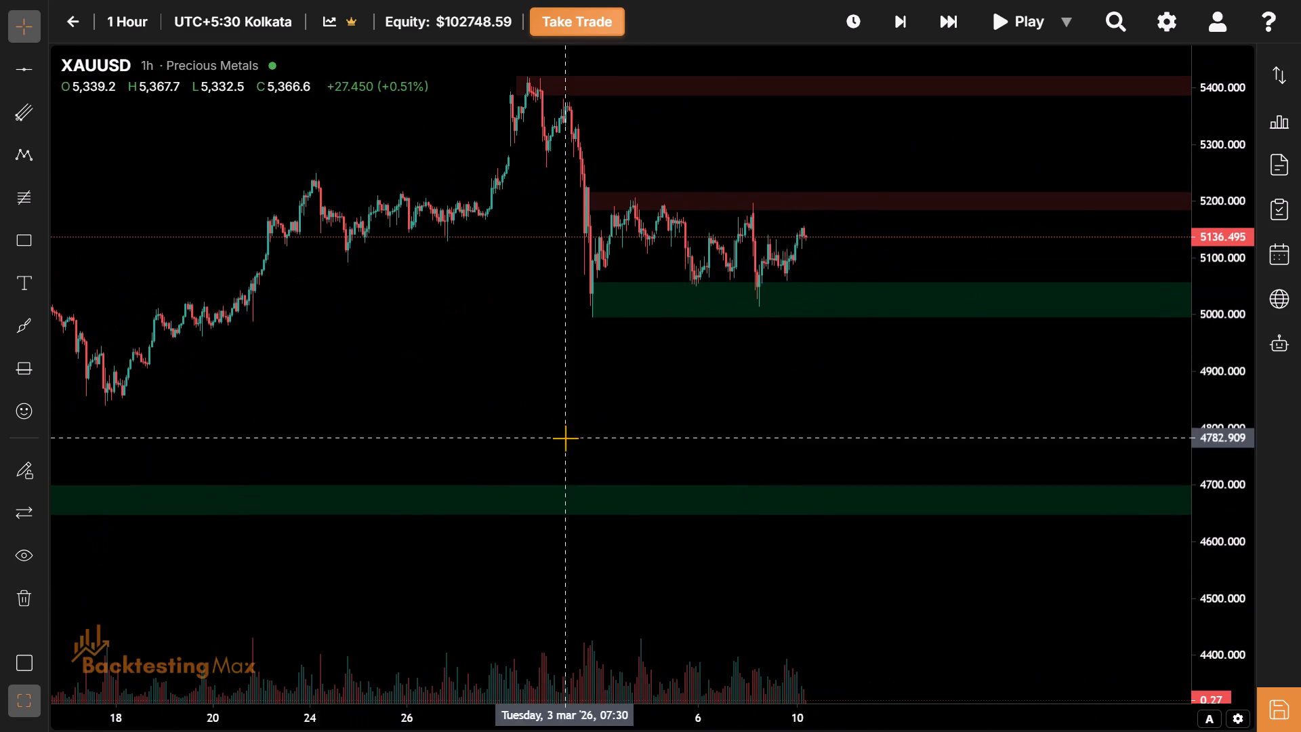
# Switch the XAUUSD chart from the 1-hour to the 5-minute timeframe.
pyautogui.click(123, 12)
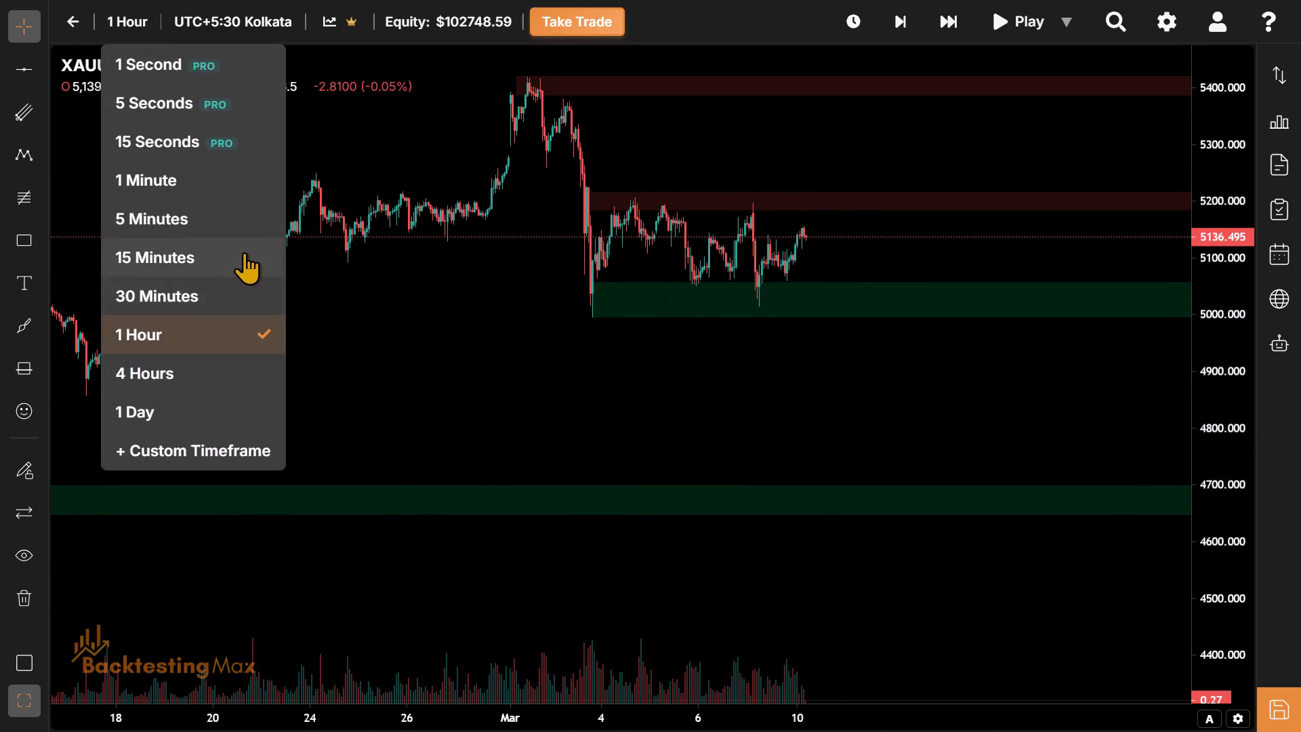
pyautogui.click(238, 234)
# Examine the 5-minute price action between the marked supply and demand zones up to the morning of 10 March.
pyautogui.moveTo(562, 451); pyautogui.dragTo(709, 505)
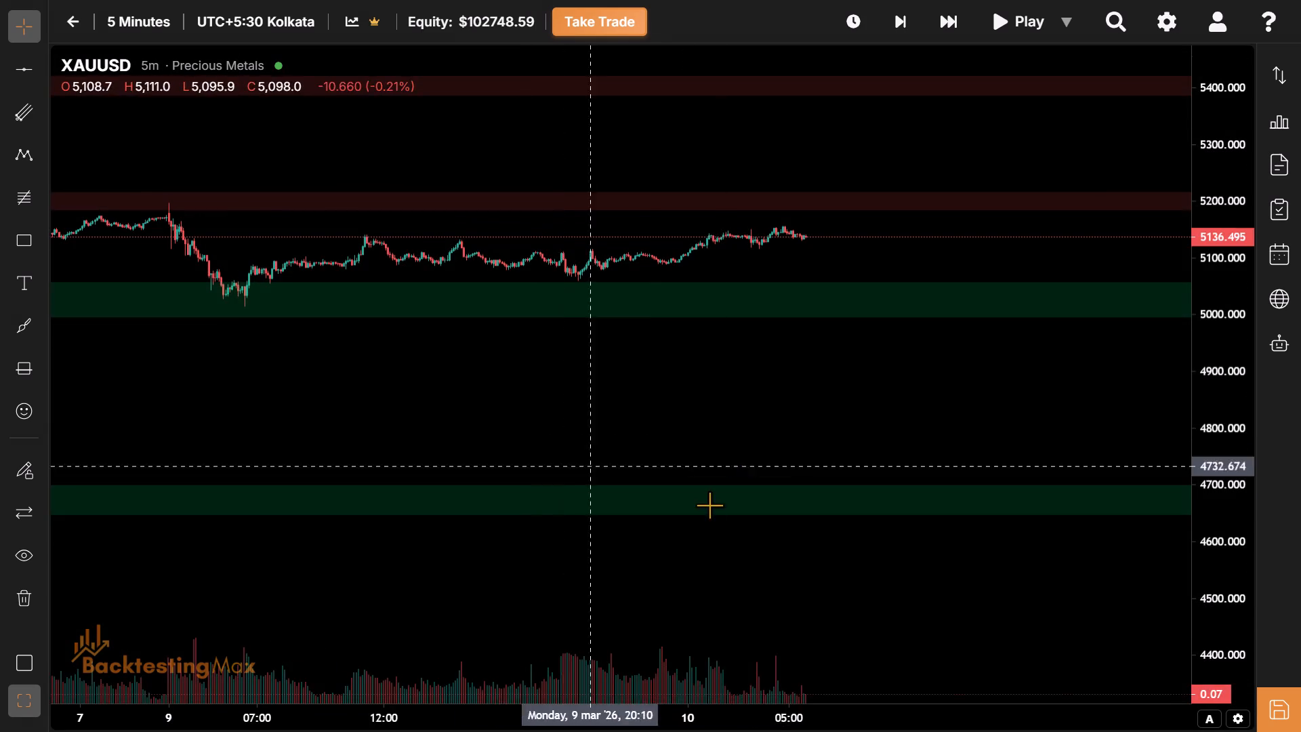
pyautogui.moveTo(709, 505); pyautogui.dragTo(861, 596)
pyautogui.moveTo(1216, 673); pyautogui.dragTo(1157, 294)
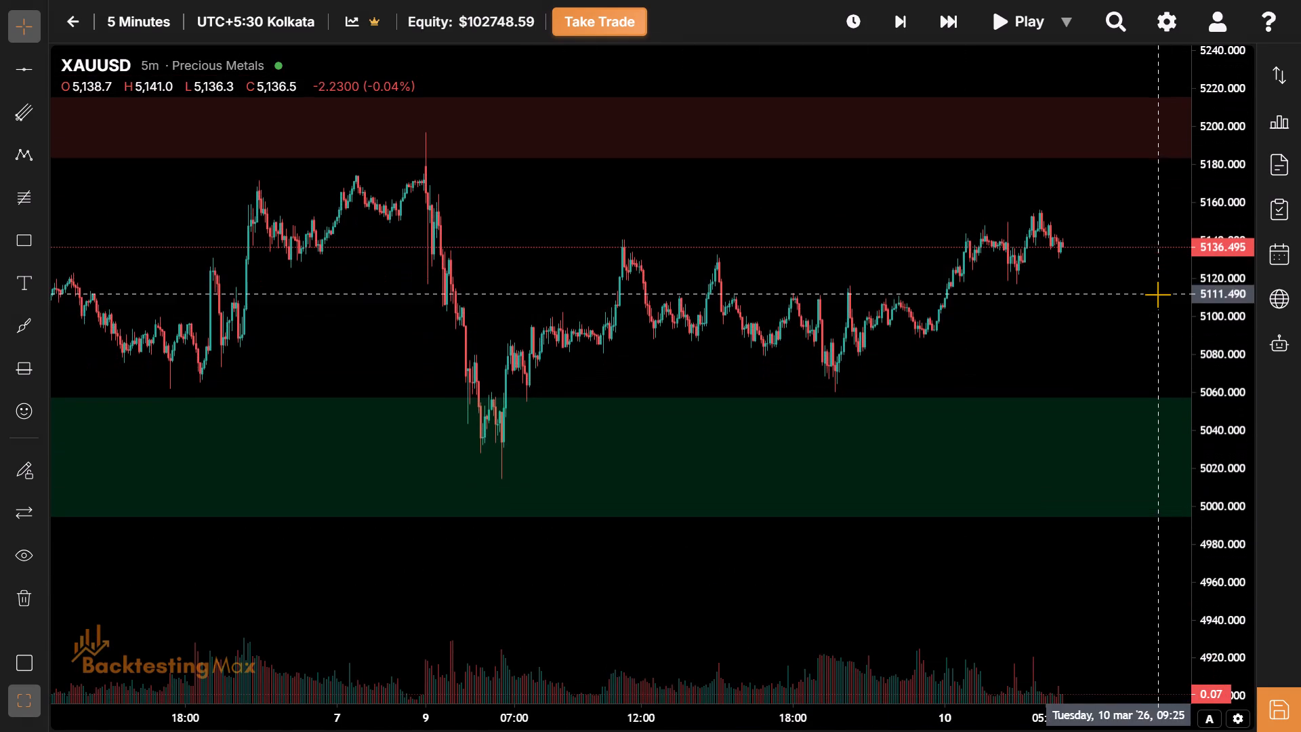
pyautogui.moveTo(1037, 285); pyautogui.dragTo(835, 310)
pyautogui.moveTo(1262, 678); pyautogui.dragTo(1252, 674)
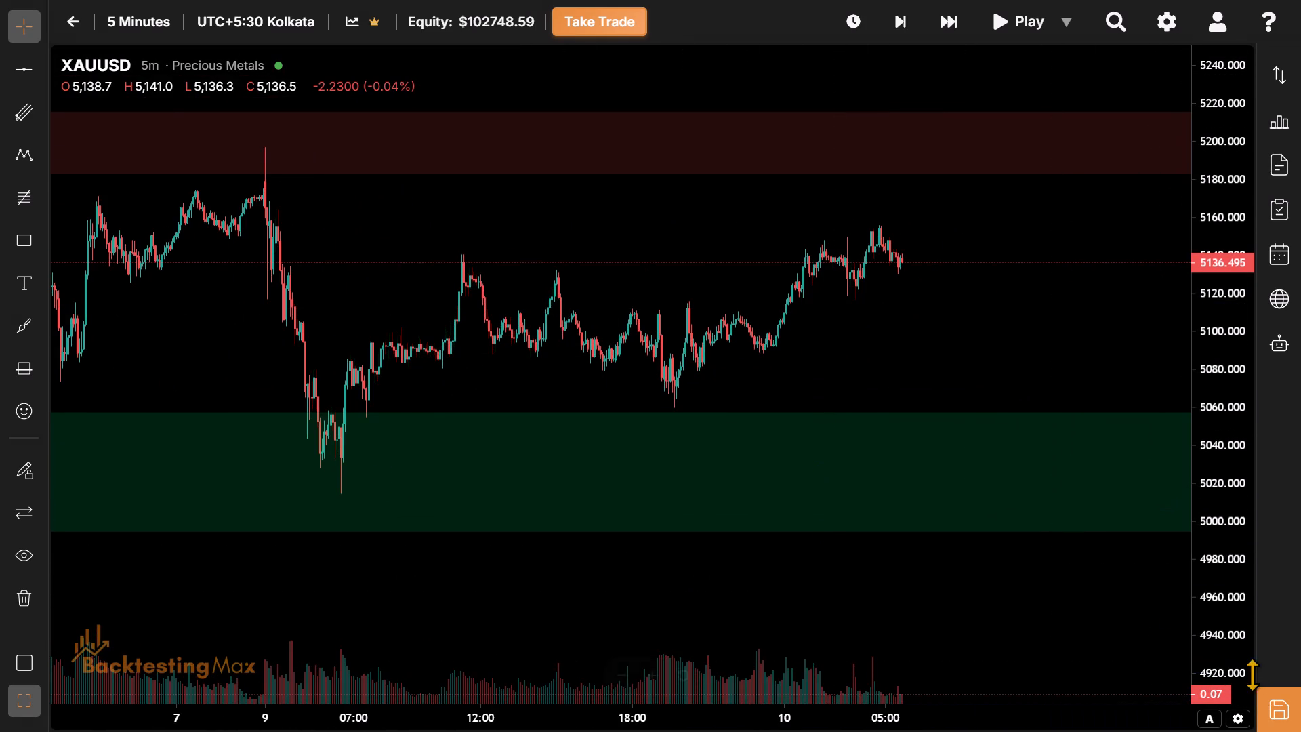
pyautogui.moveTo(1252, 674); pyautogui.dragTo(1247, 676)
pyautogui.moveTo(1247, 676); pyautogui.dragTo(1231, 597)
pyautogui.moveTo(888, 292); pyautogui.dragTo(1067, 529)
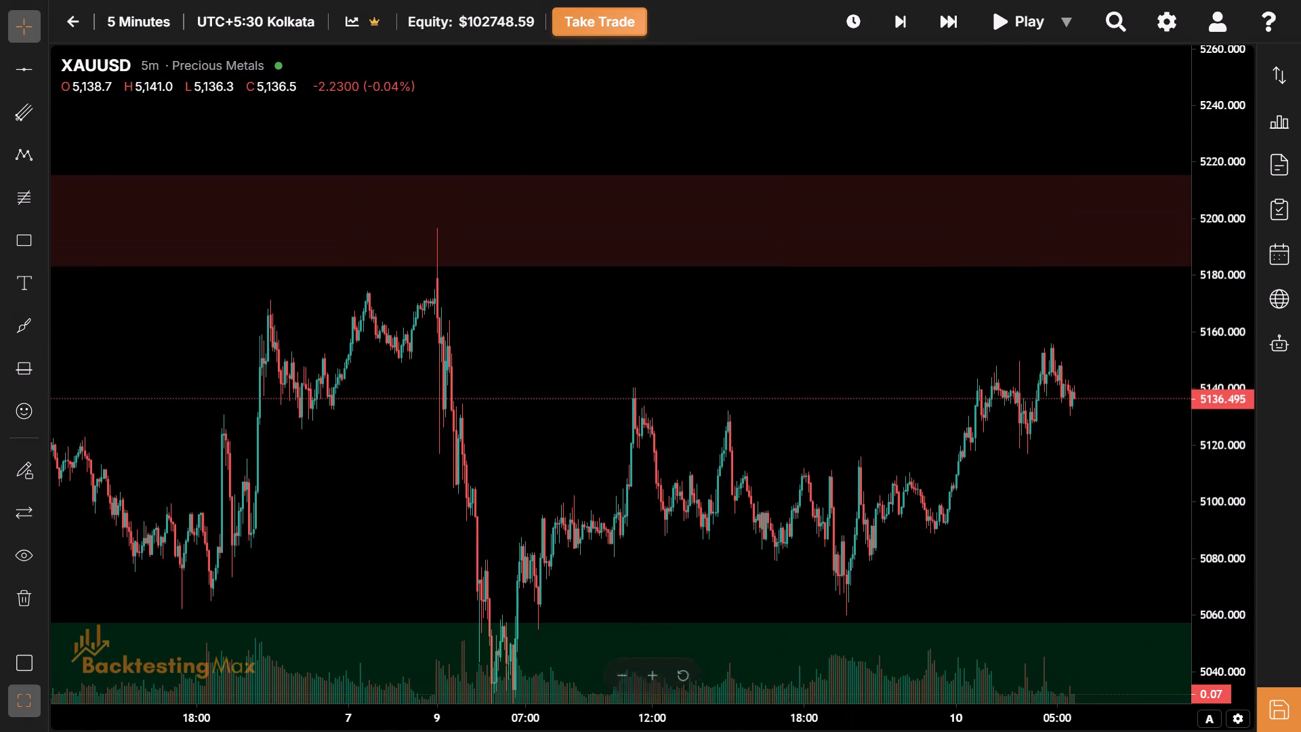
pyautogui.moveTo(886, 713); pyautogui.dragTo(532, 709)
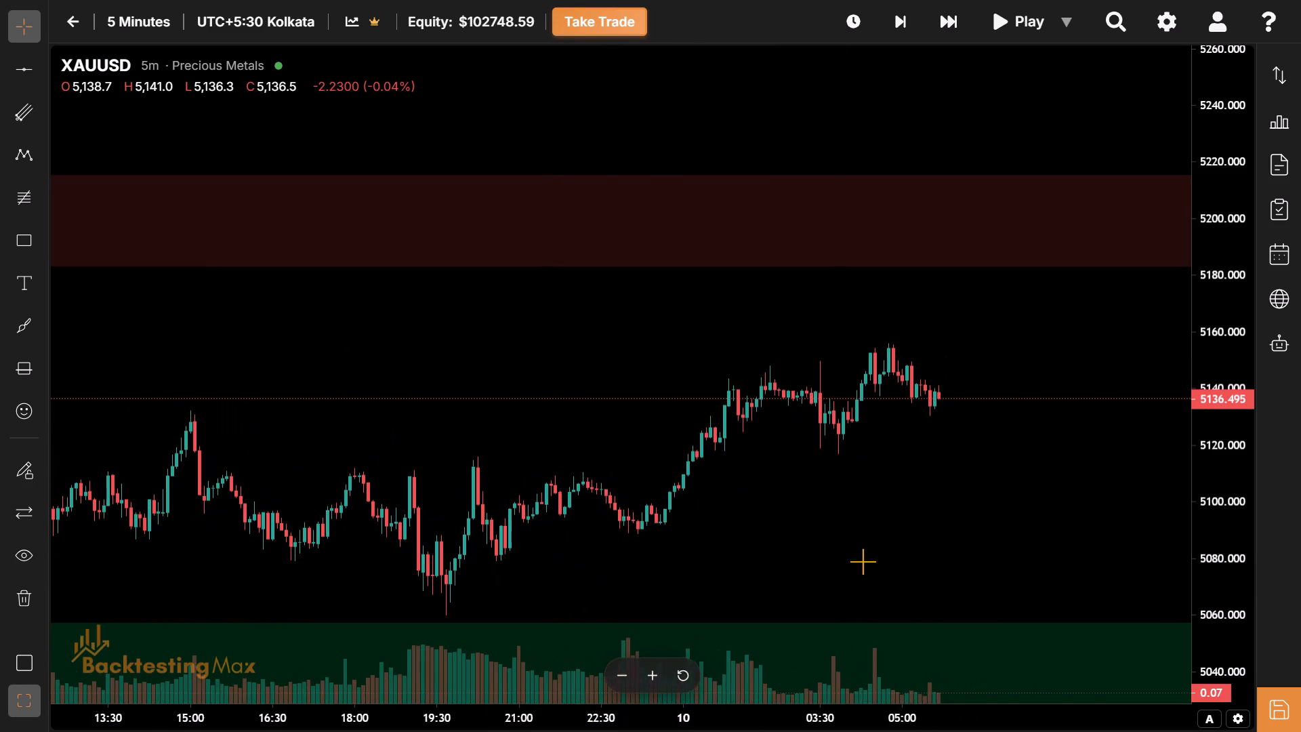
pyautogui.moveTo(863, 561); pyautogui.dragTo(481, 451)
pyautogui.moveTo(585, 712); pyautogui.dragTo(494, 714)
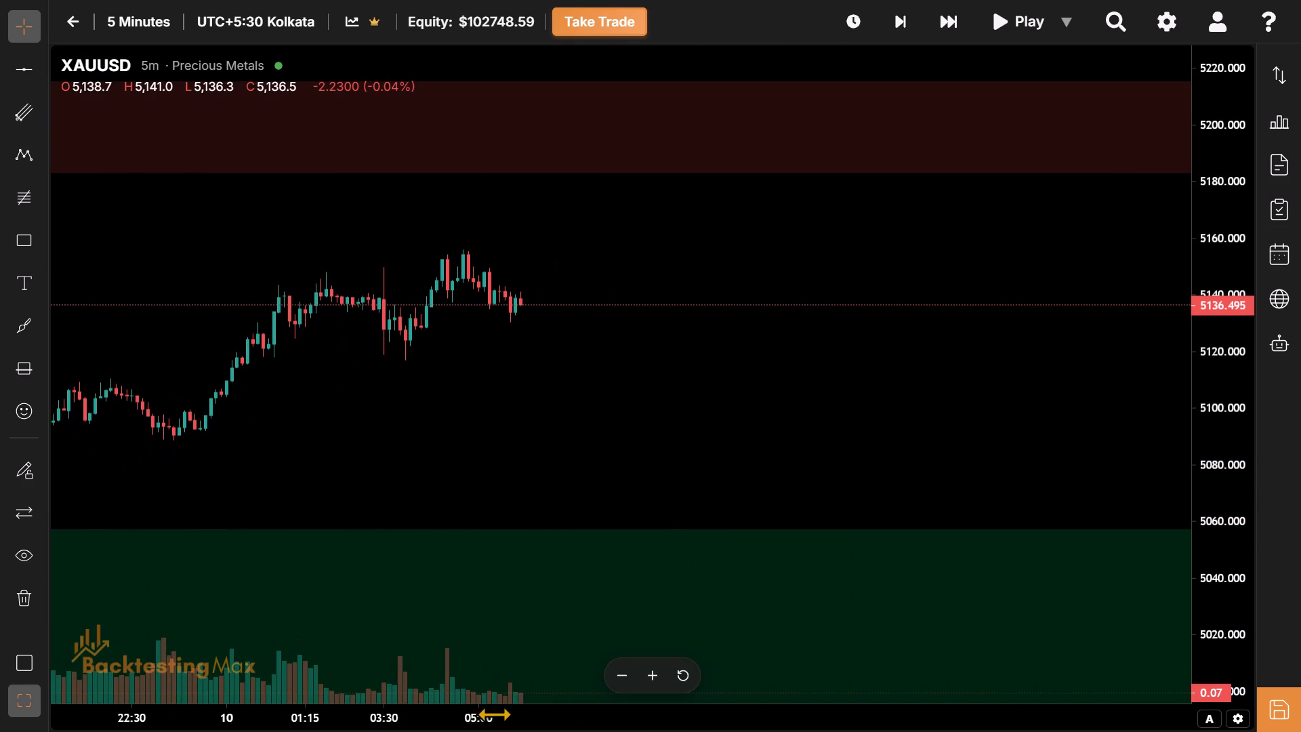
pyautogui.moveTo(578, 403); pyautogui.dragTo(719, 427)
pyautogui.moveTo(645, 728); pyautogui.dragTo(549, 709)
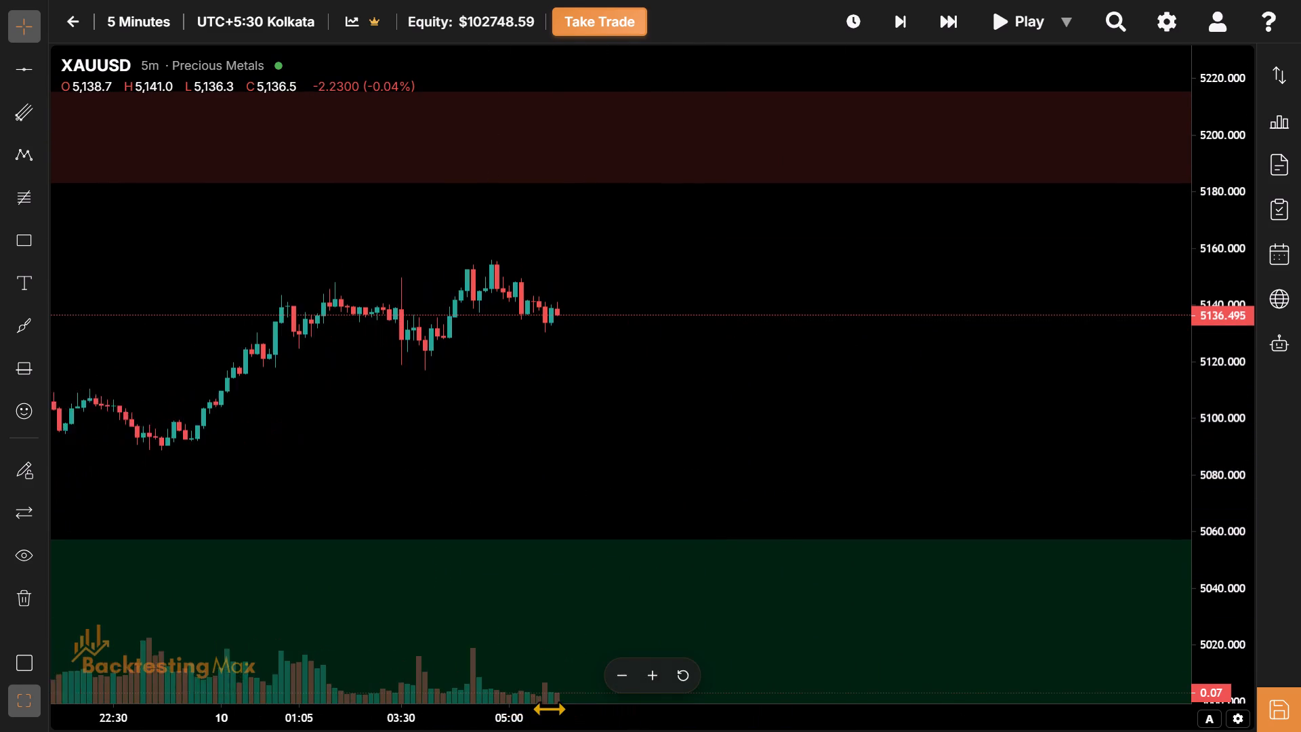
pyautogui.moveTo(549, 709); pyautogui.dragTo(548, 711)
pyautogui.moveTo(1214, 618); pyautogui.dragTo(1213, 511)
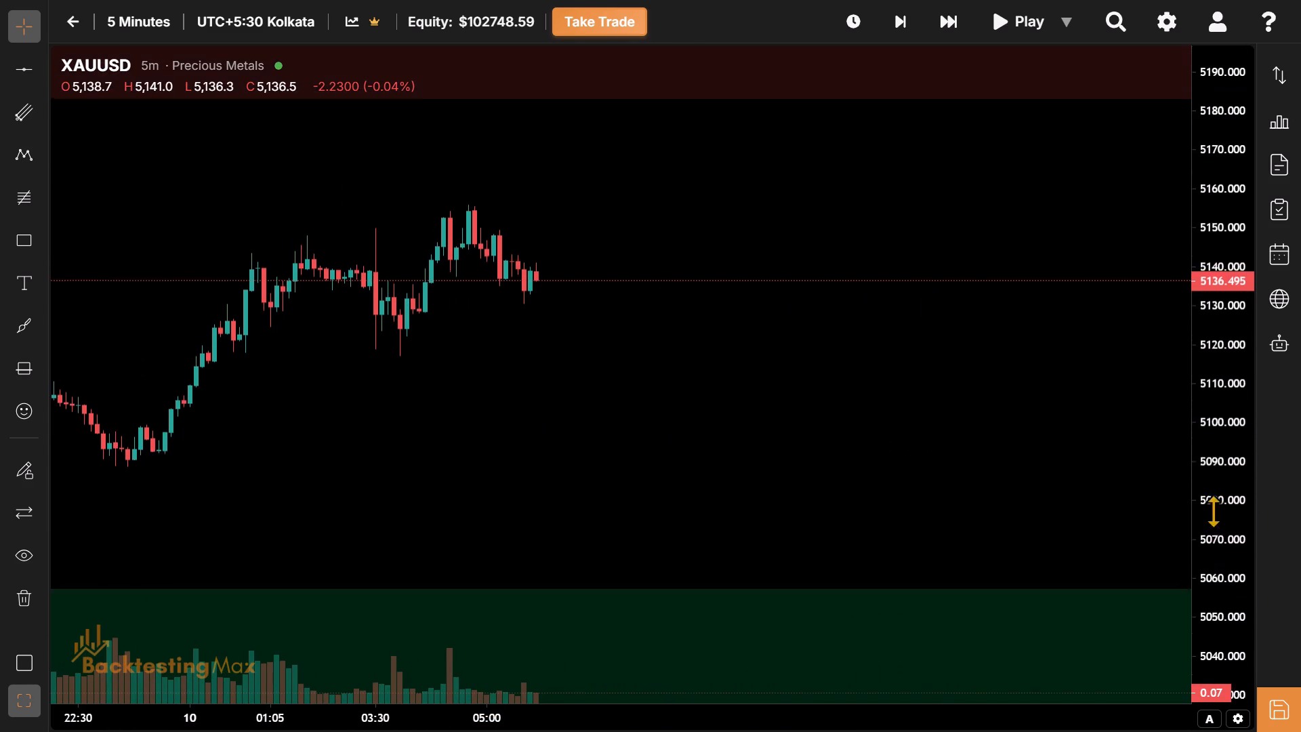
pyautogui.moveTo(1213, 511); pyautogui.dragTo(1211, 462)
pyautogui.moveTo(899, 460); pyautogui.dragTo(903, 159)
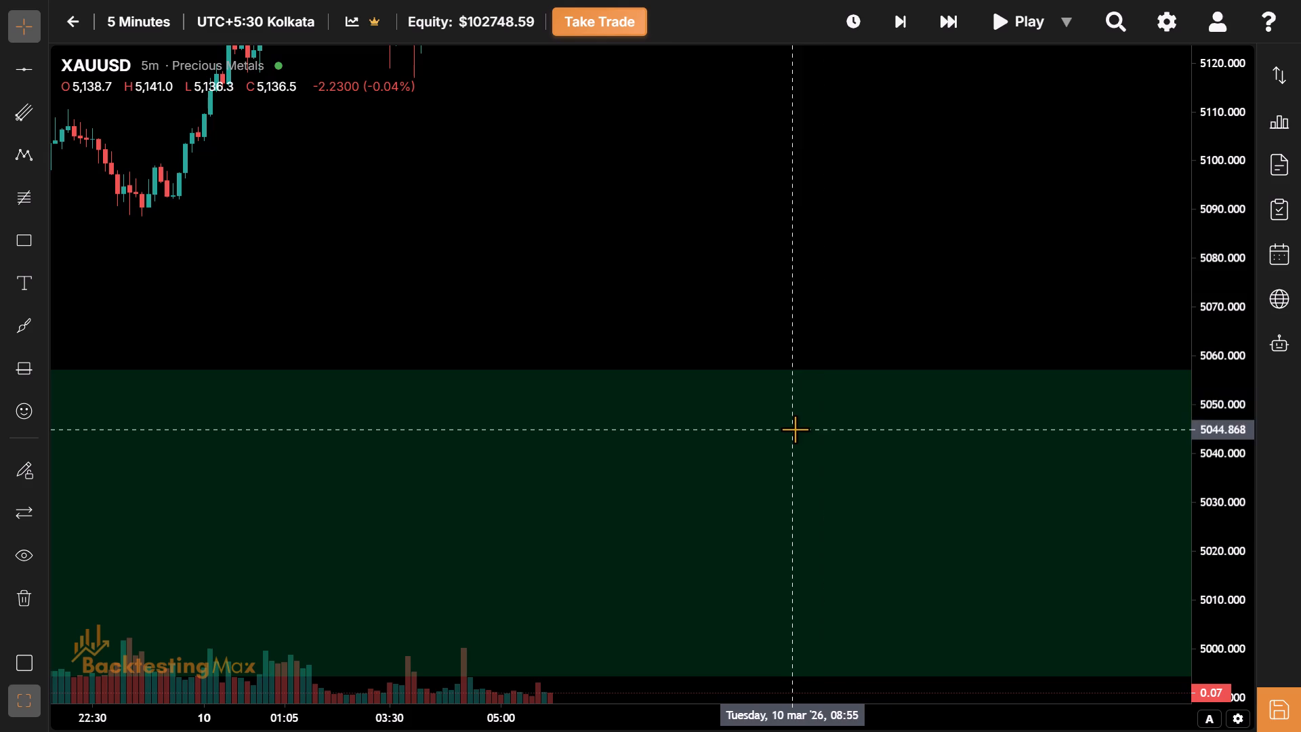
pyautogui.moveTo(739, 388); pyautogui.dragTo(724, 699)
pyautogui.moveTo(606, 506); pyautogui.dragTo(620, 645)
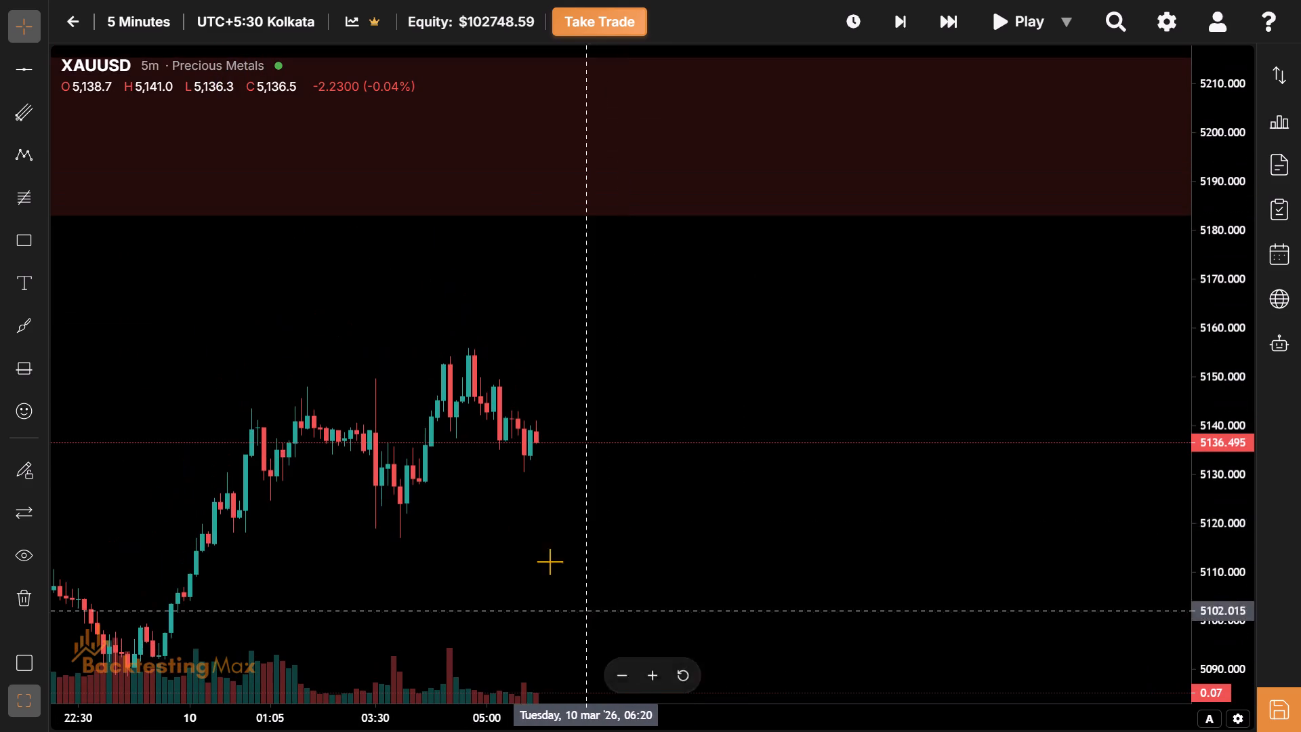
pyautogui.moveTo(526, 507); pyautogui.dragTo(354, 370)
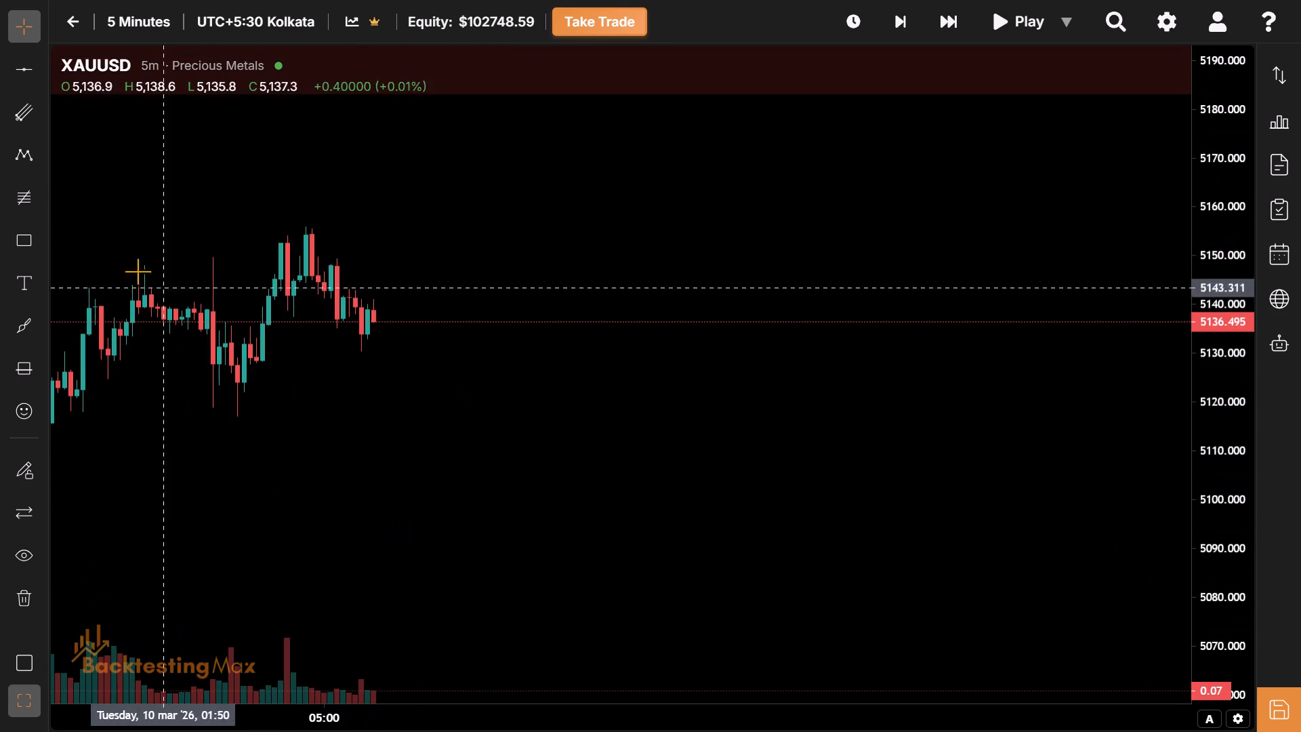
# Draw a rectangle from 05:30 to 11:30 on 10 March, spanning about 5098 to 5140, and apply the Asian Session template.
pyautogui.click(37, 243)
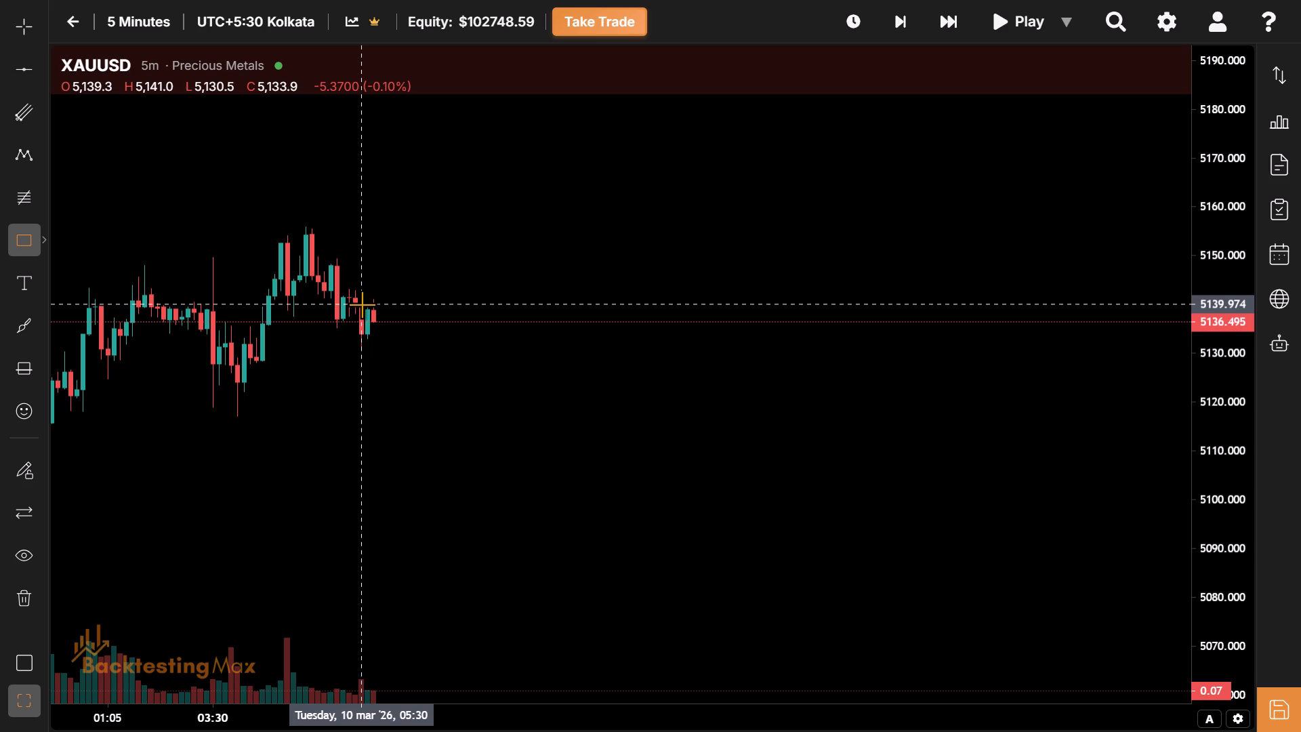
pyautogui.click(362, 304)
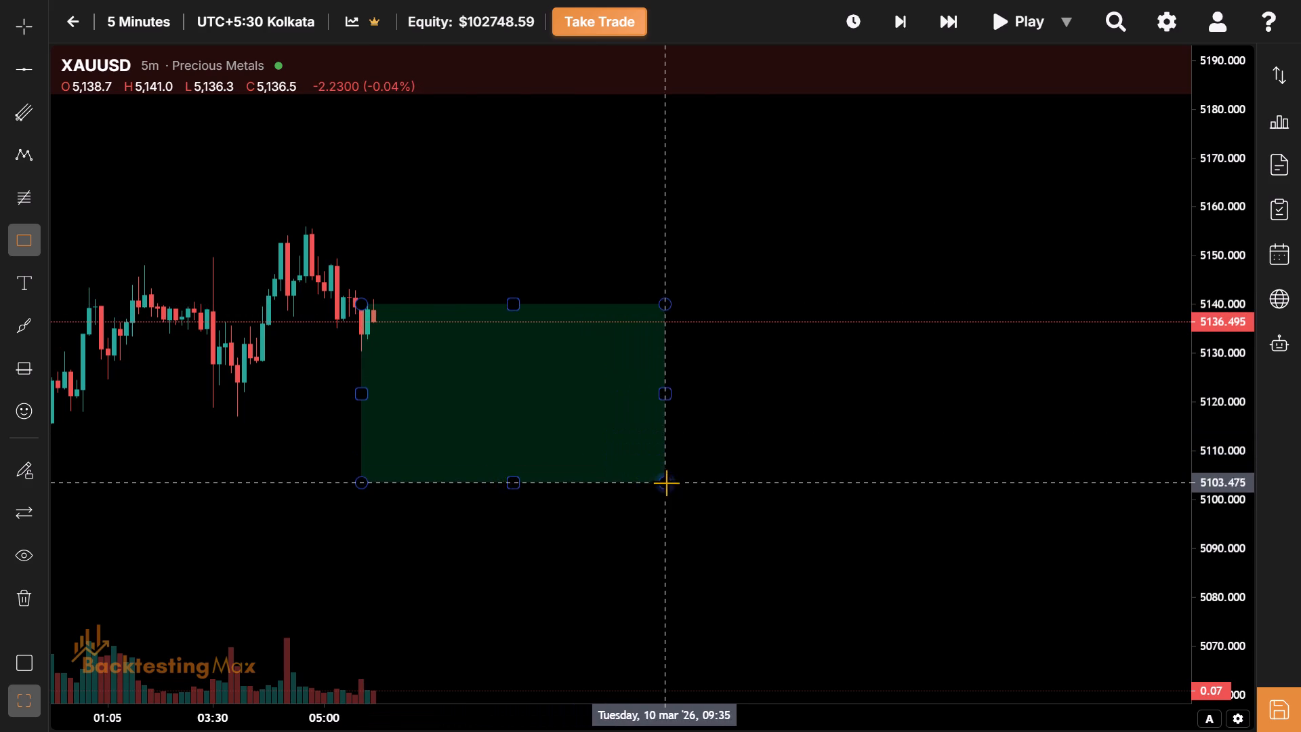
pyautogui.click(808, 511)
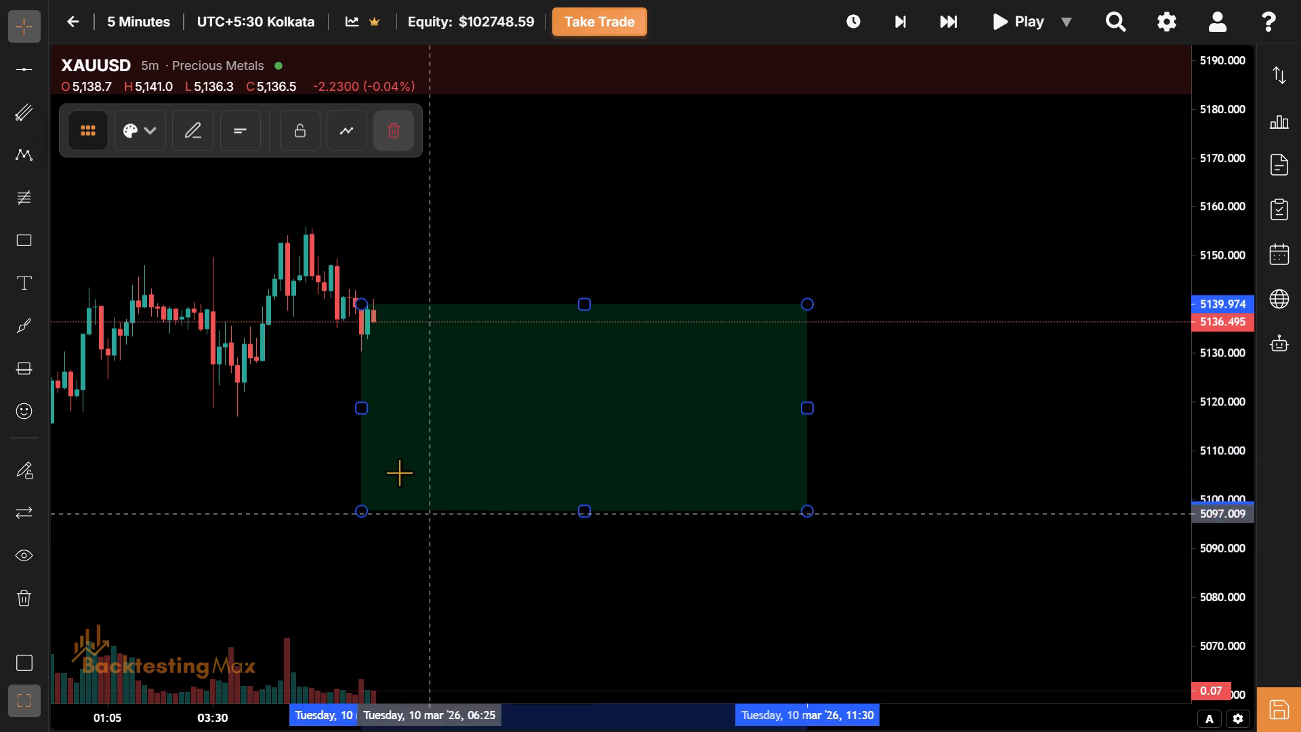
pyautogui.click(164, 138)
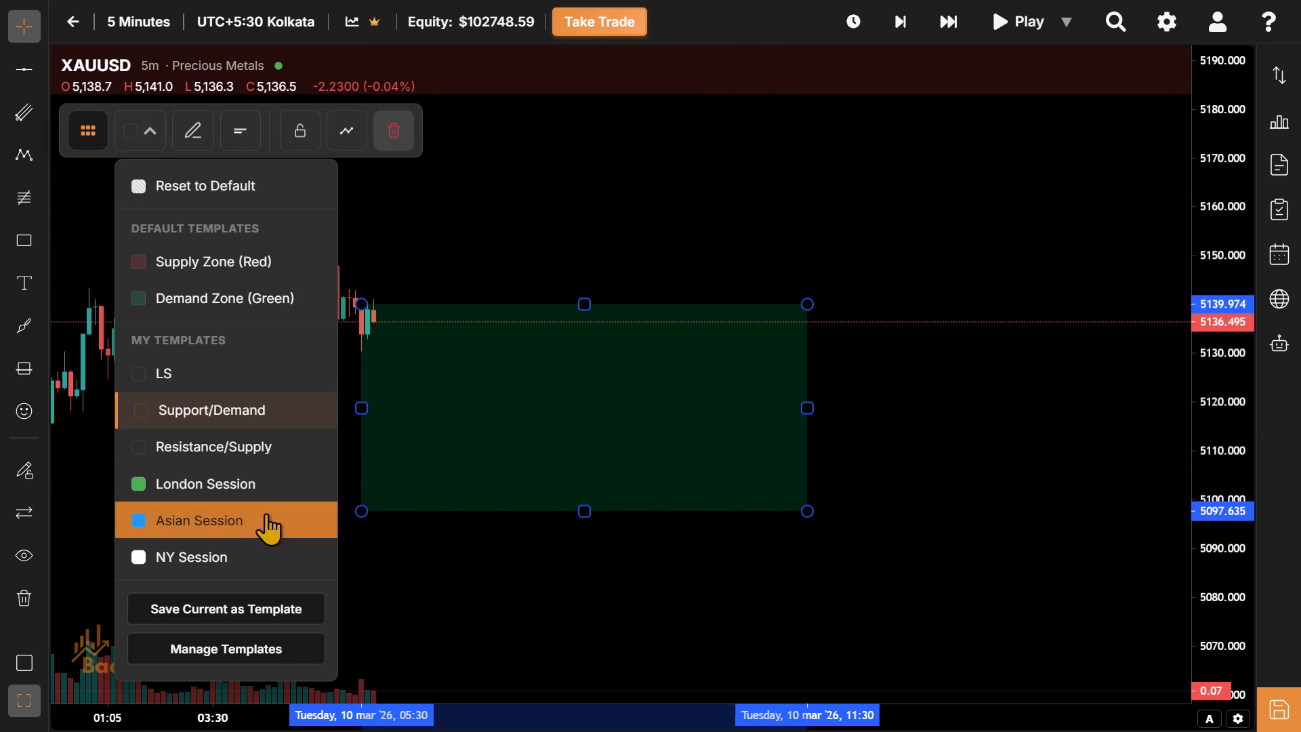
pyautogui.click(266, 535)
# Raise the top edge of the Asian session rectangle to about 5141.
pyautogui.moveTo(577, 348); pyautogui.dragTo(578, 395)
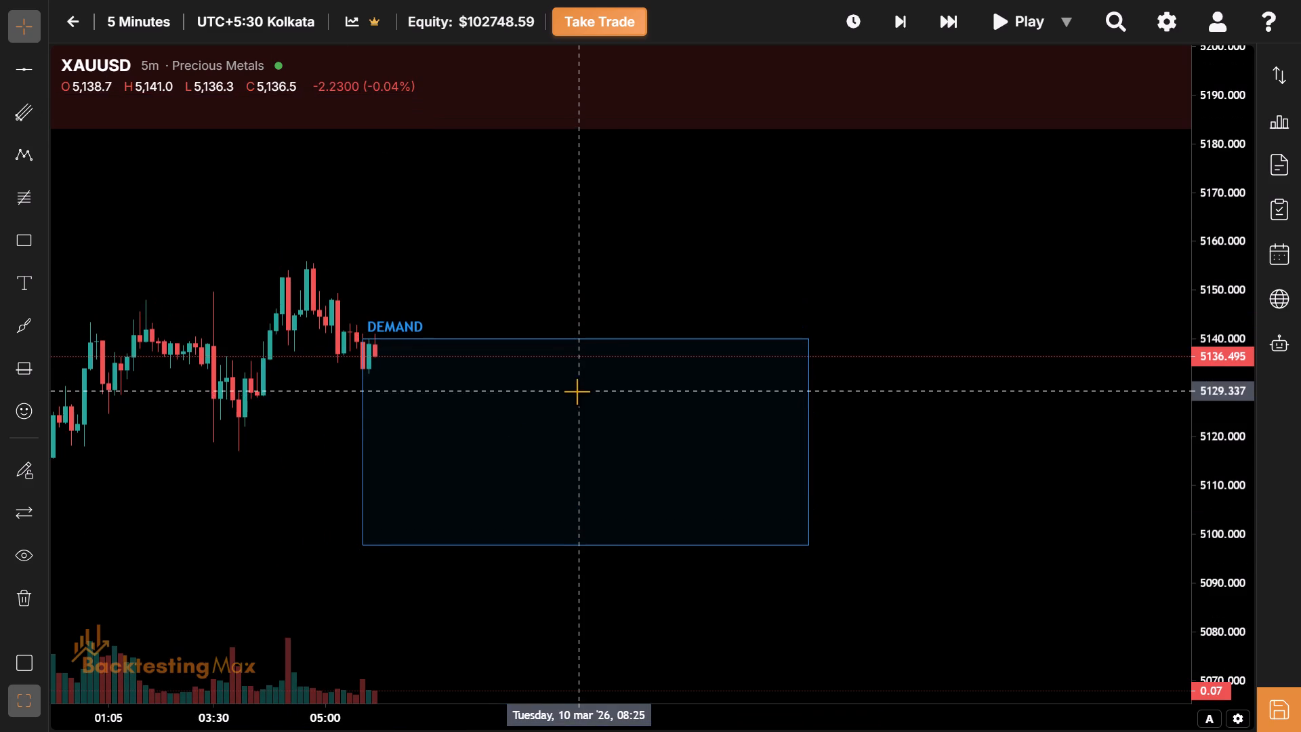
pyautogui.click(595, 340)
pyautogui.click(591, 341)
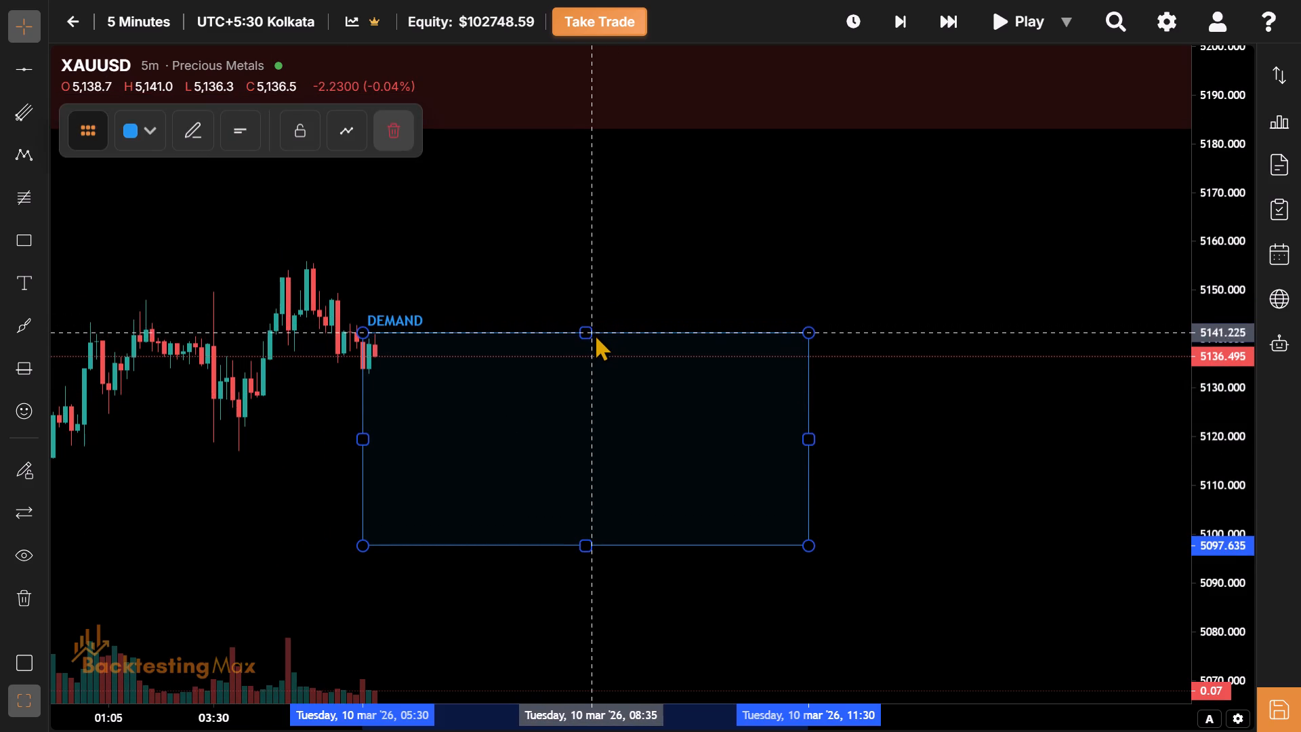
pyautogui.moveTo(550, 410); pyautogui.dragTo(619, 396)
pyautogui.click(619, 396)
# Advance the replay by 25 bars in five-bar skips, to about 07:45 on 10 March.
pyautogui.moveTo(619, 396); pyautogui.dragTo(929, 90)
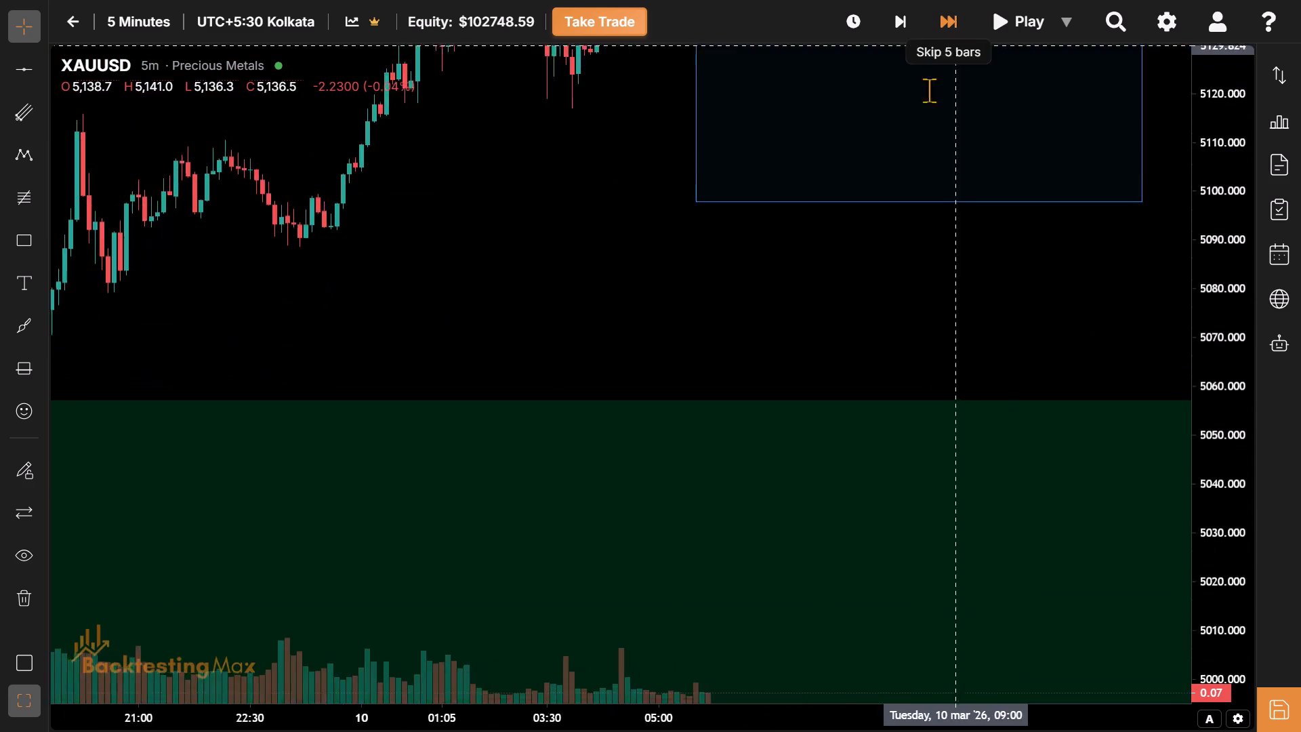
pyautogui.moveTo(929, 90); pyautogui.dragTo(613, 427)
pyautogui.click(943, 38)
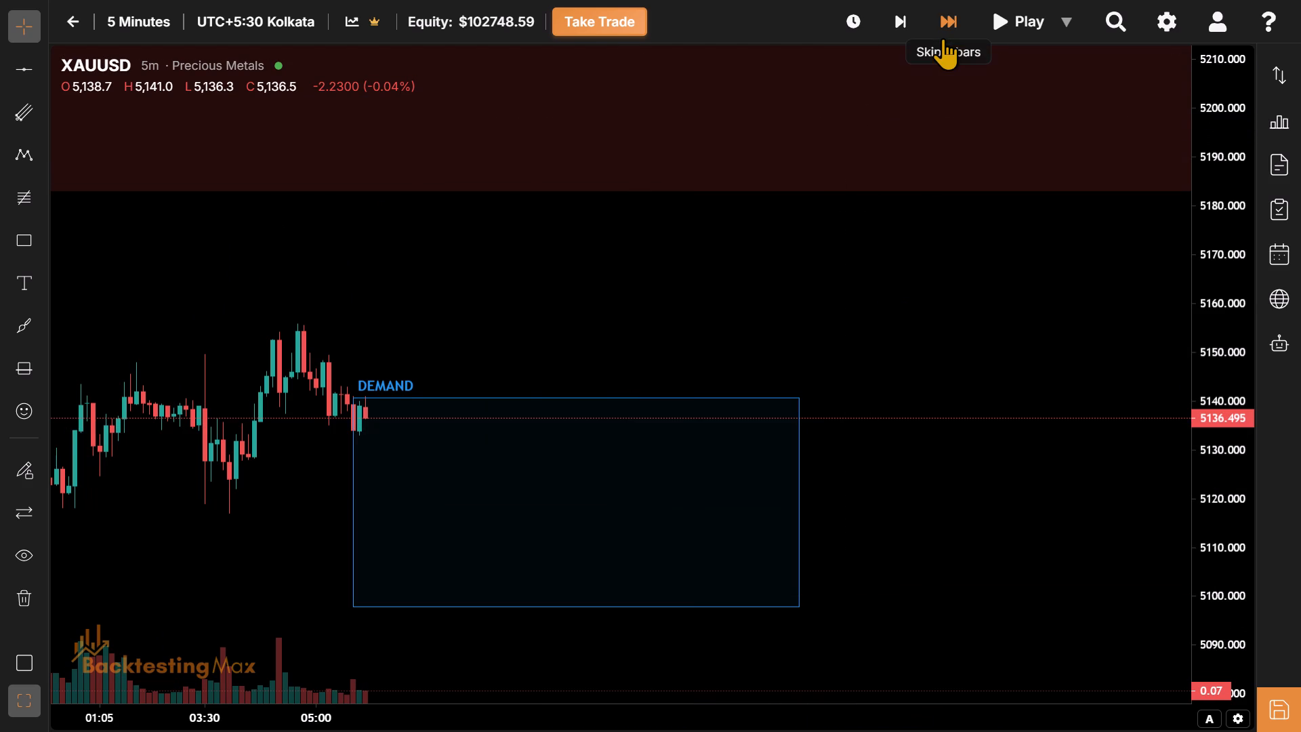
pyautogui.click(943, 38)
pyautogui.click(943, 38)
pyautogui.click(943, 38)
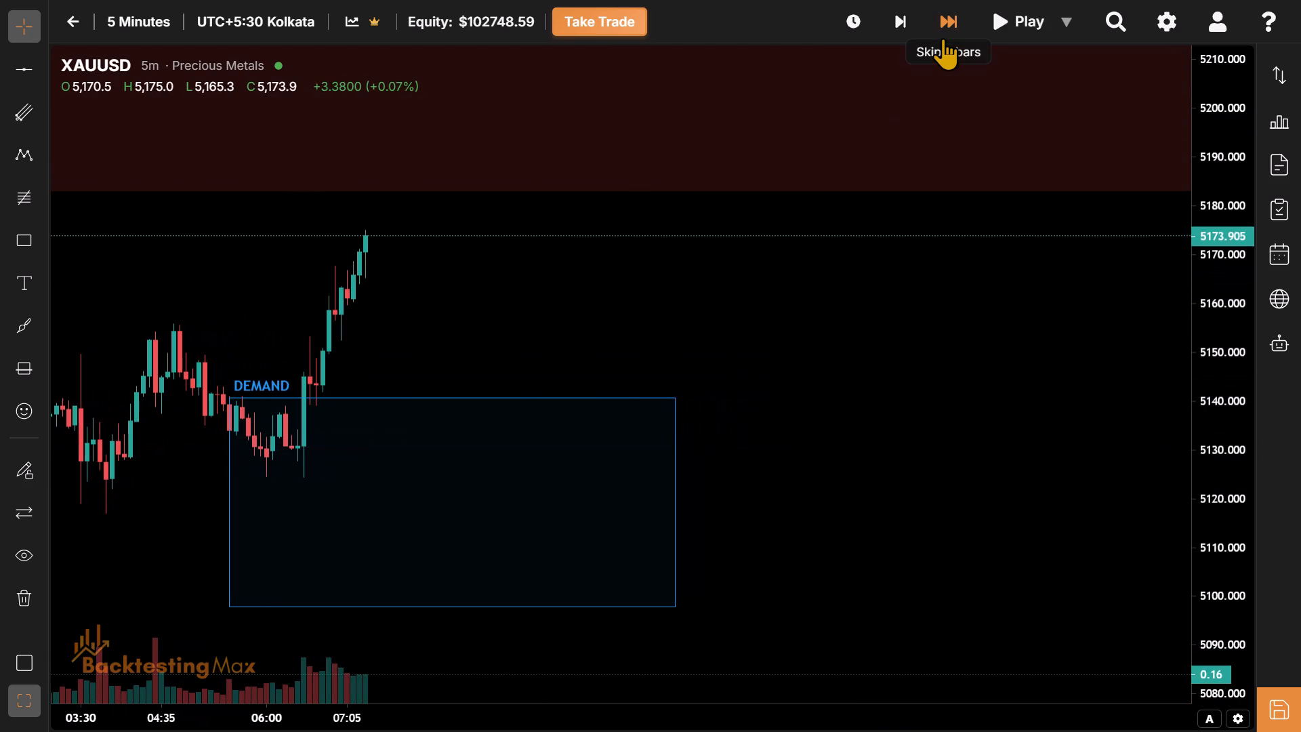
pyautogui.click(943, 38)
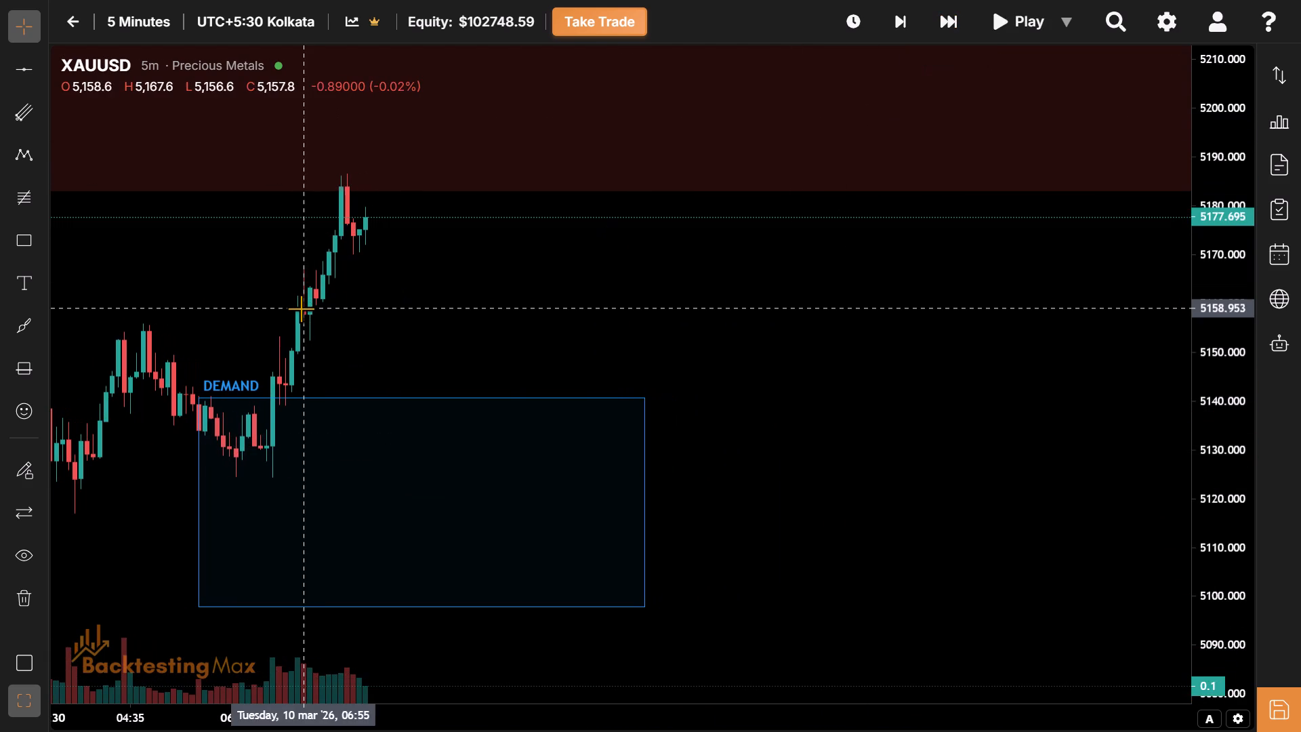
# Resize the Asian session rectangle to the price high and low since 05:30, from about 5186.7 down to about 5124.3.
pyautogui.moveTo(301, 308); pyautogui.dragTo(439, 356)
pyautogui.moveTo(439, 356); pyautogui.dragTo(413, 372)
pyautogui.moveTo(604, 333); pyautogui.dragTo(583, 350)
pyautogui.moveTo(583, 350); pyautogui.dragTo(545, 422)
pyautogui.moveTo(531, 346); pyautogui.dragTo(529, 489)
pyautogui.moveTo(529, 489); pyautogui.dragTo(550, 405)
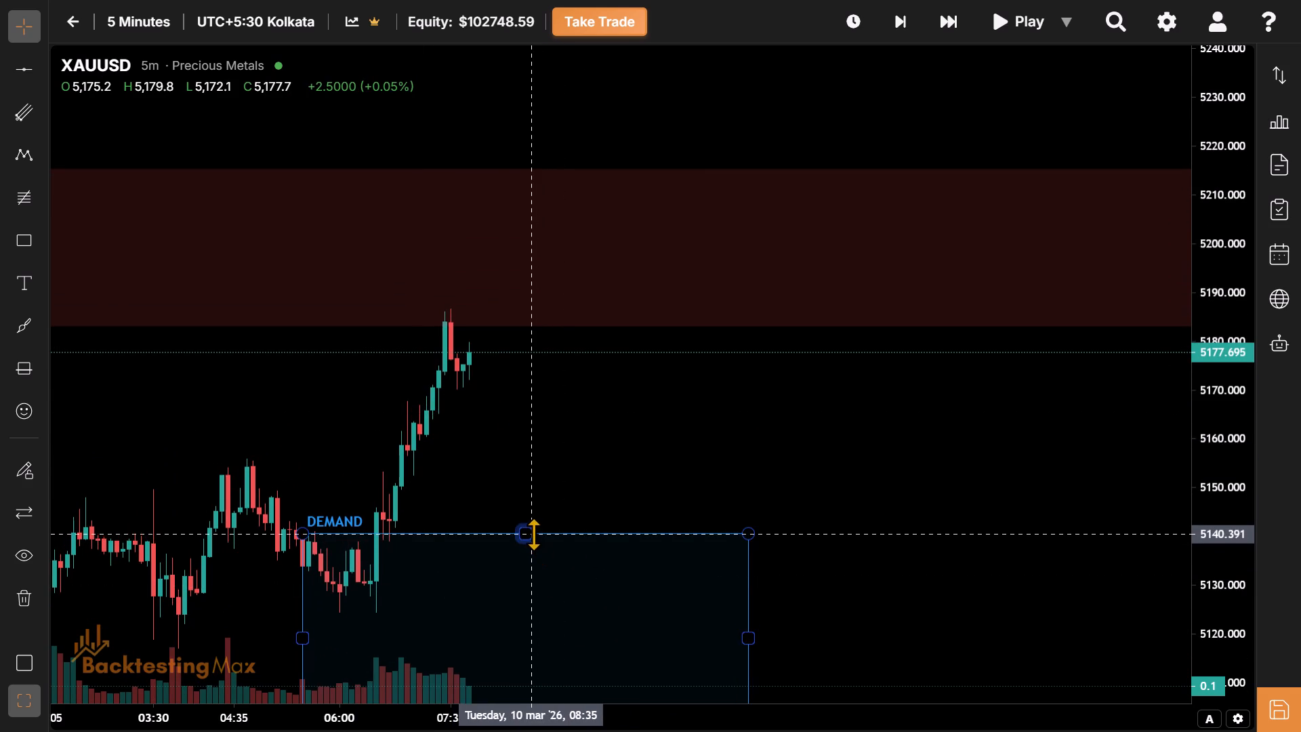
pyautogui.moveTo(526, 531); pyautogui.dragTo(527, 466)
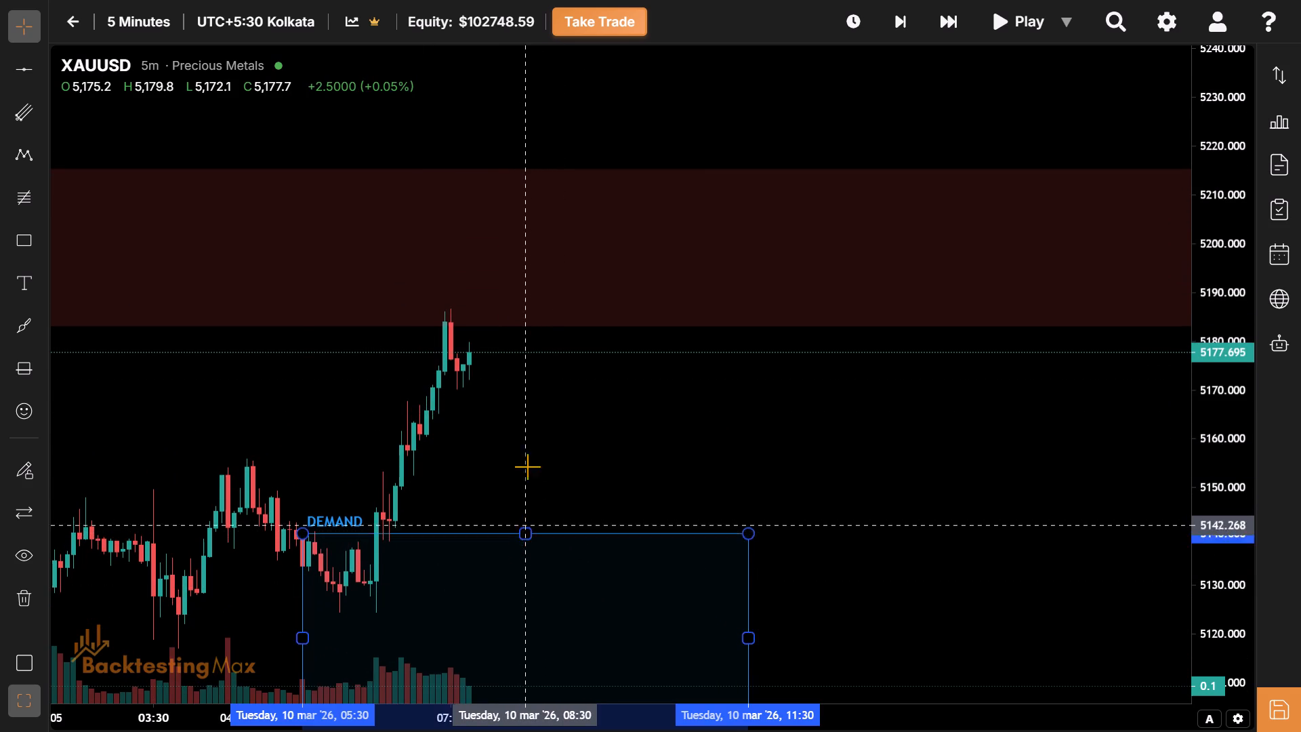
pyautogui.moveTo(527, 466); pyautogui.dragTo(522, 308)
pyautogui.moveTo(496, 485); pyautogui.dragTo(499, 286)
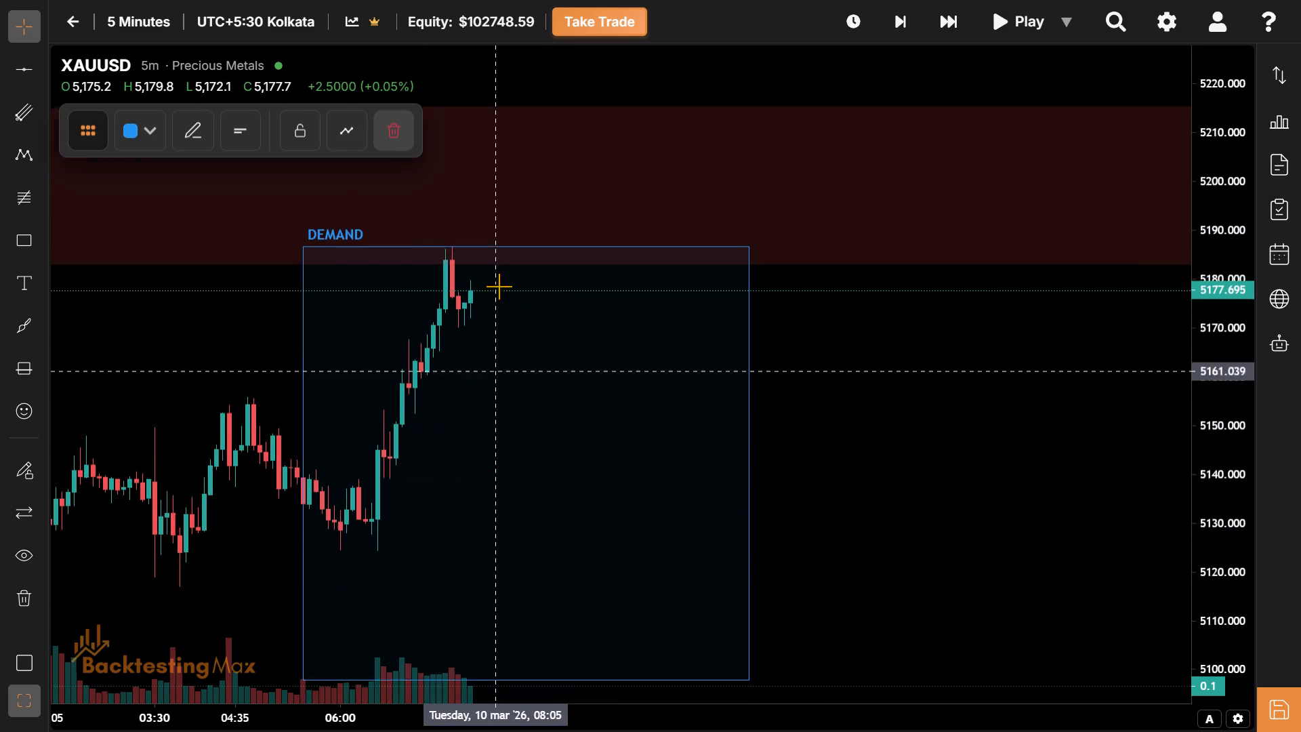
pyautogui.moveTo(499, 286); pyautogui.dragTo(499, 233)
pyautogui.moveTo(527, 541); pyautogui.dragTo(963, 451)
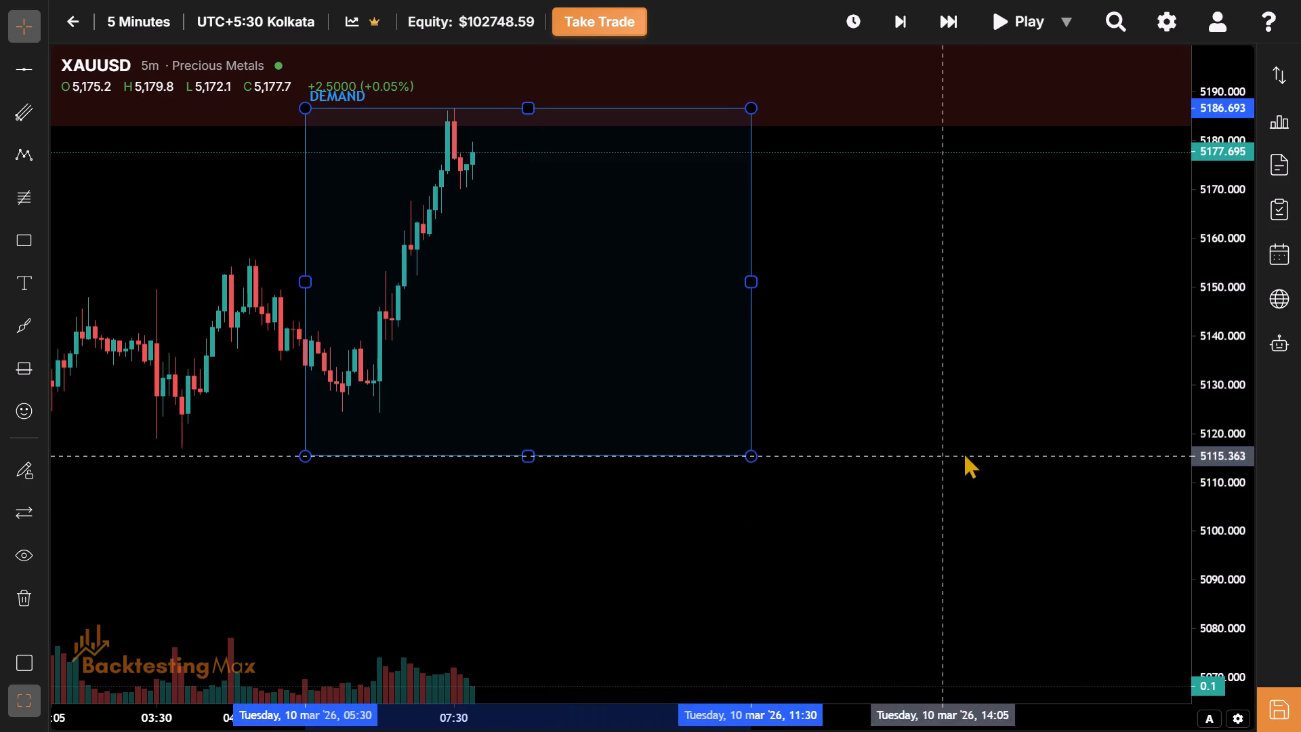
pyautogui.moveTo(963, 451); pyautogui.dragTo(1049, 412)
pyautogui.moveTo(897, 237); pyautogui.dragTo(911, 325)
pyautogui.moveTo(874, 307); pyautogui.dragTo(862, 345)
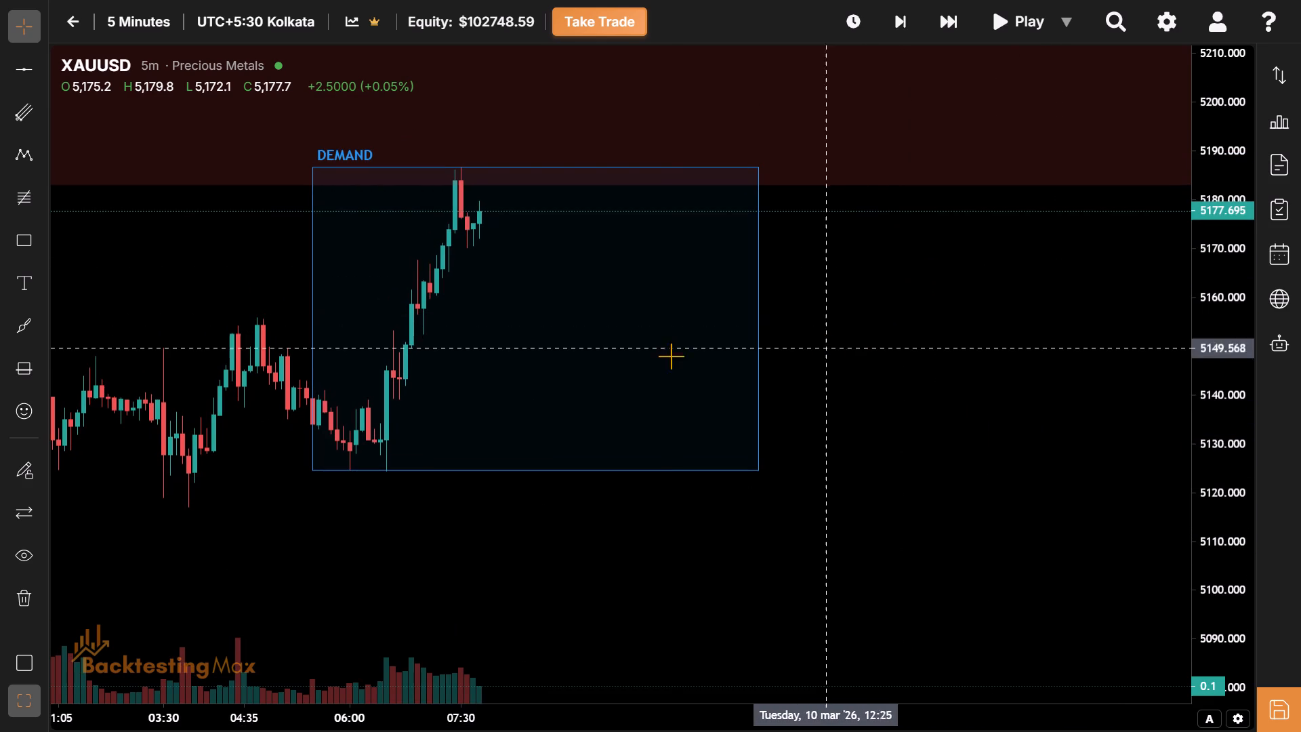
# Draw a short position from the 07:30 candle with entry at 5175.639 and stop at 5186.901.
pyautogui.click(29, 354)
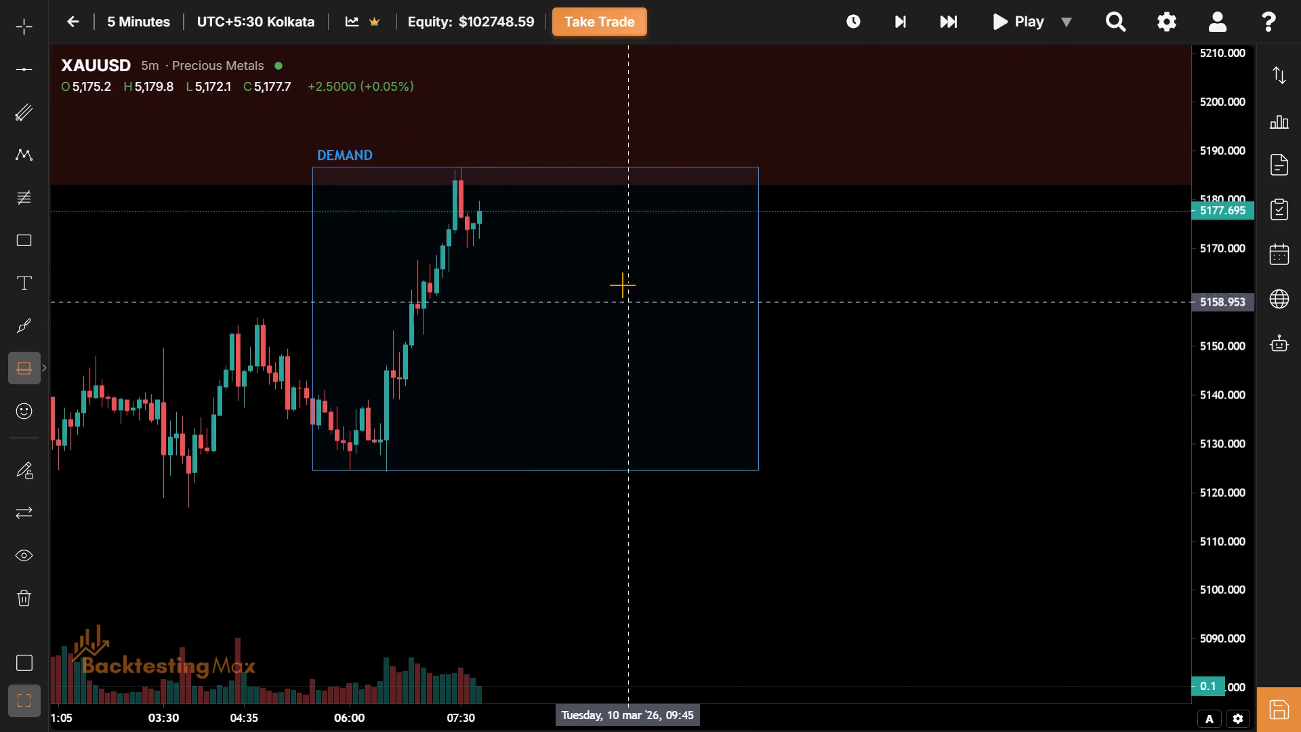
pyautogui.click(461, 221)
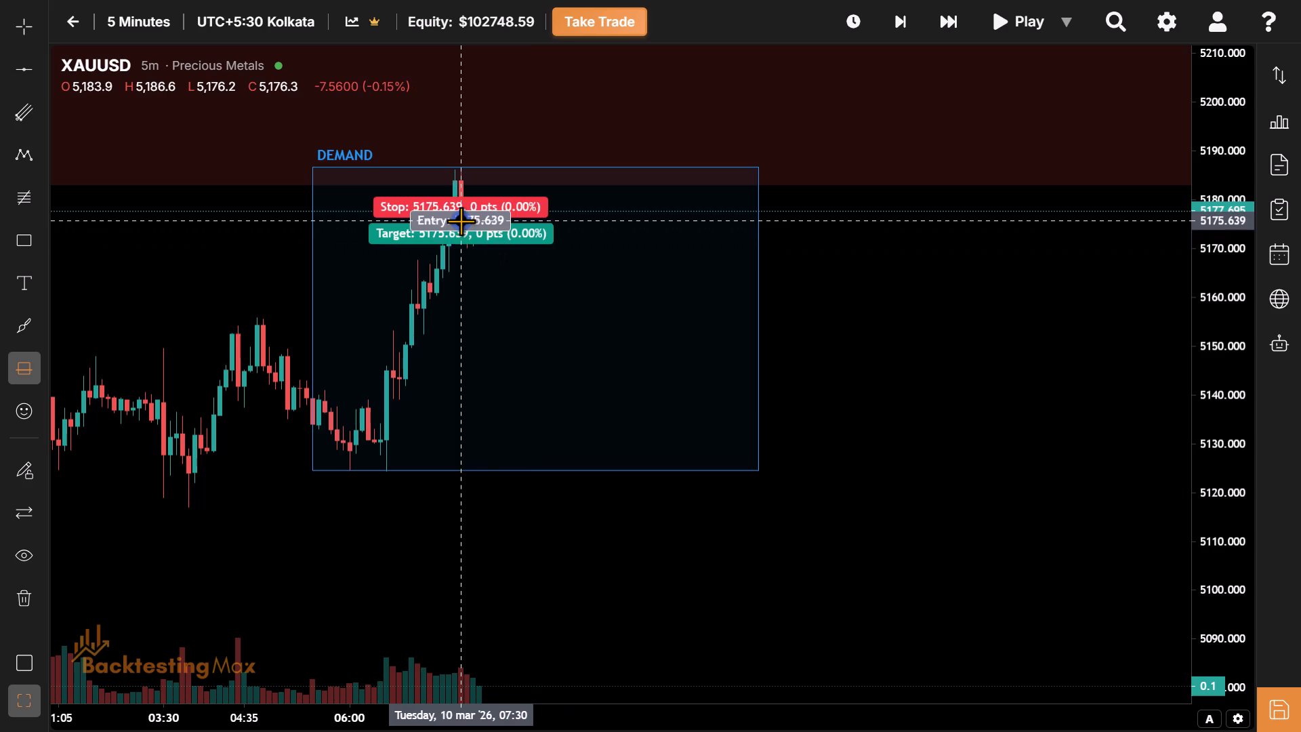
pyautogui.click(518, 166)
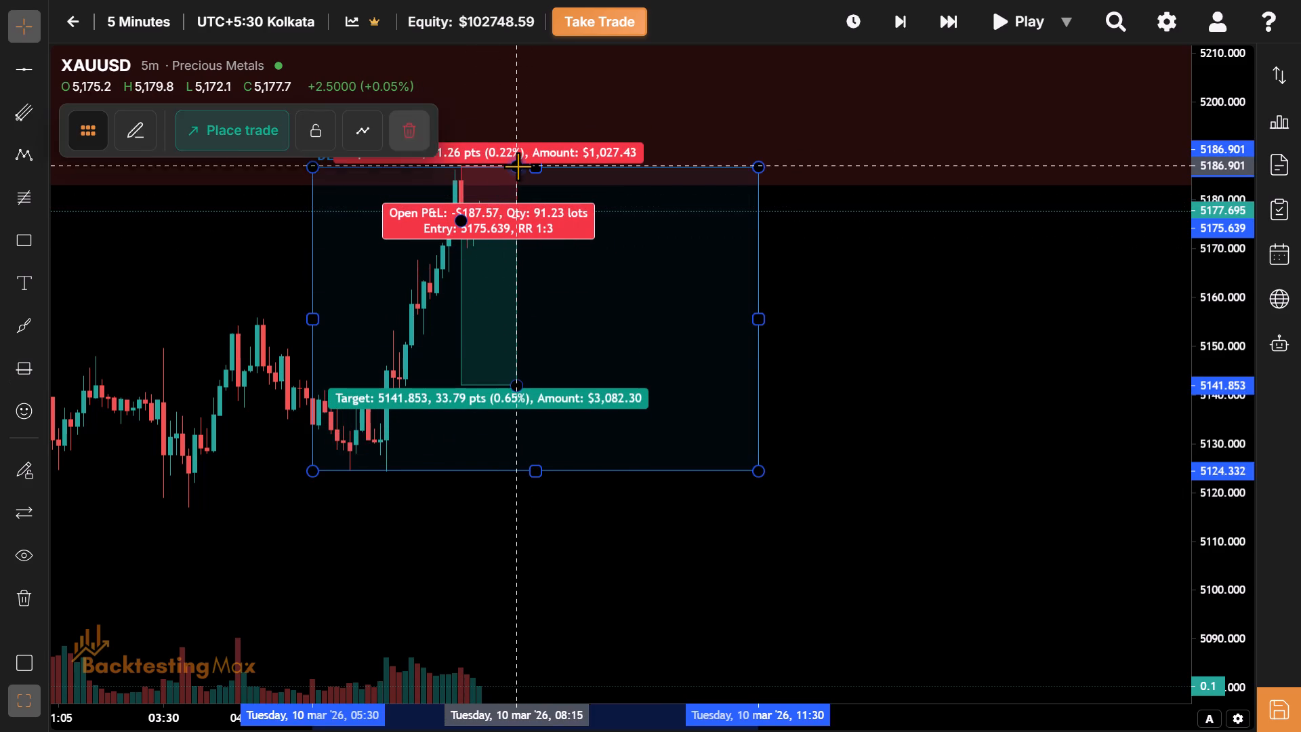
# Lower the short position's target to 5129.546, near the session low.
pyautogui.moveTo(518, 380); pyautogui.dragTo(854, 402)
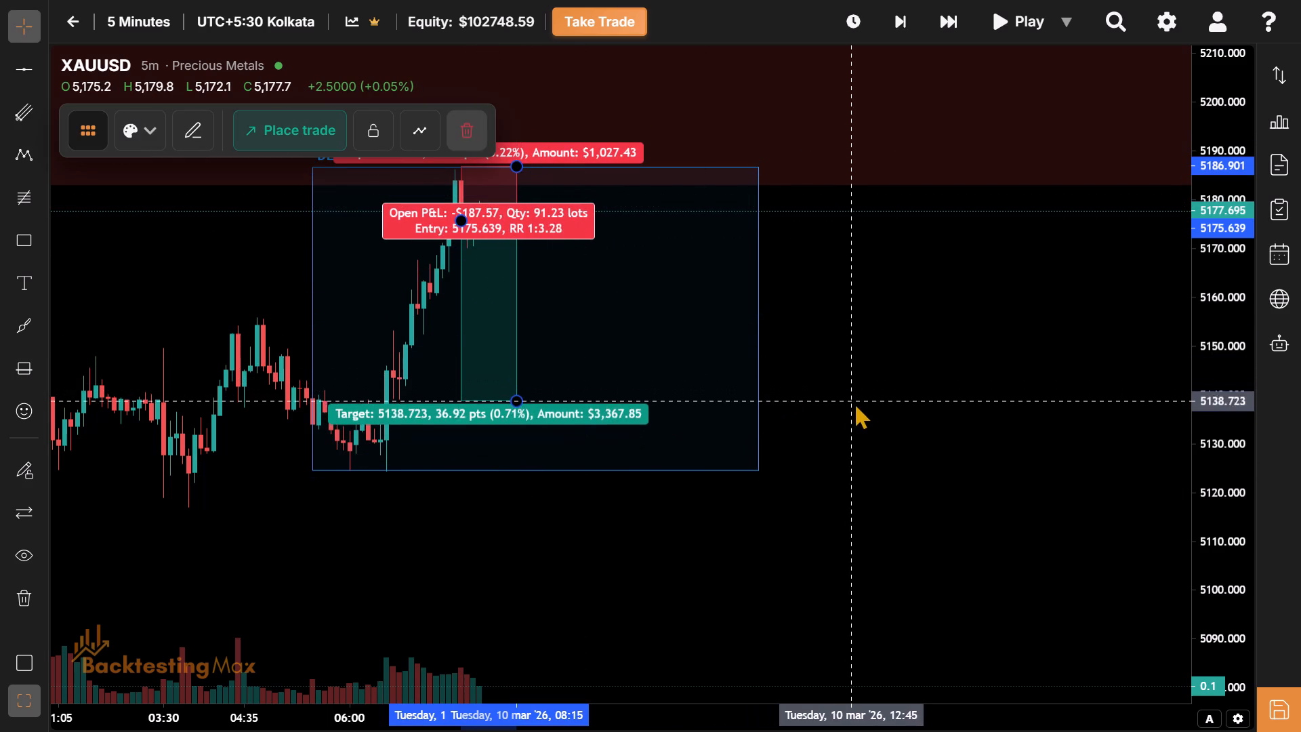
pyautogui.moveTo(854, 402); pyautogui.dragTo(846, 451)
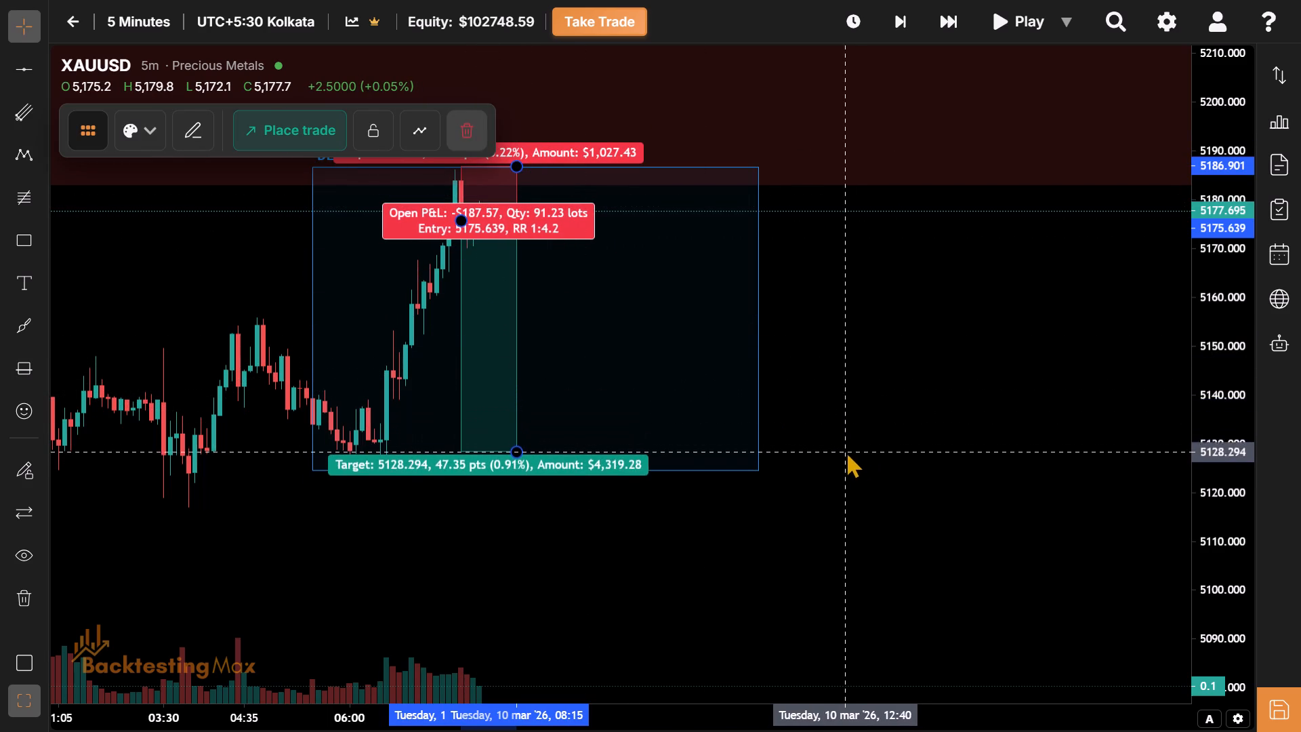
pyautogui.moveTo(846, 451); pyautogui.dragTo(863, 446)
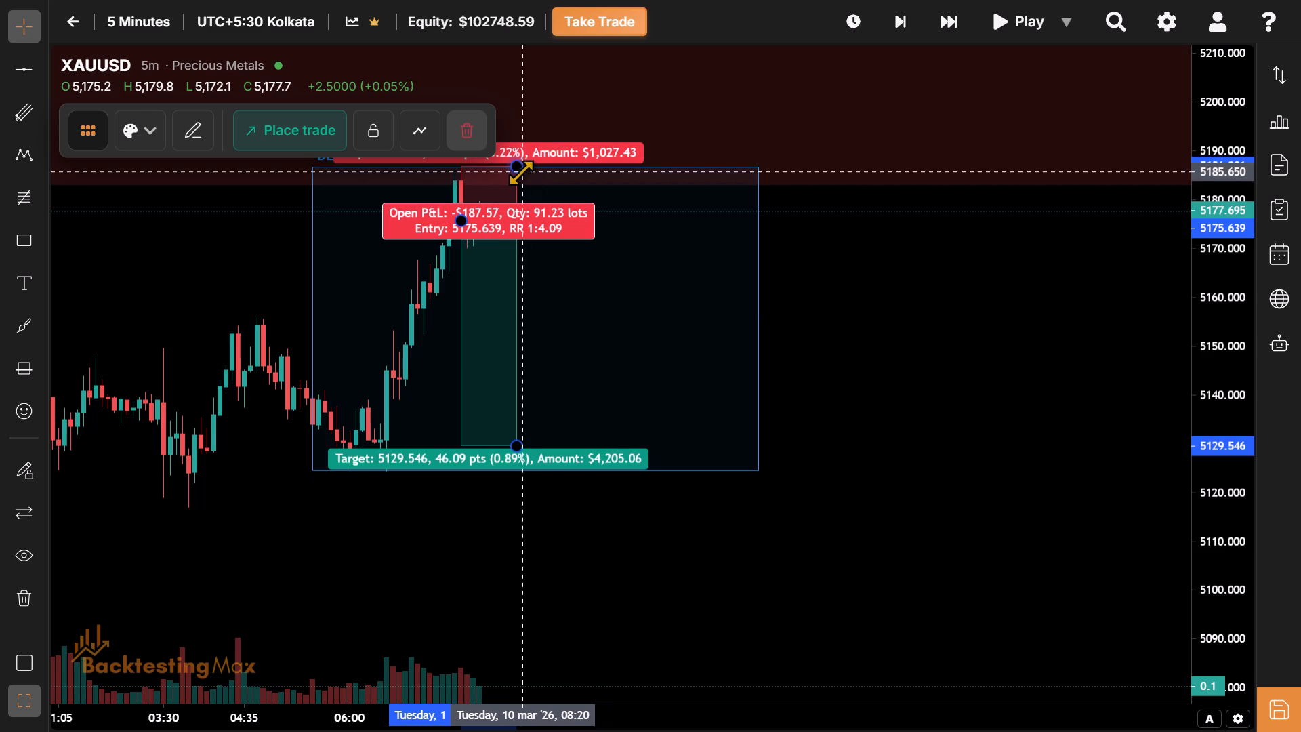
# Extend the short position to about 12:40 on 10 March and set its stop to 5187.944.
pyautogui.moveTo(517, 171); pyautogui.dragTo(850, 169)
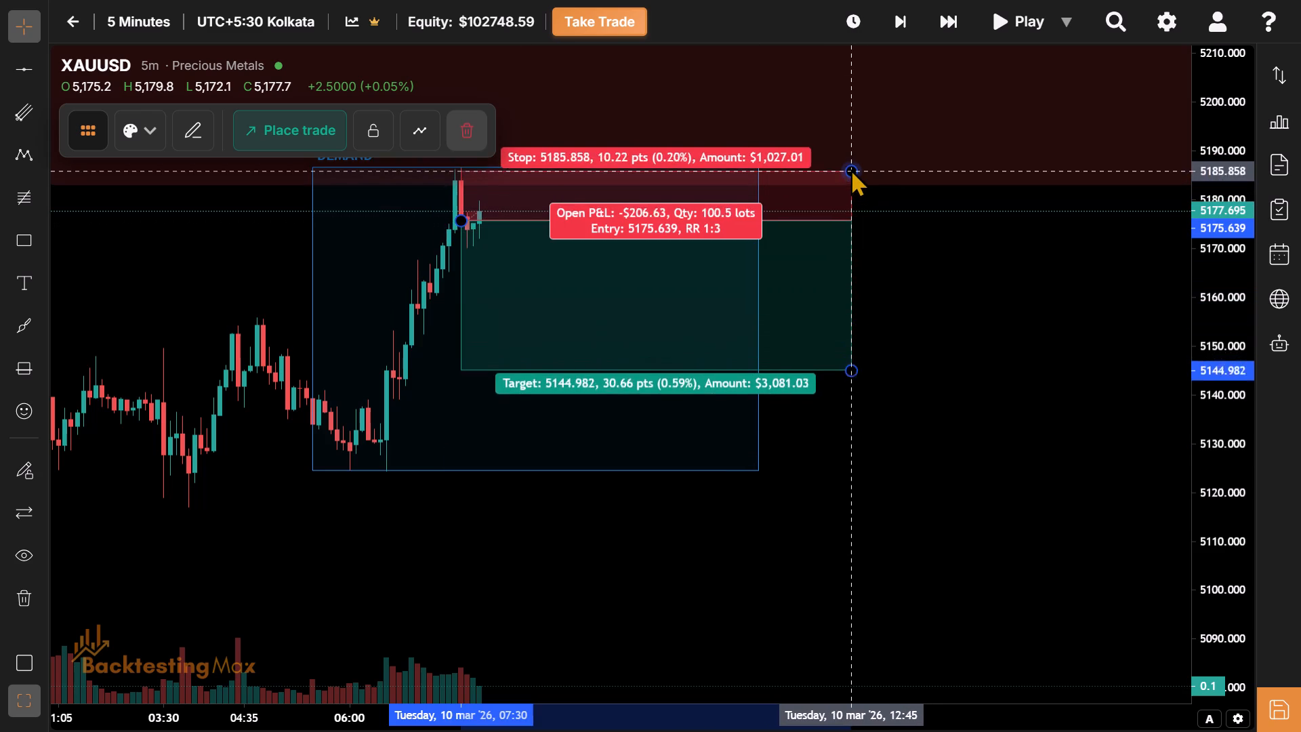
pyautogui.moveTo(850, 169); pyautogui.dragTo(848, 161)
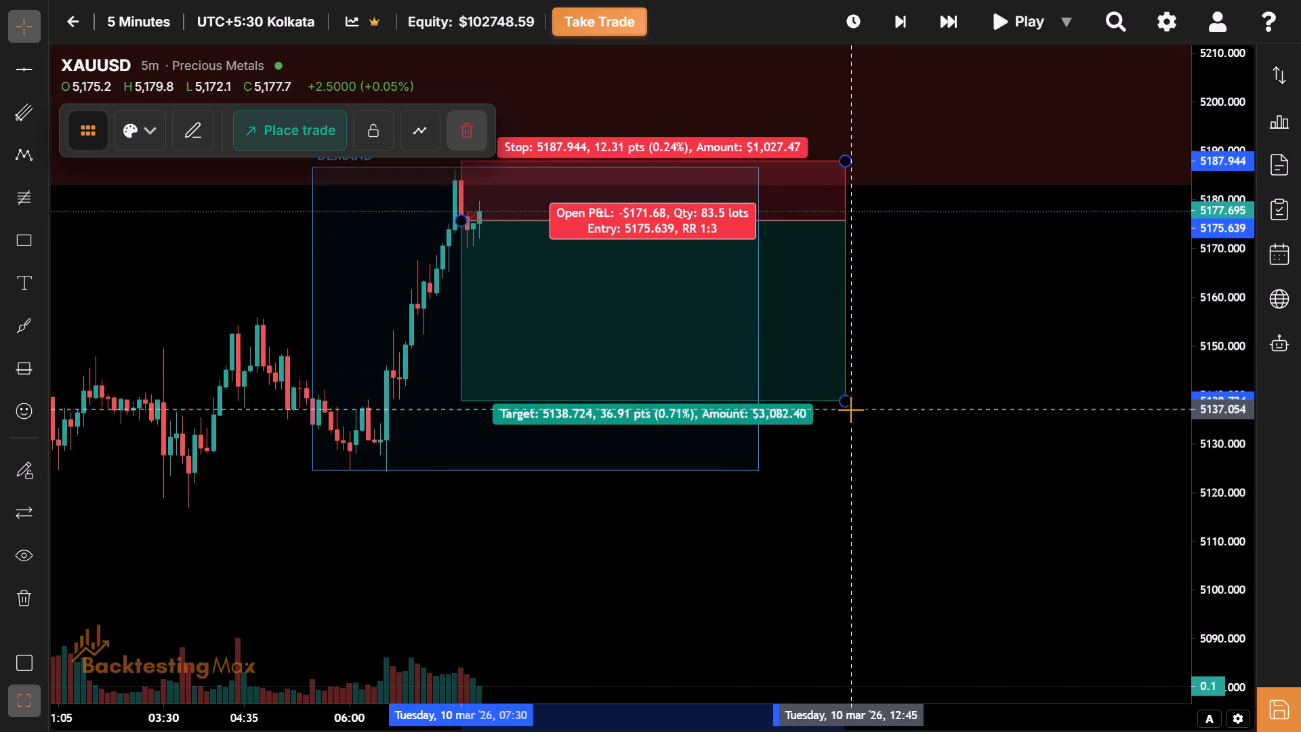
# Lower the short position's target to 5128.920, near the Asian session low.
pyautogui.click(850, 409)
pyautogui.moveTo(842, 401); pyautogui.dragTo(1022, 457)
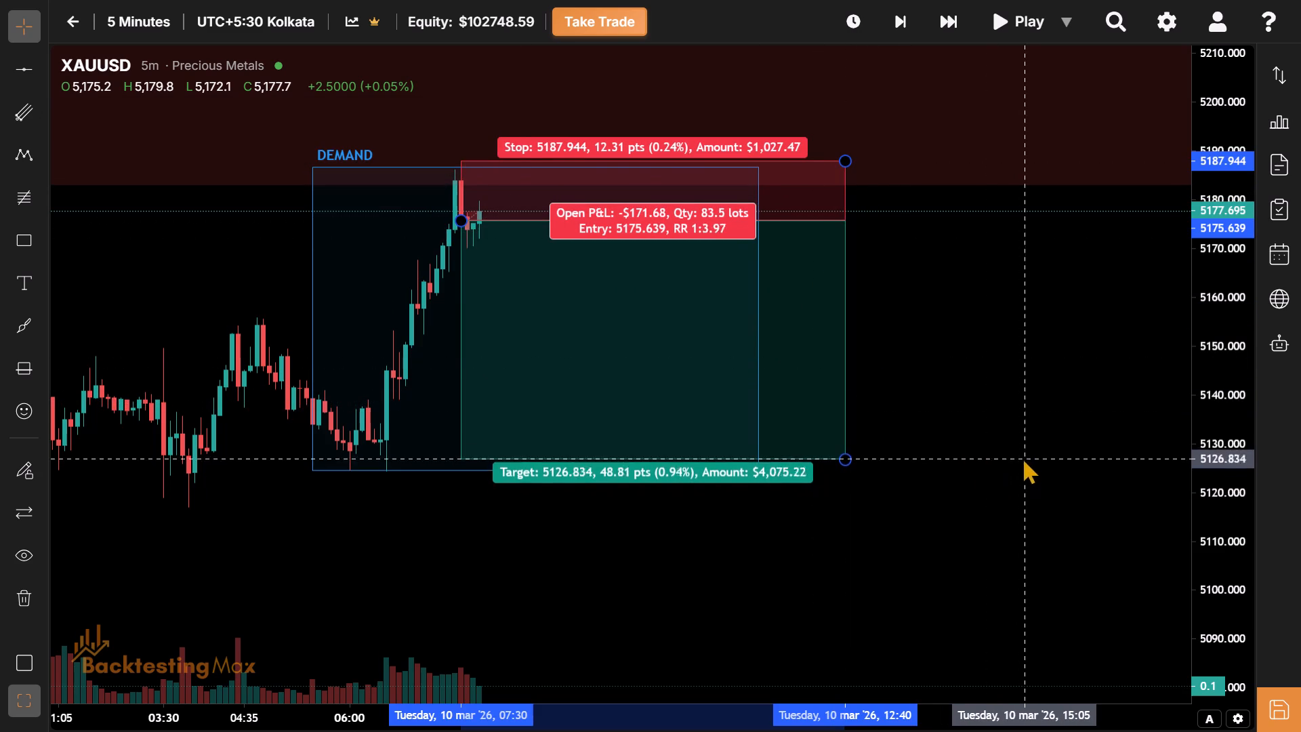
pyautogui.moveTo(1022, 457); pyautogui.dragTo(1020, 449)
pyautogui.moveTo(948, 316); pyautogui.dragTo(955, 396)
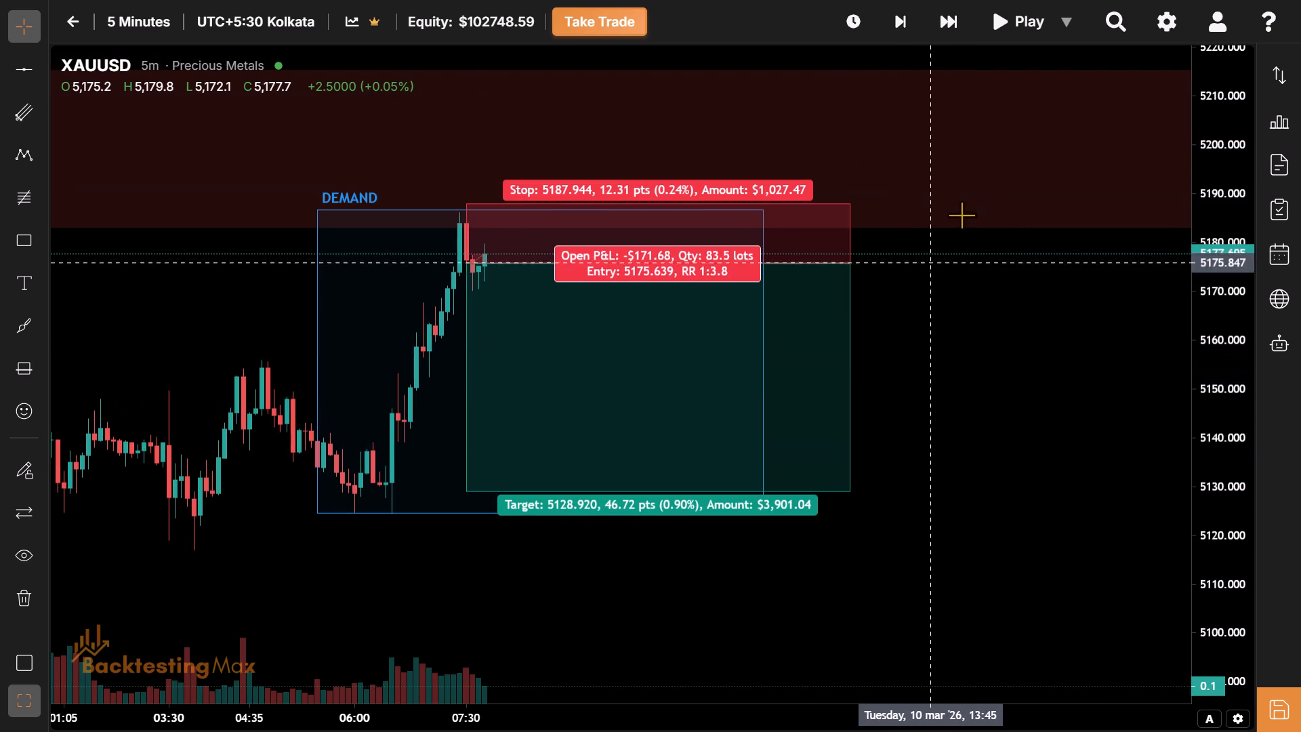
# Advance the replay on the 5-minute chart to about 11:40 on 10 March, past the end of the Asian session.
pyautogui.click(907, 28)
pyautogui.click(907, 28)
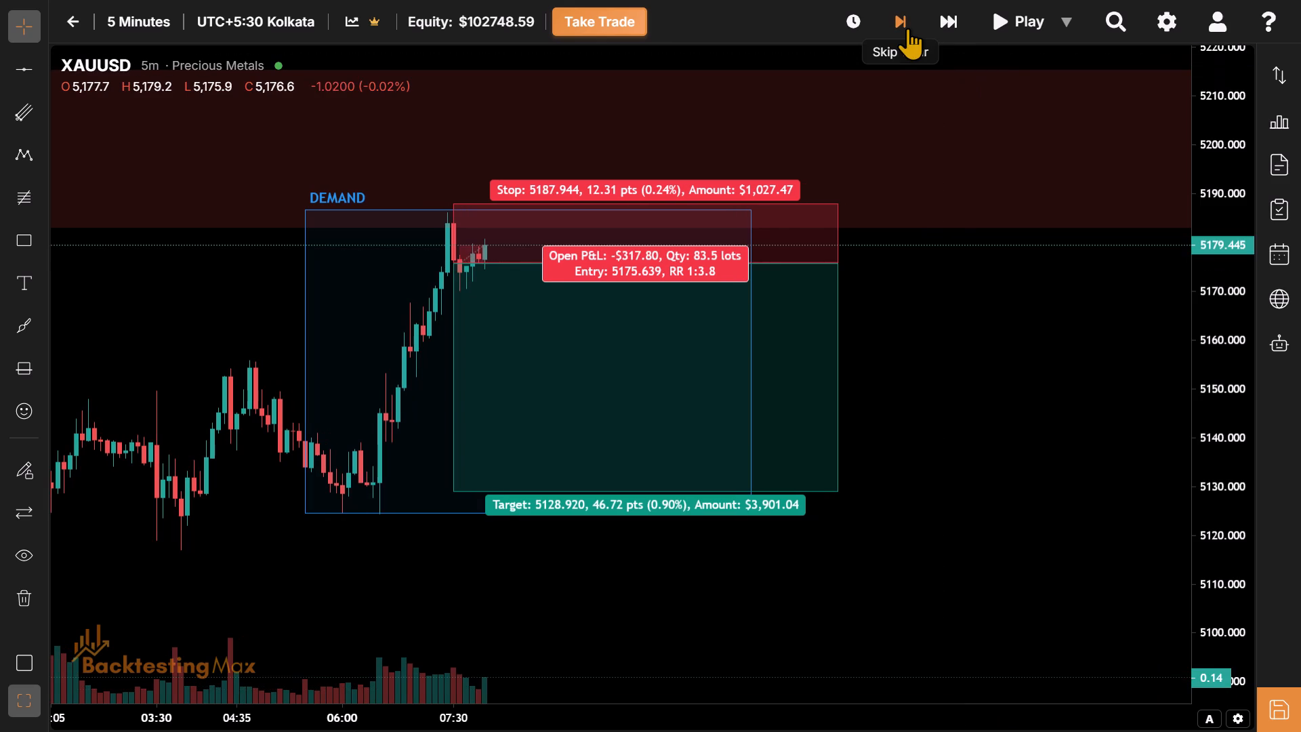
pyautogui.click(907, 28)
pyautogui.click(907, 28)
pyautogui.click(907, 28)
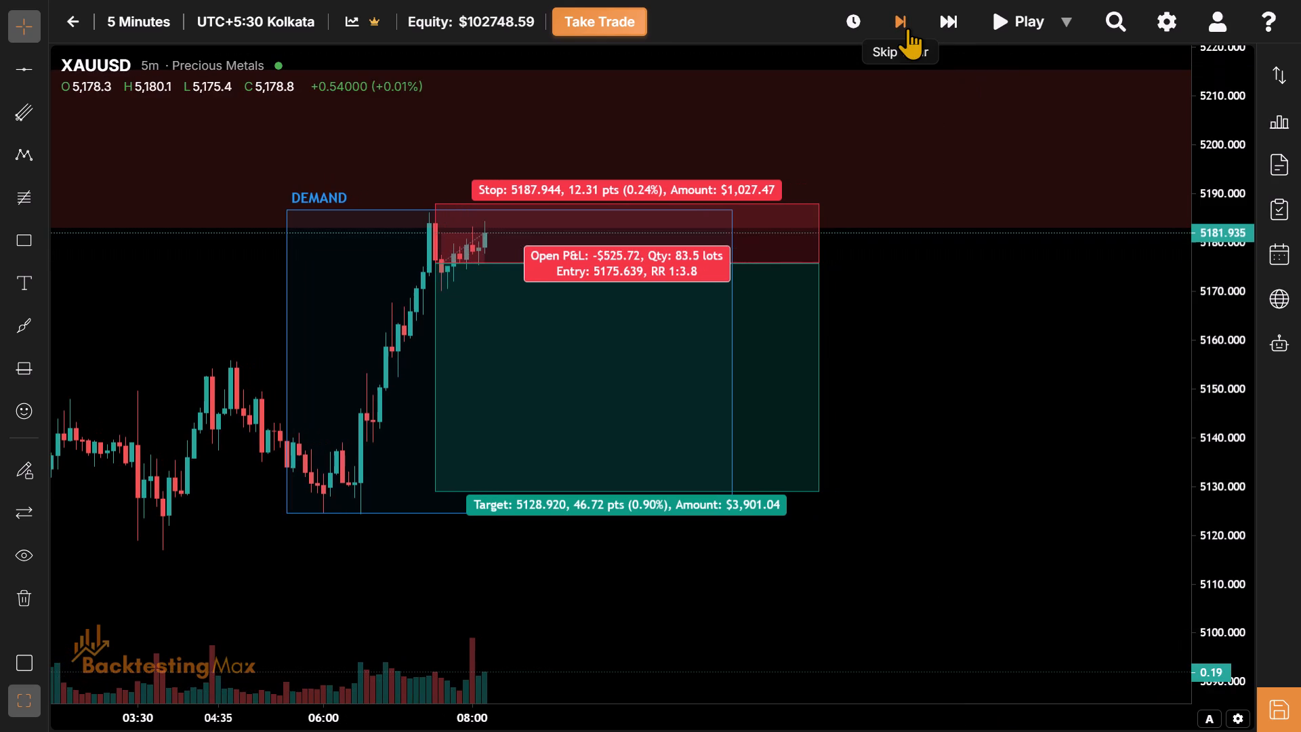
pyautogui.click(907, 28)
pyautogui.click(907, 28)
pyautogui.click(907, 28)
pyautogui.click(907, 28)
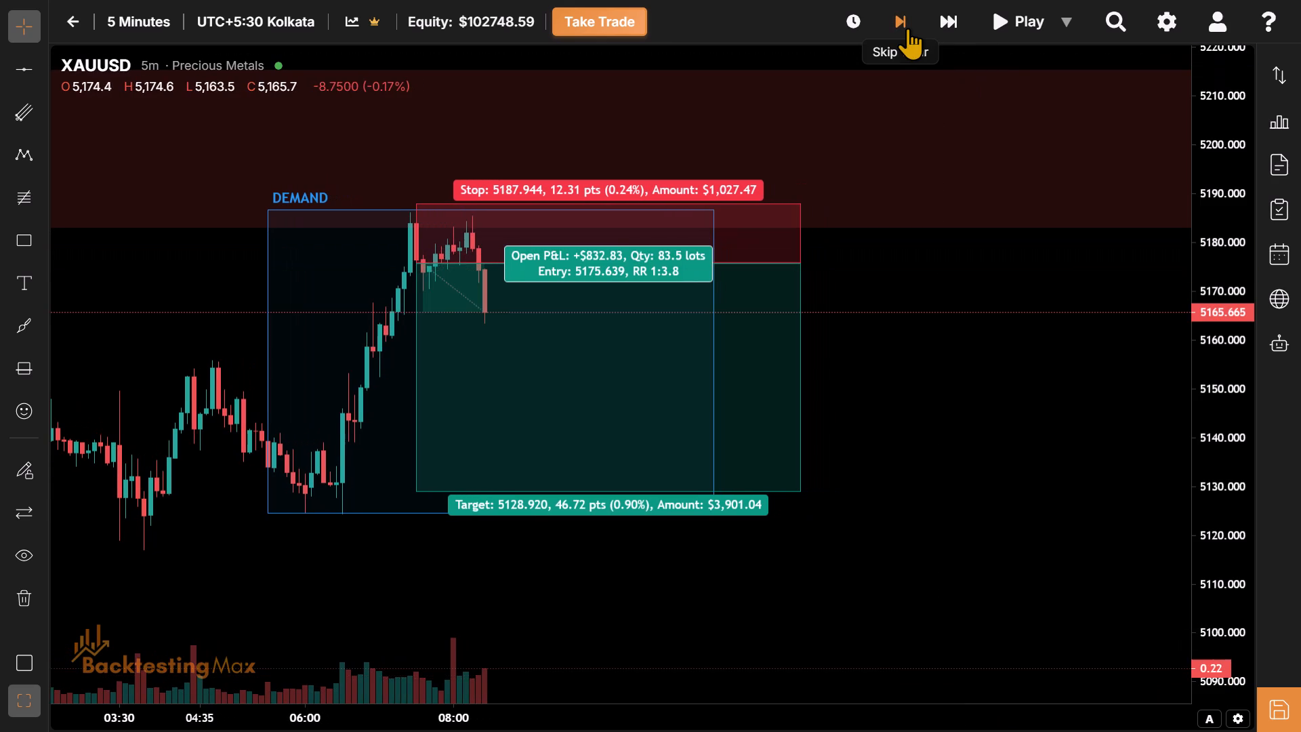
pyautogui.click(907, 28)
pyautogui.click(907, 28)
pyautogui.click(907, 28)
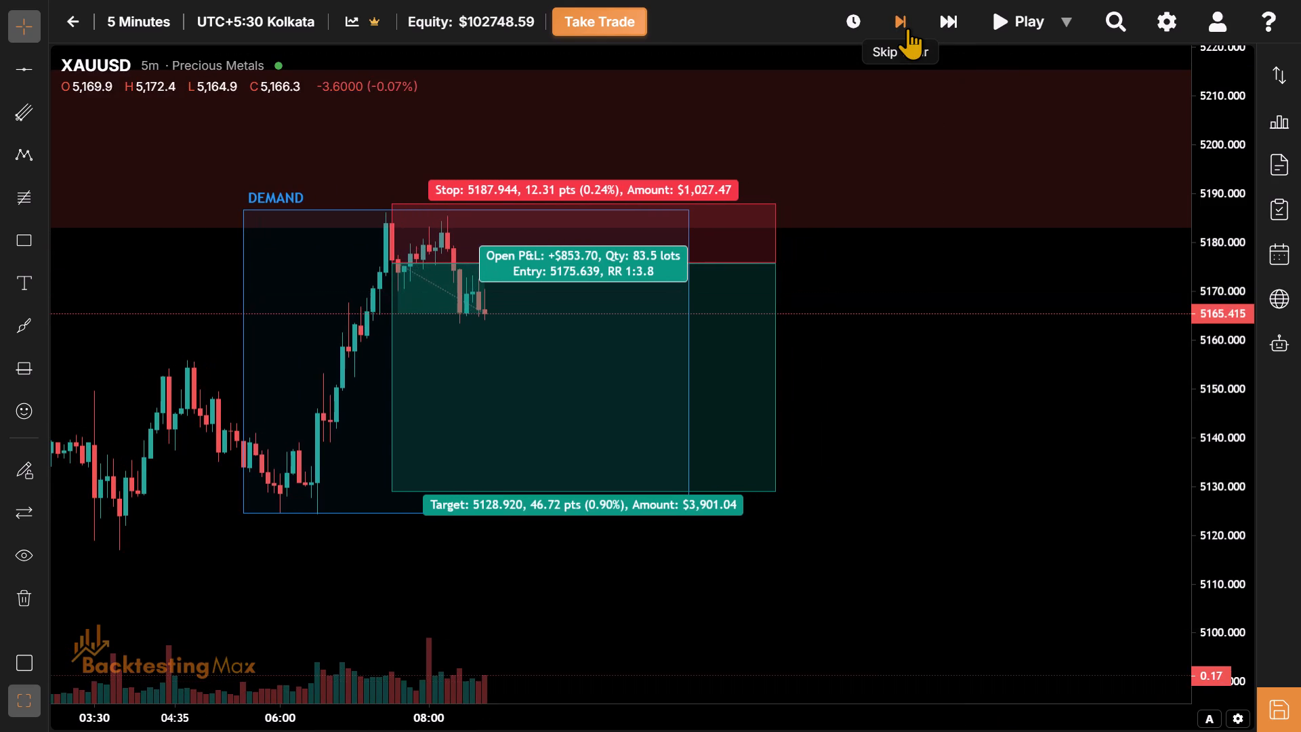
pyautogui.click(907, 28)
pyautogui.click(907, 28)
pyautogui.click(907, 28)
pyautogui.click(907, 28)
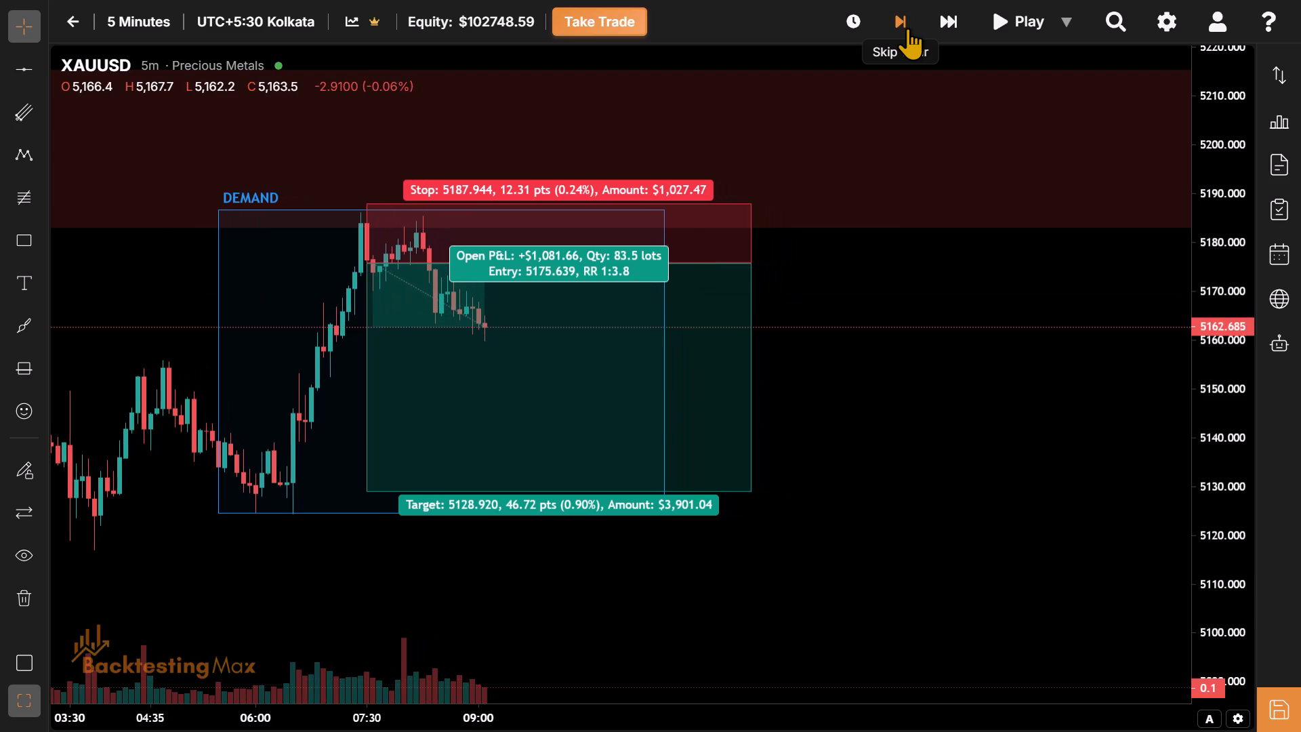
pyautogui.click(907, 28)
pyautogui.click(907, 28)
pyautogui.click(907, 28)
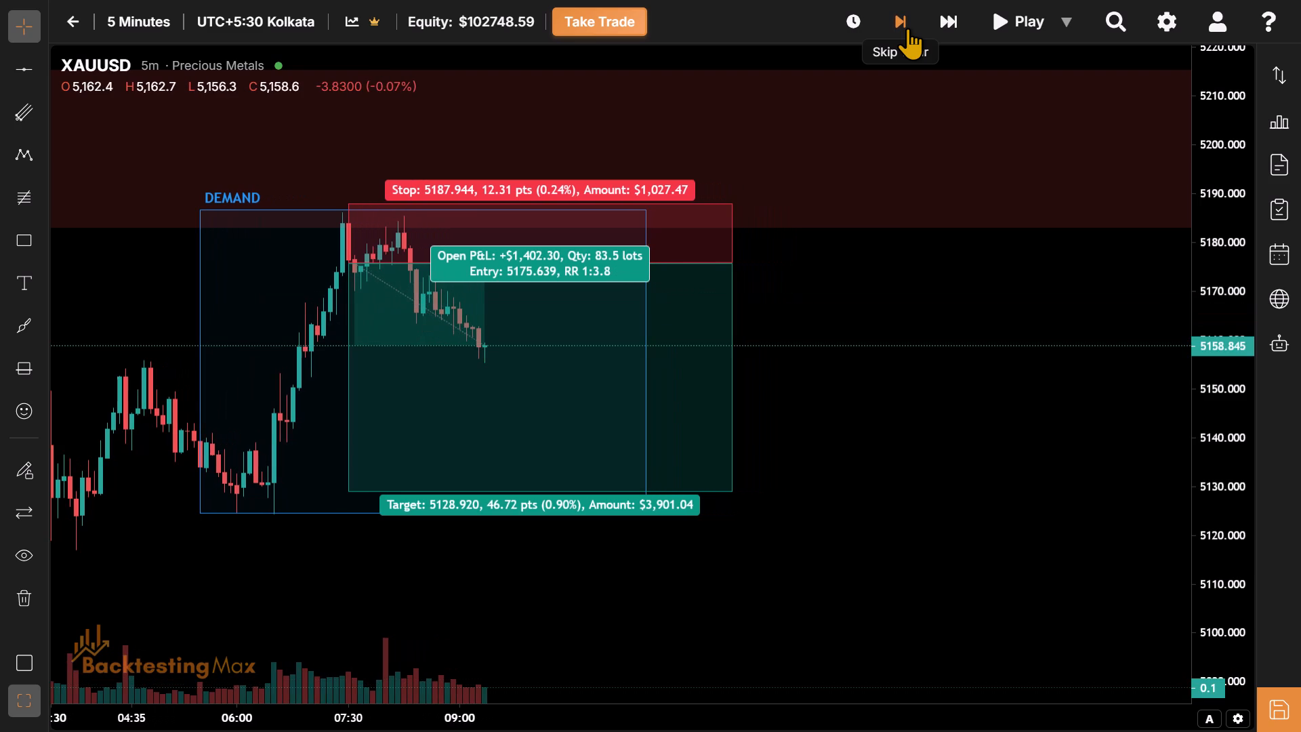
pyautogui.click(907, 28)
pyautogui.click(907, 28)
pyautogui.click(907, 28)
pyautogui.click(907, 28)
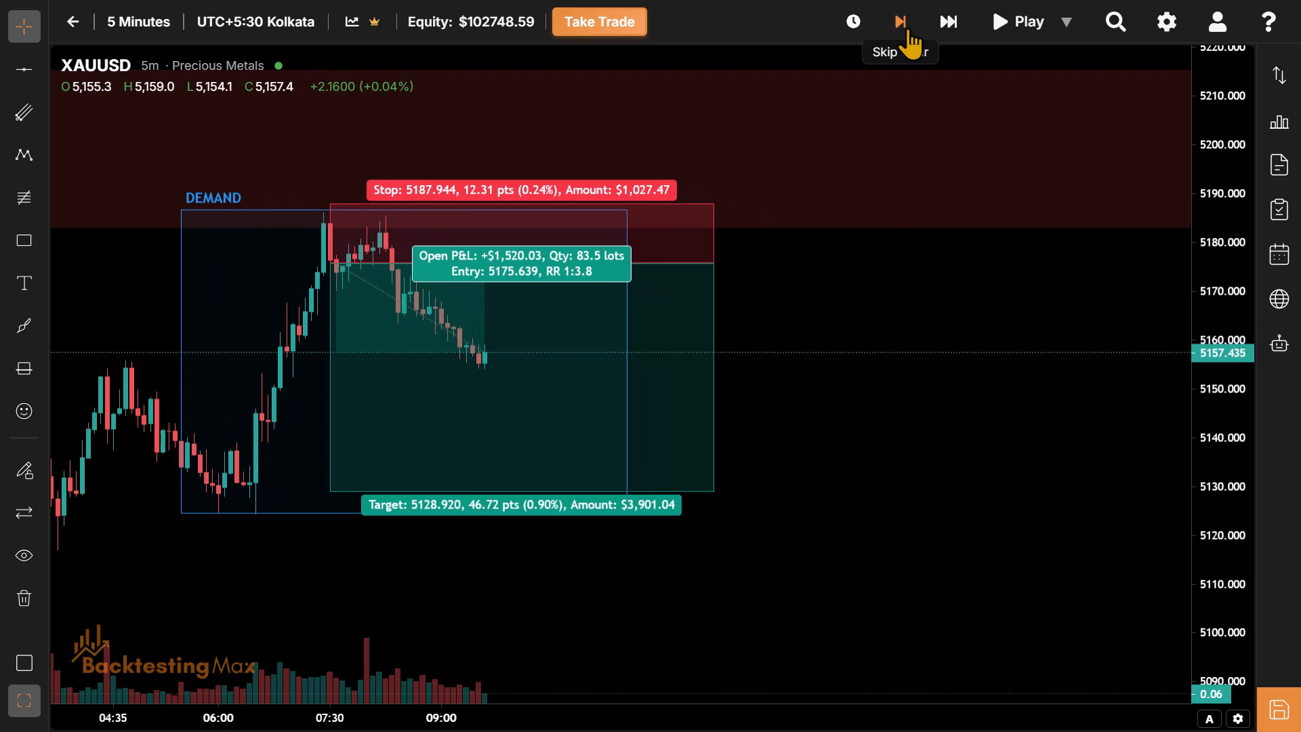
pyautogui.click(907, 28)
pyautogui.click(907, 28)
pyautogui.tripleClick(907, 28)
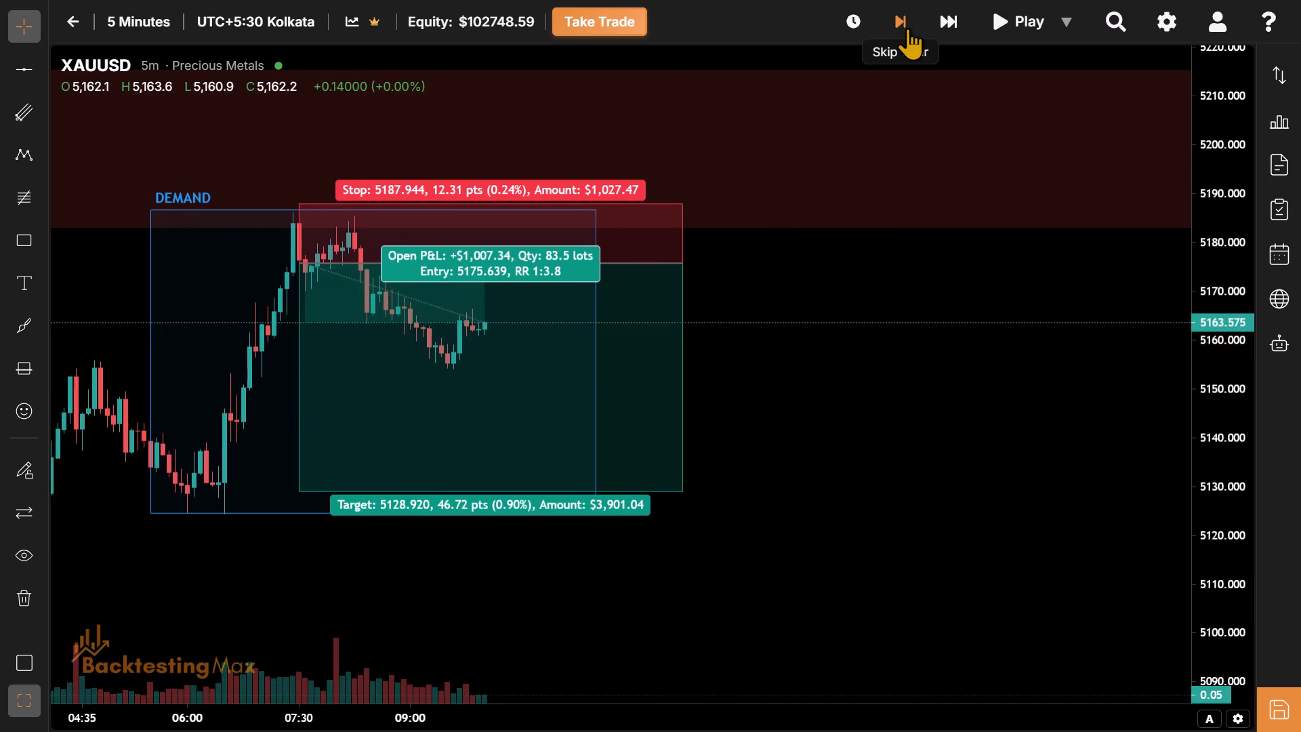
pyautogui.tripleClick(907, 28)
pyautogui.tripleClick(907, 28)
pyautogui.tripleClick(907, 28)
pyautogui.tripleClick(907, 28)
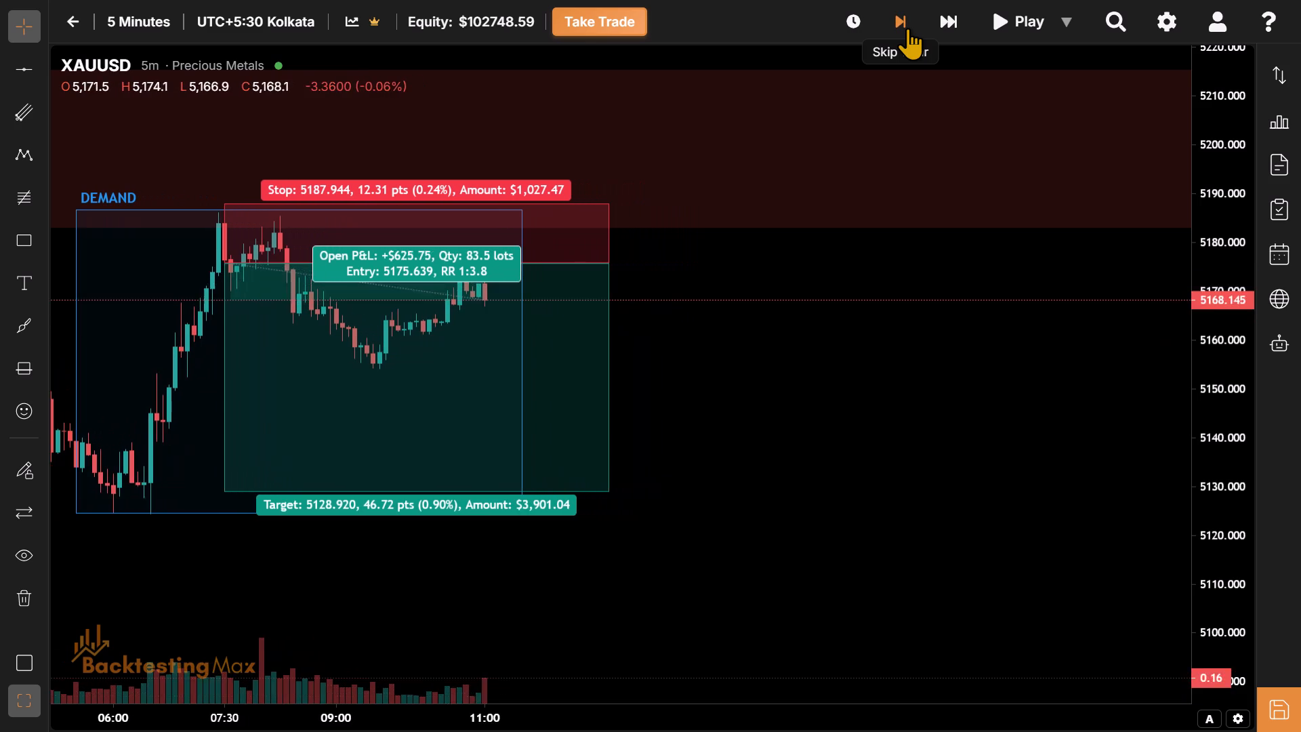
pyautogui.doubleClick(907, 28)
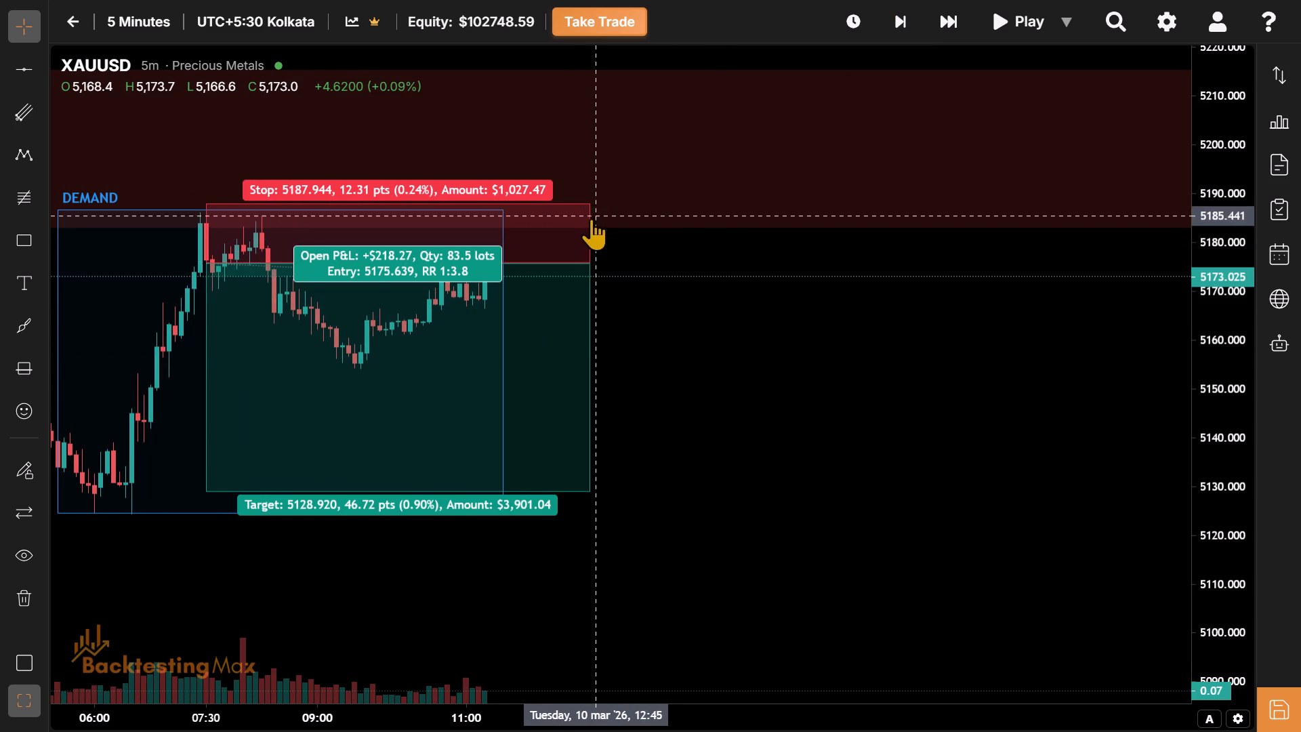
pyautogui.click(939, 36)
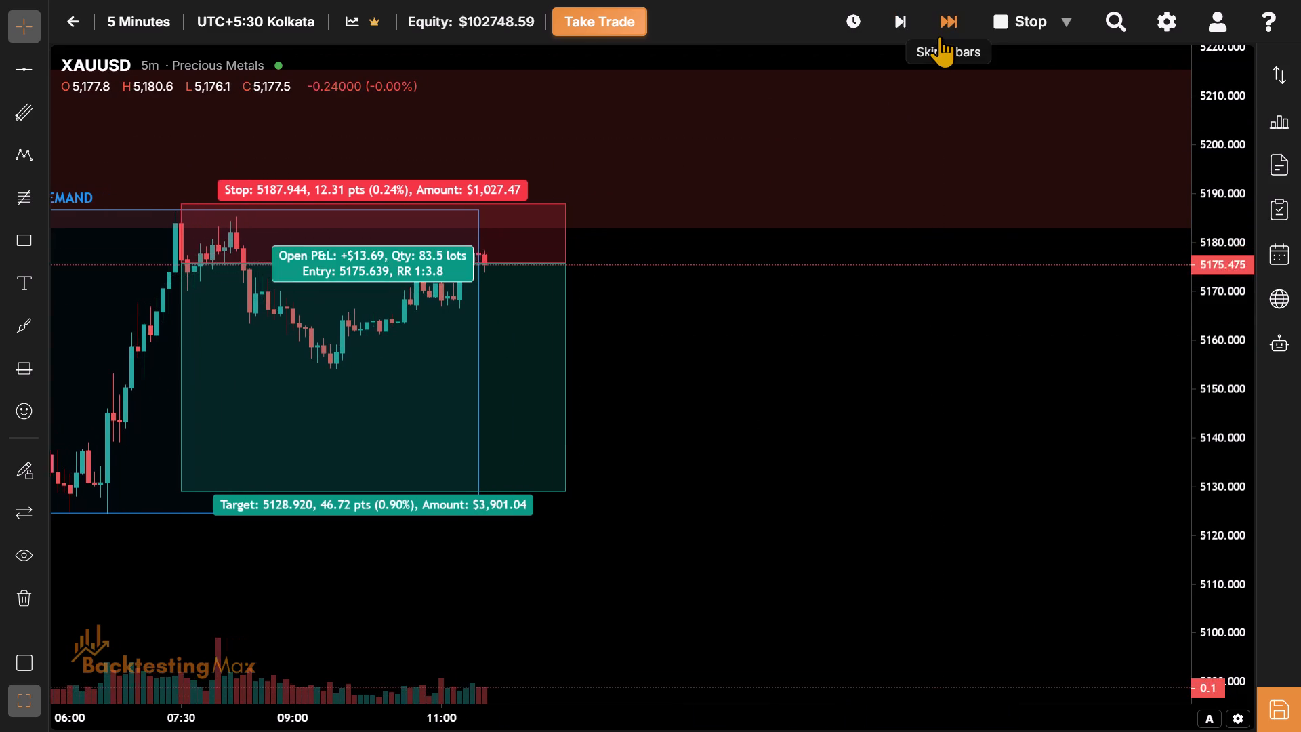
# Delete the short position that starts at the 07:30 candle.
pyautogui.click(561, 203)
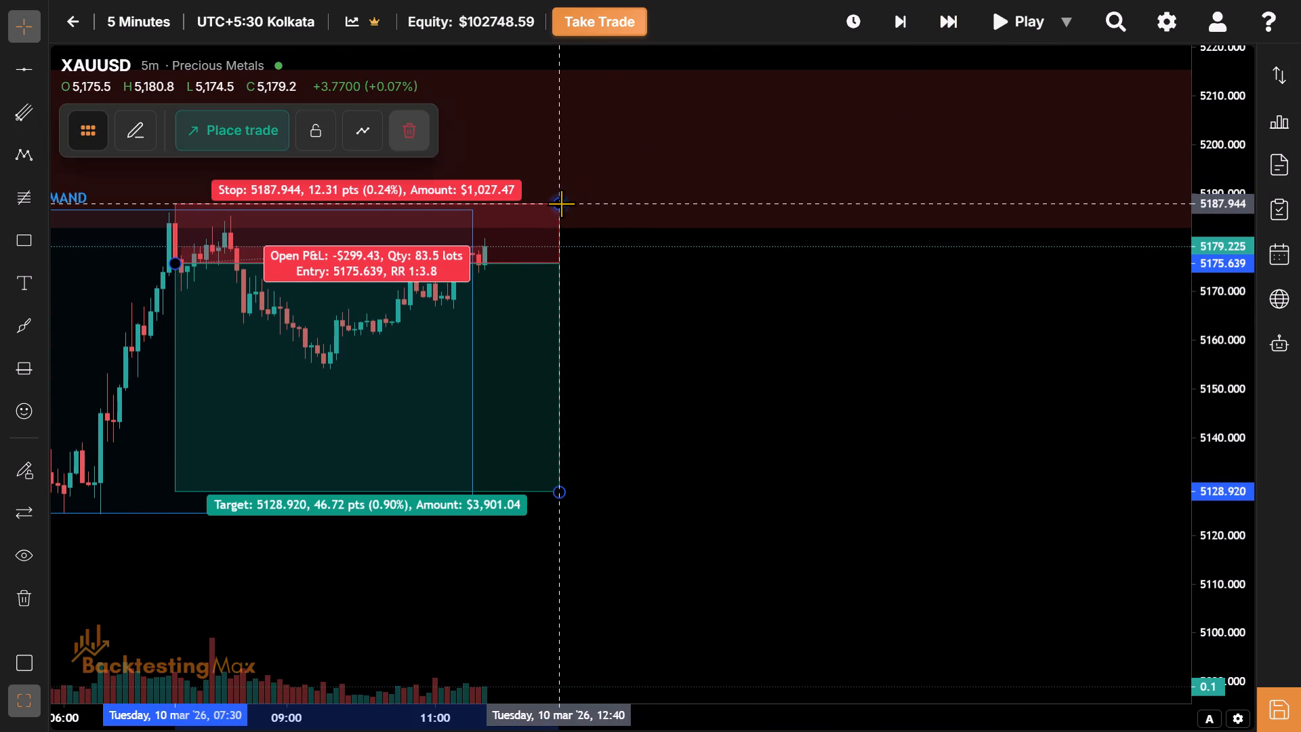
pyautogui.click(449, 120)
# Advance the replay in five-bar skips to 12:30 on 10 March.
pyautogui.moveTo(226, 333); pyautogui.dragTo(482, 342)
pyautogui.moveTo(333, 354); pyautogui.dragTo(350, 390)
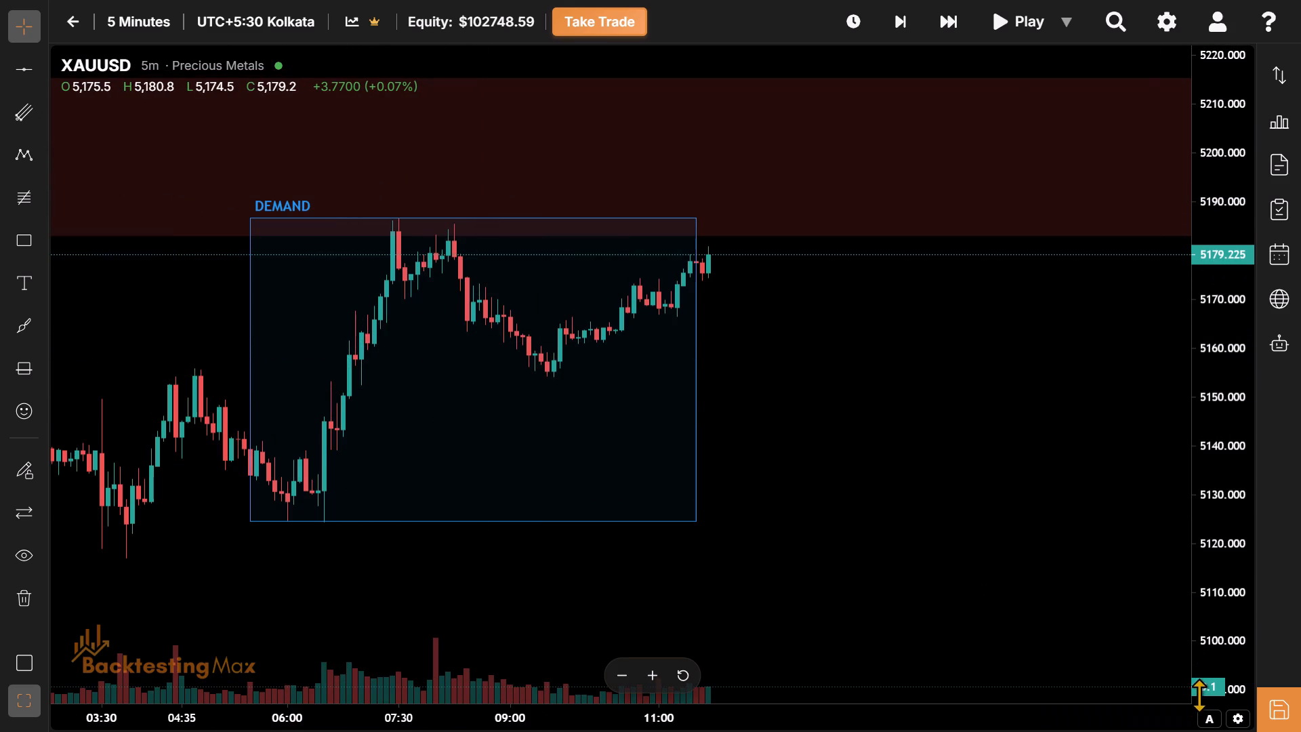
pyautogui.moveTo(1203, 685); pyautogui.dragTo(1199, 677)
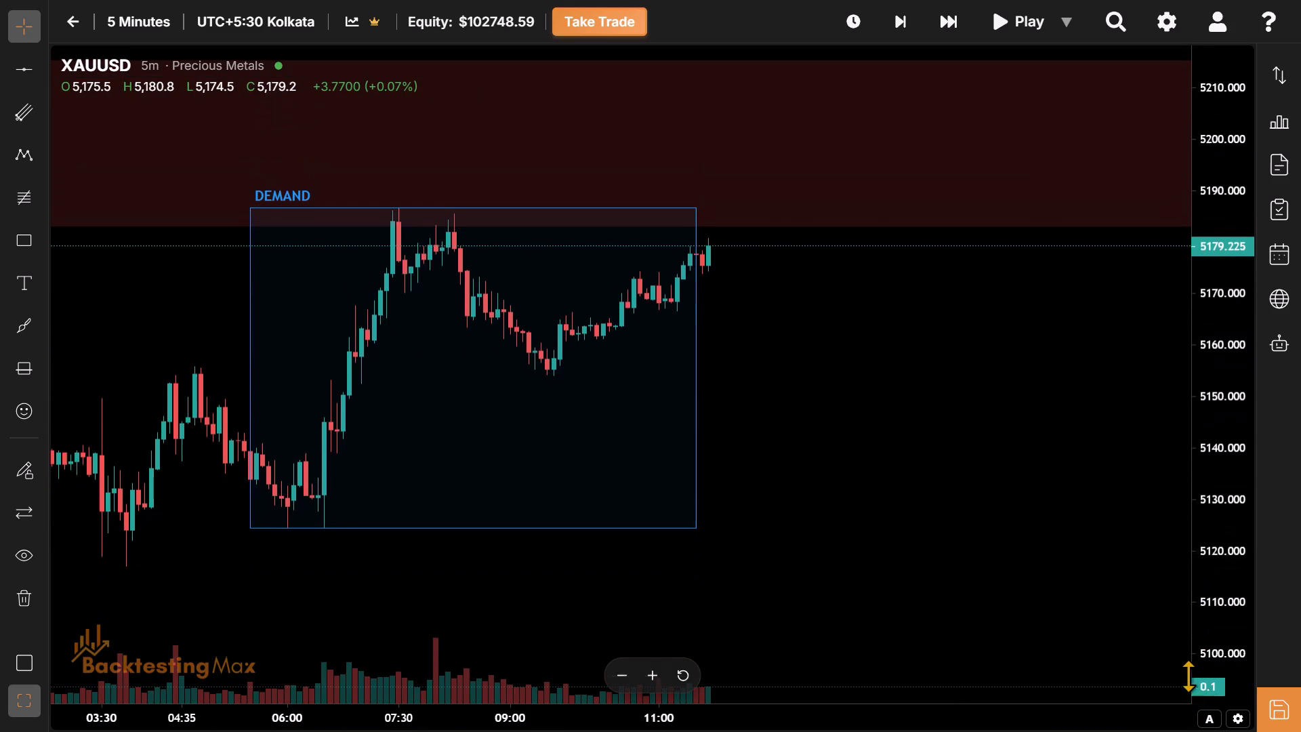
pyautogui.click(764, 504)
pyautogui.moveTo(508, 715); pyautogui.dragTo(587, 731)
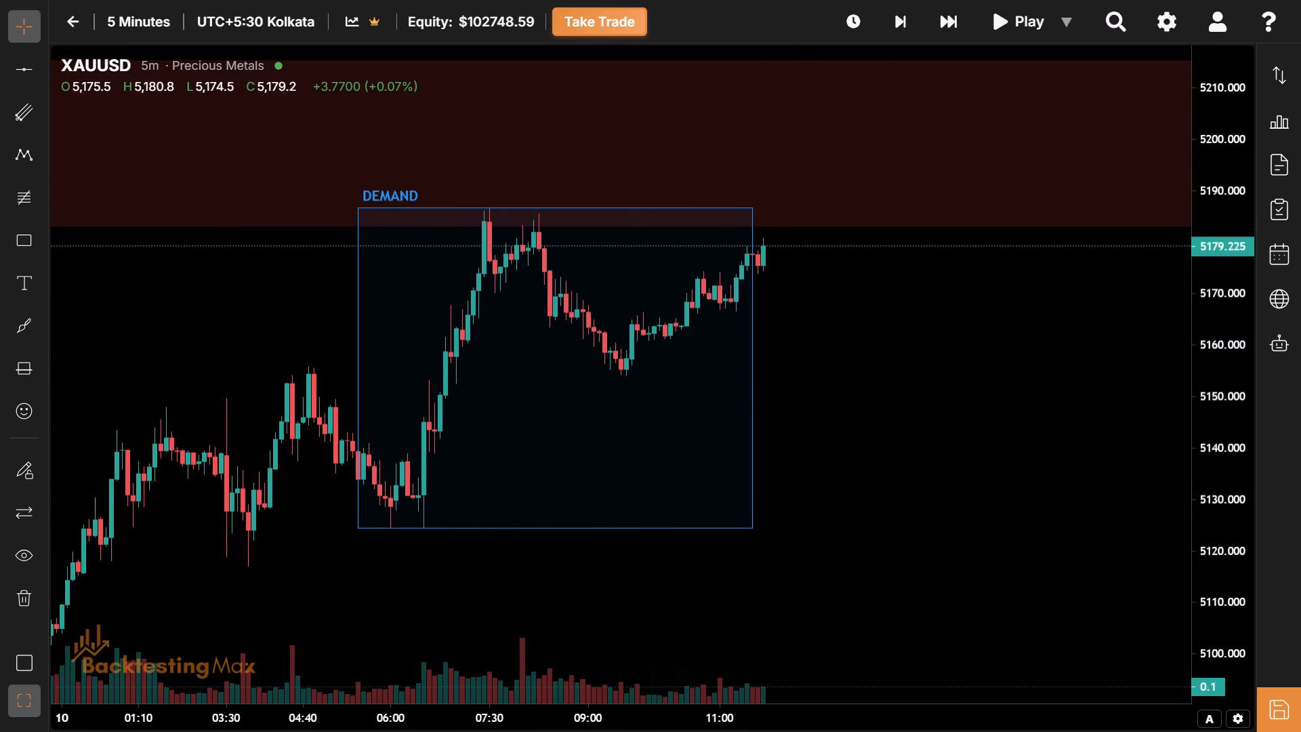
pyautogui.moveTo(896, 506); pyautogui.dragTo(615, 549)
pyautogui.moveTo(764, 437); pyautogui.dragTo(670, 581)
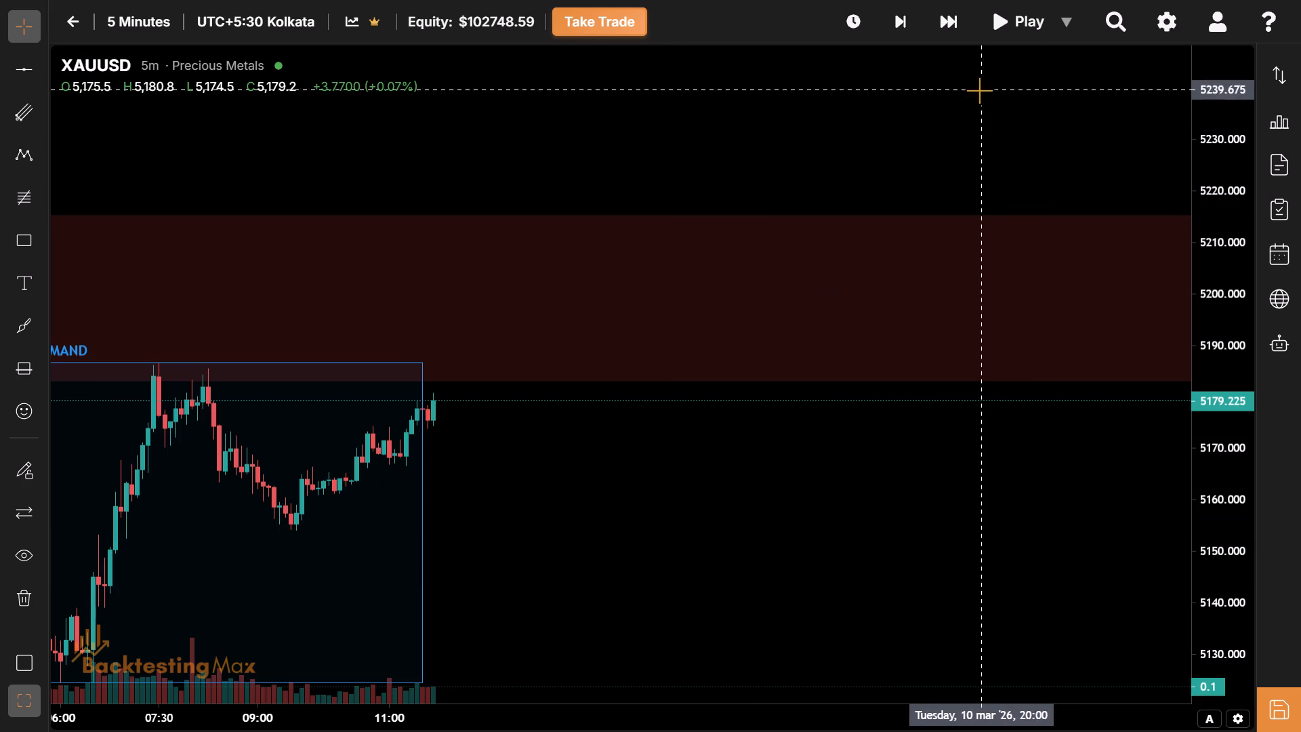
pyautogui.click(943, 23)
pyautogui.moveTo(671, 527); pyautogui.dragTo(802, 388)
pyautogui.moveTo(802, 388); pyautogui.dragTo(732, 391)
pyautogui.moveTo(732, 391); pyautogui.dragTo(736, 411)
pyautogui.click(956, 28)
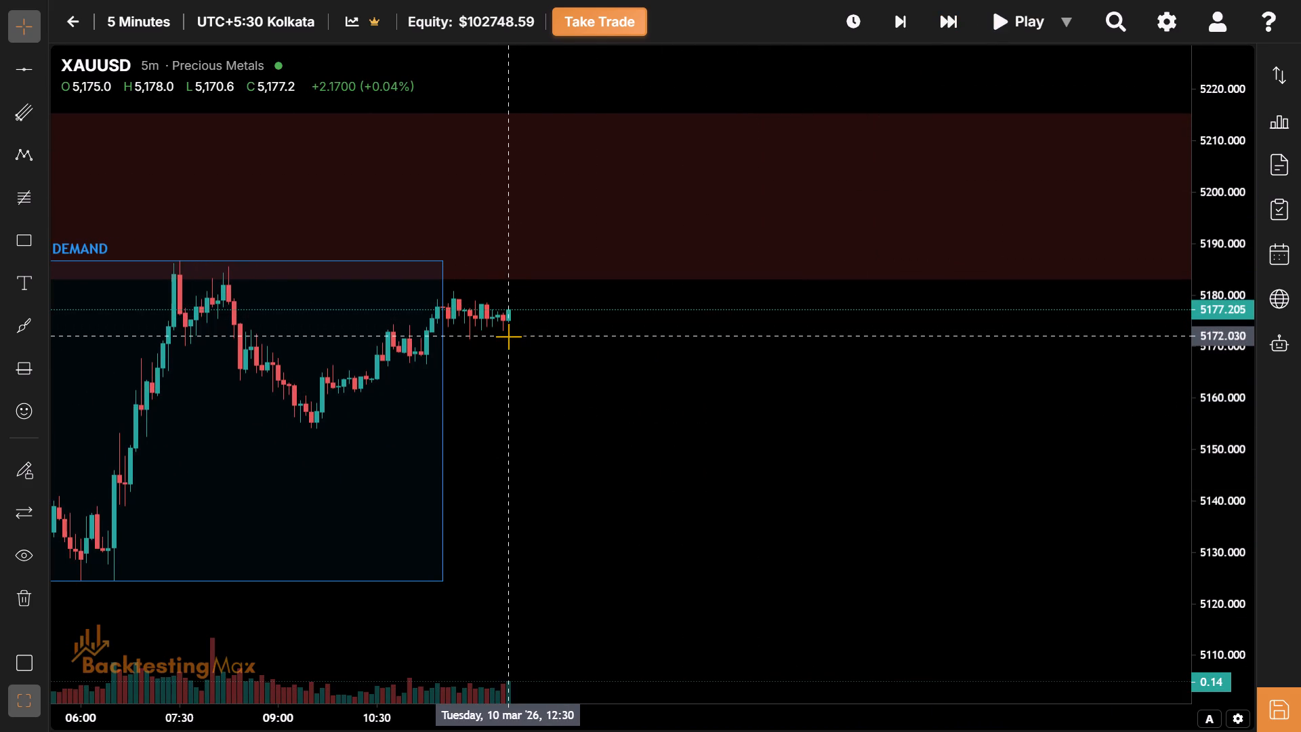
# Draw a rectangle from 12:30 to 16:30 on 10 March, between about 5178.557 and 5152.251.
pyautogui.moveTo(508, 336); pyautogui.dragTo(237, 418)
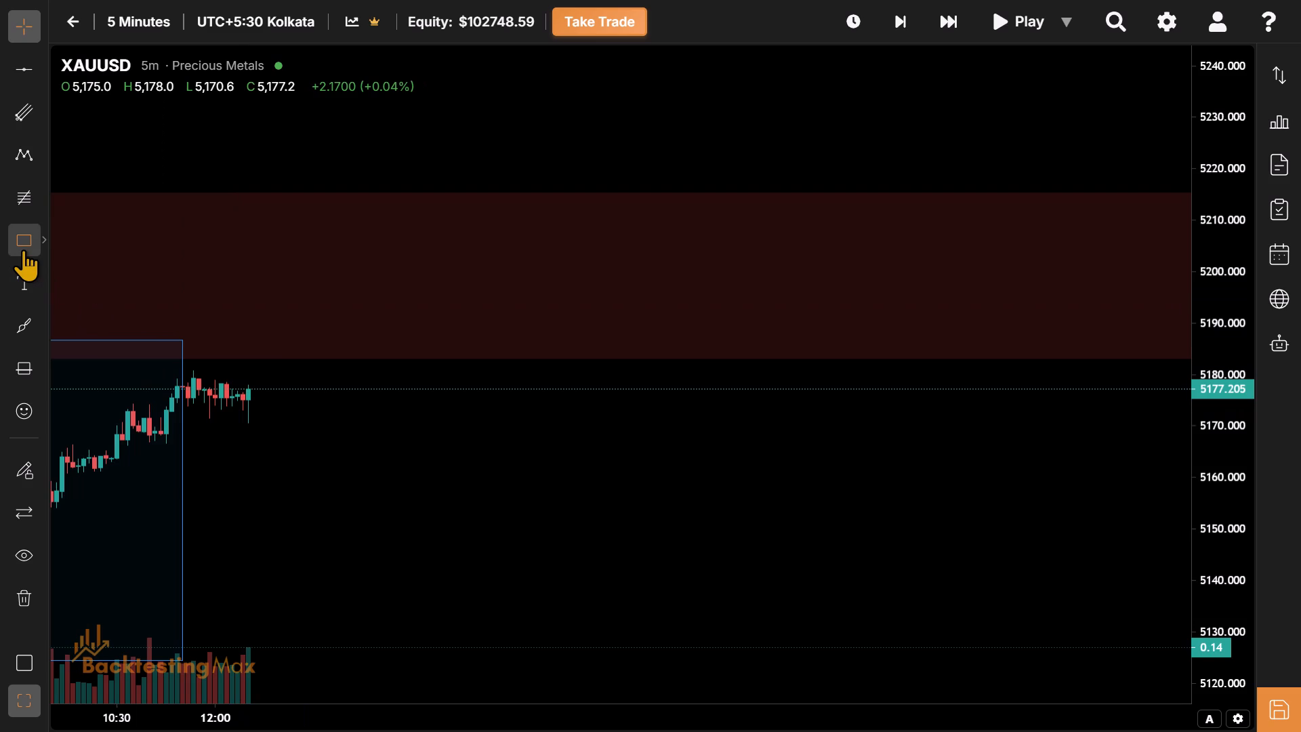
pyautogui.click(23, 249)
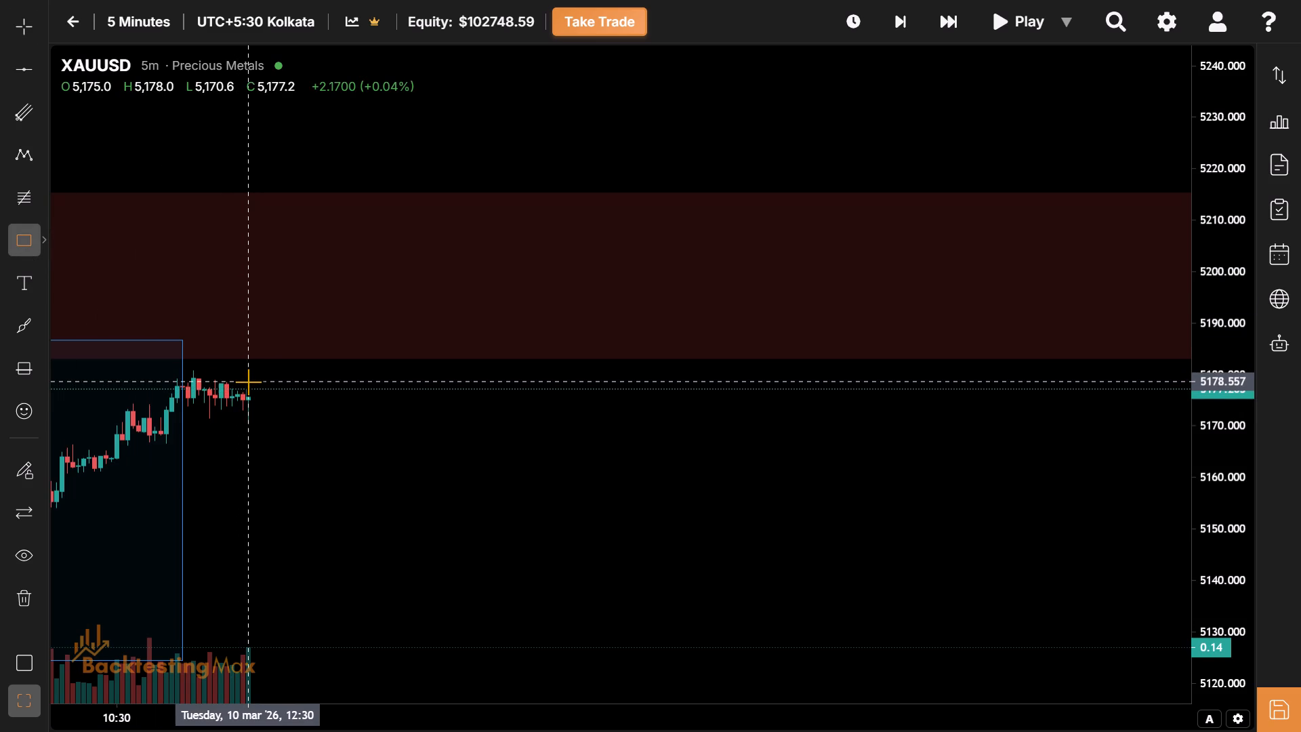
pyautogui.click(248, 382)
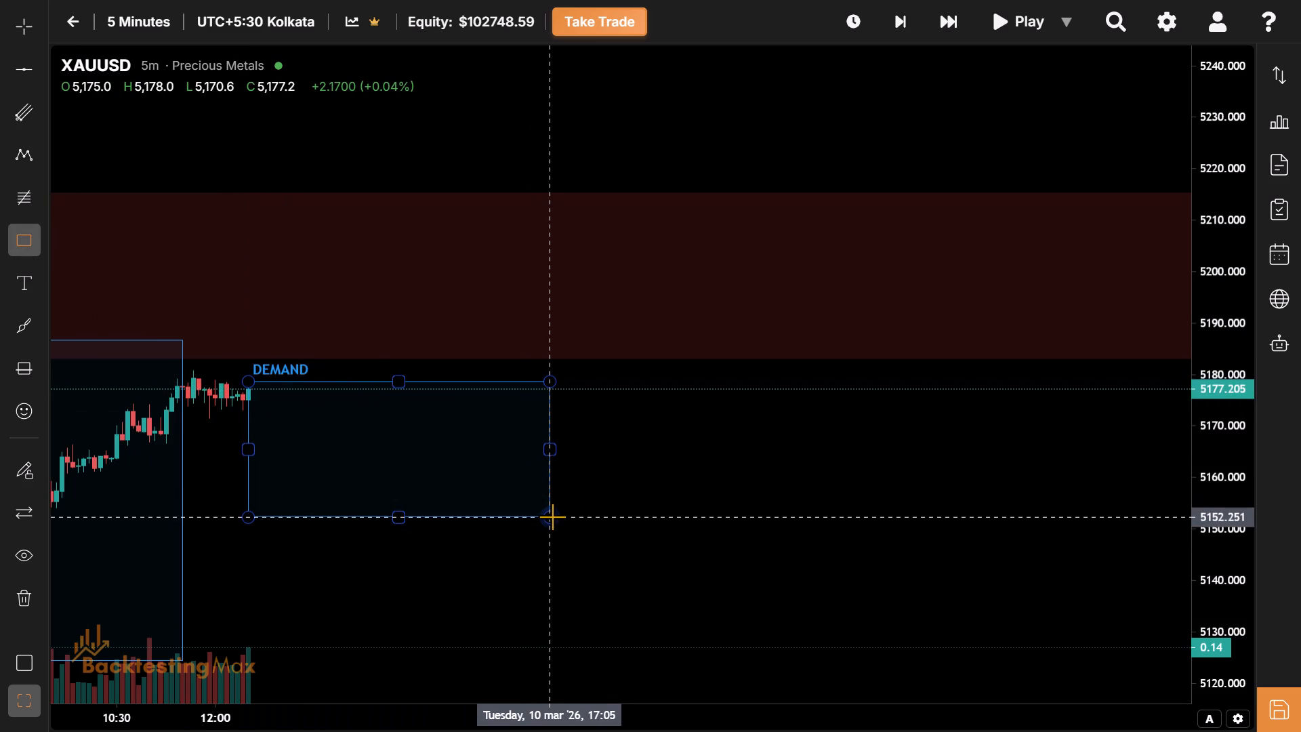
pyautogui.click(513, 516)
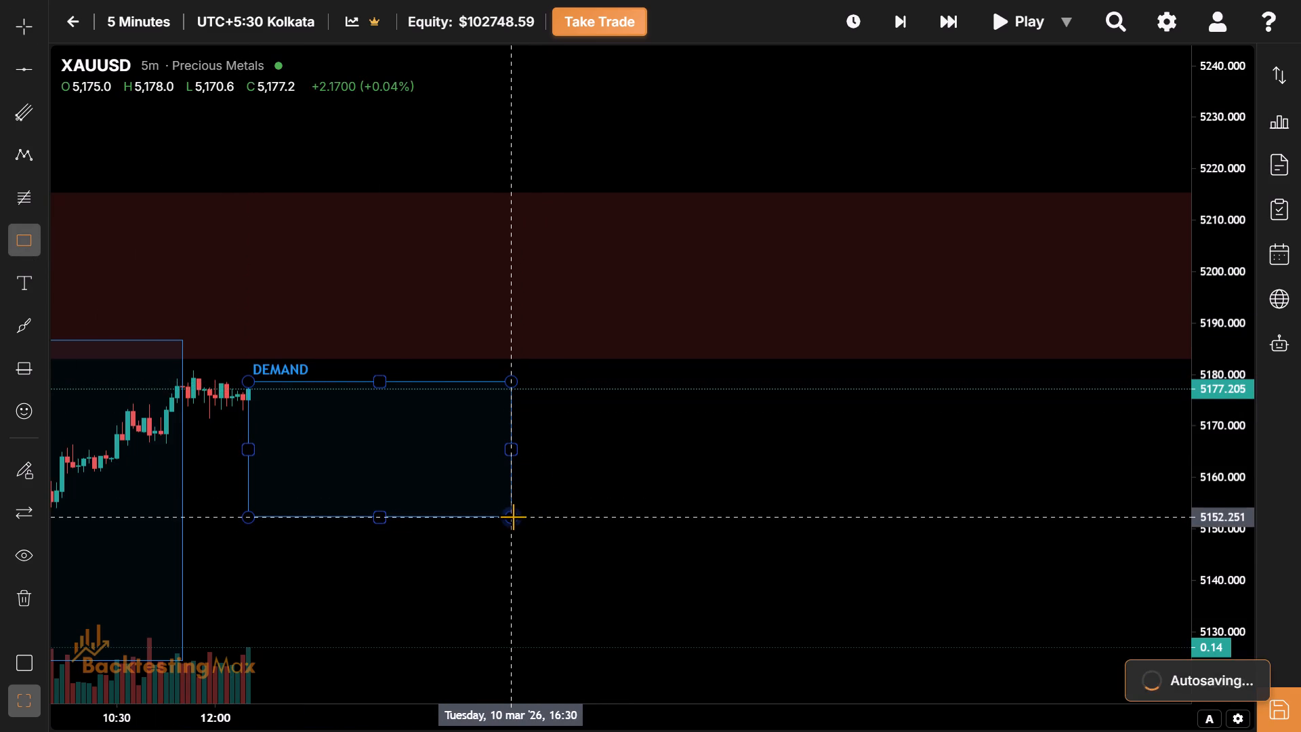
# Apply the London Session template to the new rectangle.
pyautogui.click(154, 140)
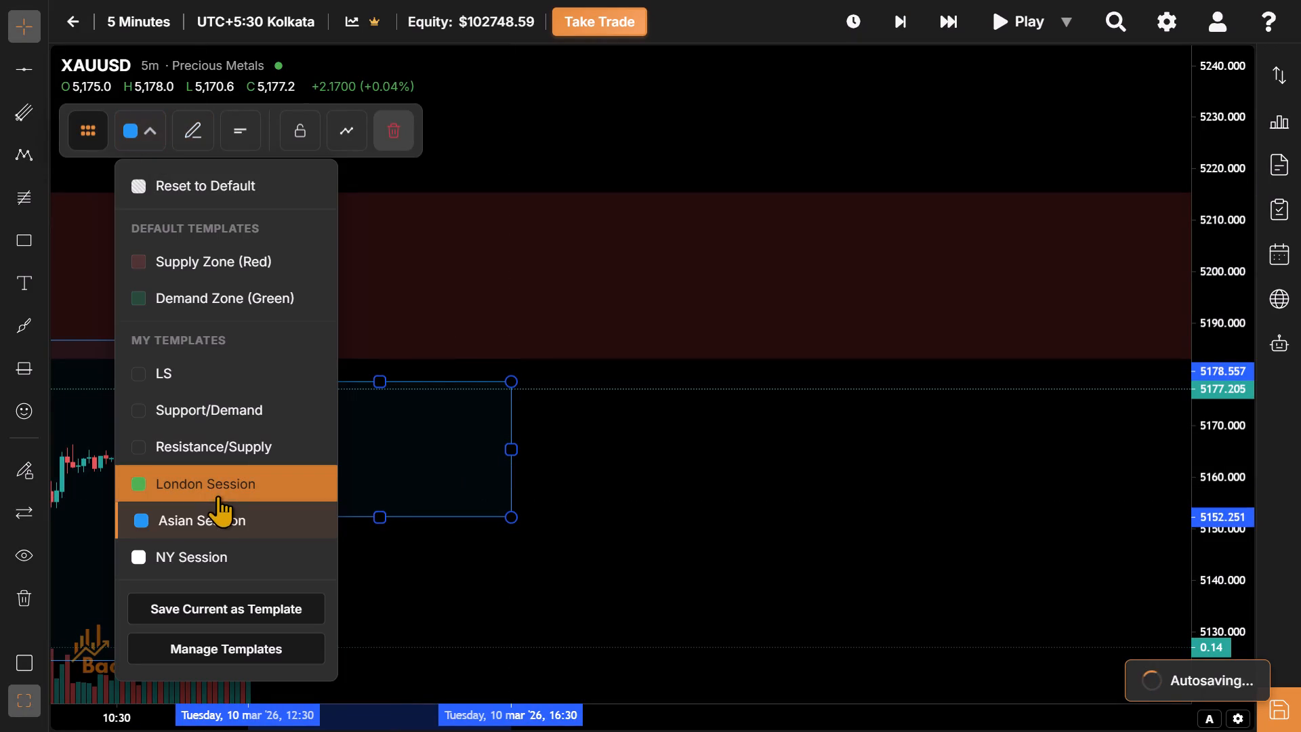
pyautogui.click(219, 498)
# Advance the replay in five-bar skips to about 14:10 on 10 March.
pyautogui.moveTo(328, 468); pyautogui.dragTo(425, 470)
pyautogui.moveTo(425, 470); pyautogui.dragTo(548, 428)
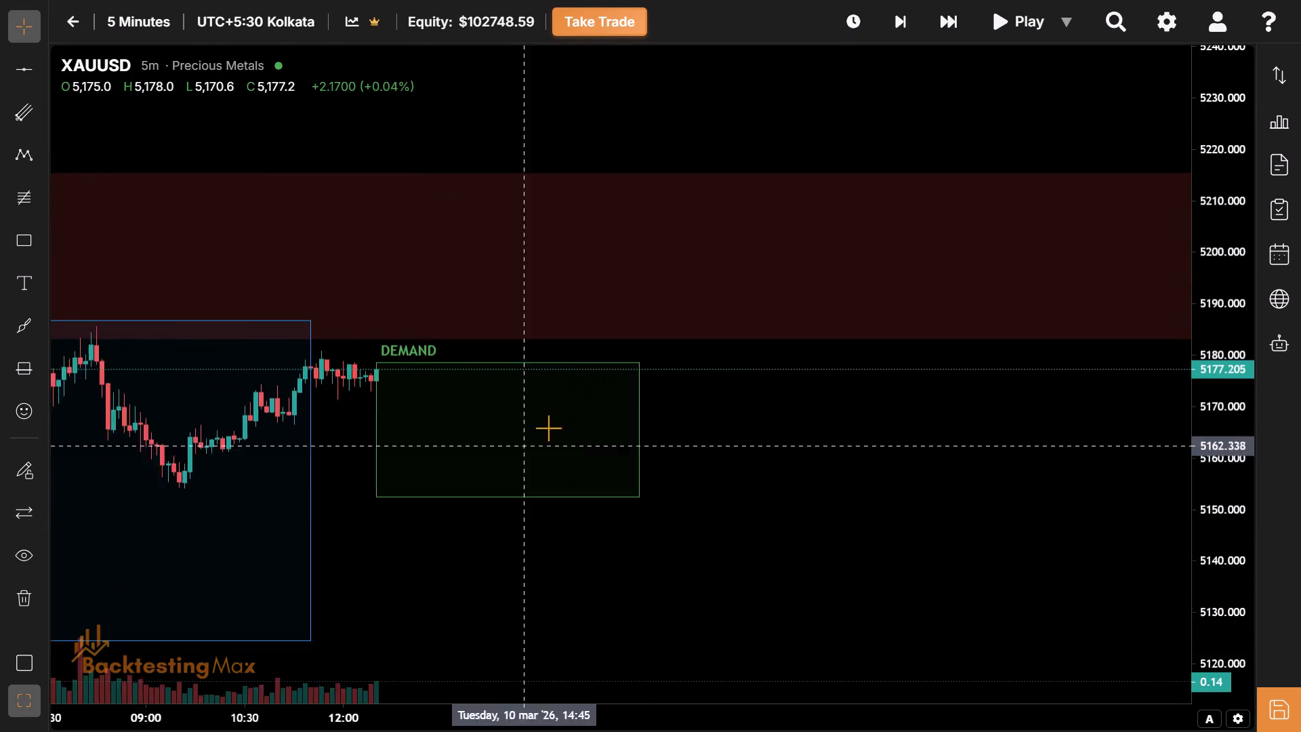
pyautogui.moveTo(548, 428); pyautogui.dragTo(581, 413)
pyautogui.click(951, 30)
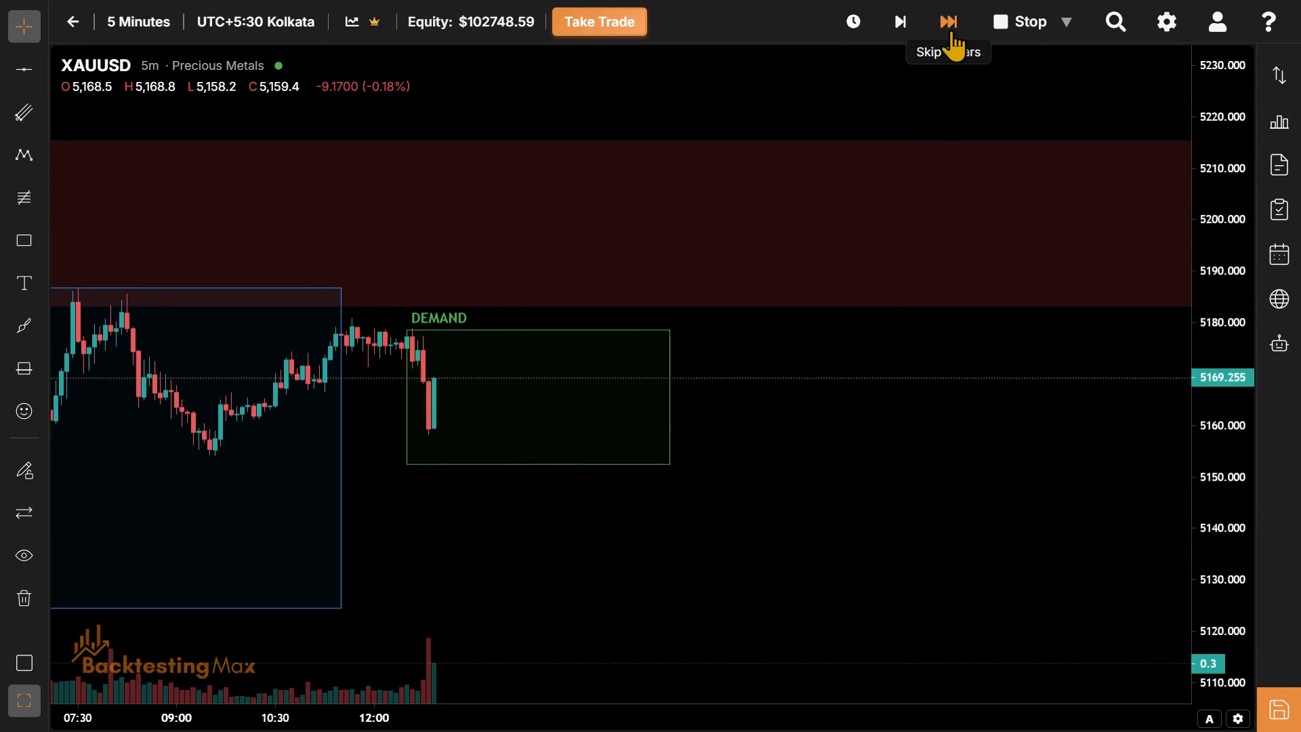
pyautogui.click(951, 30)
pyautogui.click(951, 30)
pyautogui.click(951, 30)
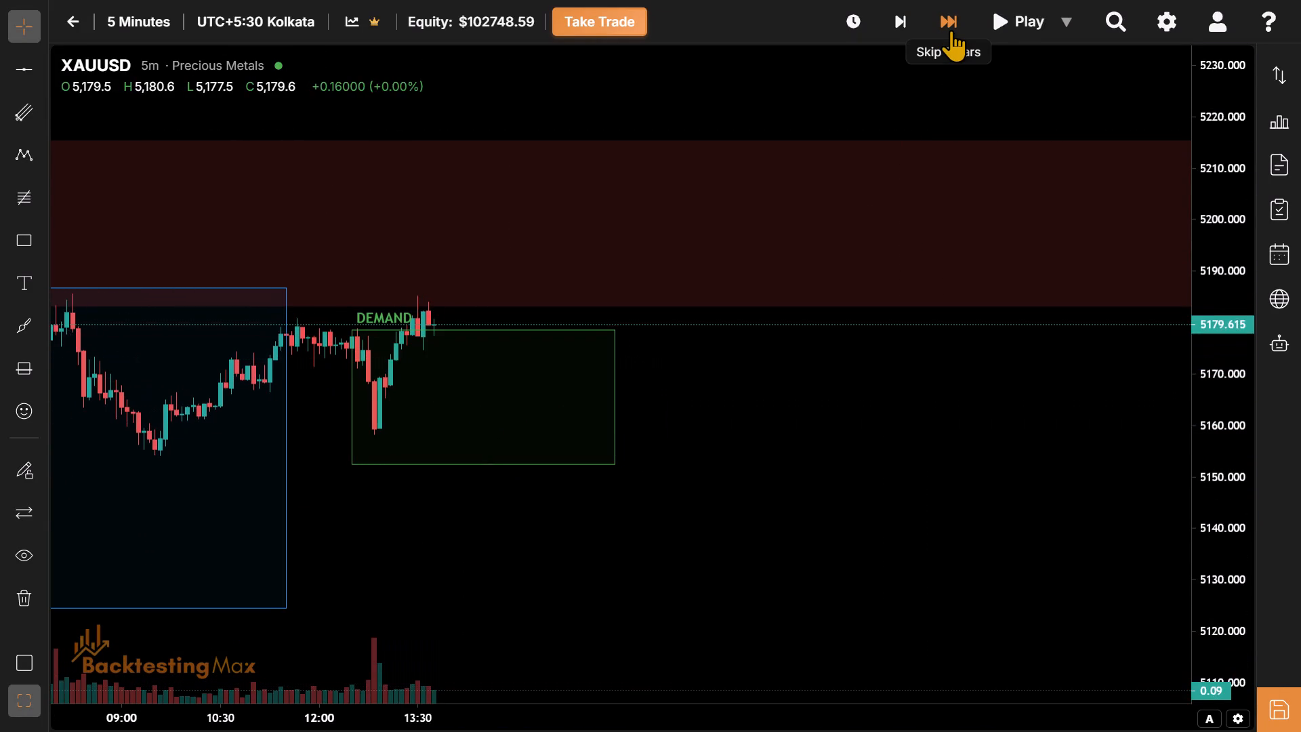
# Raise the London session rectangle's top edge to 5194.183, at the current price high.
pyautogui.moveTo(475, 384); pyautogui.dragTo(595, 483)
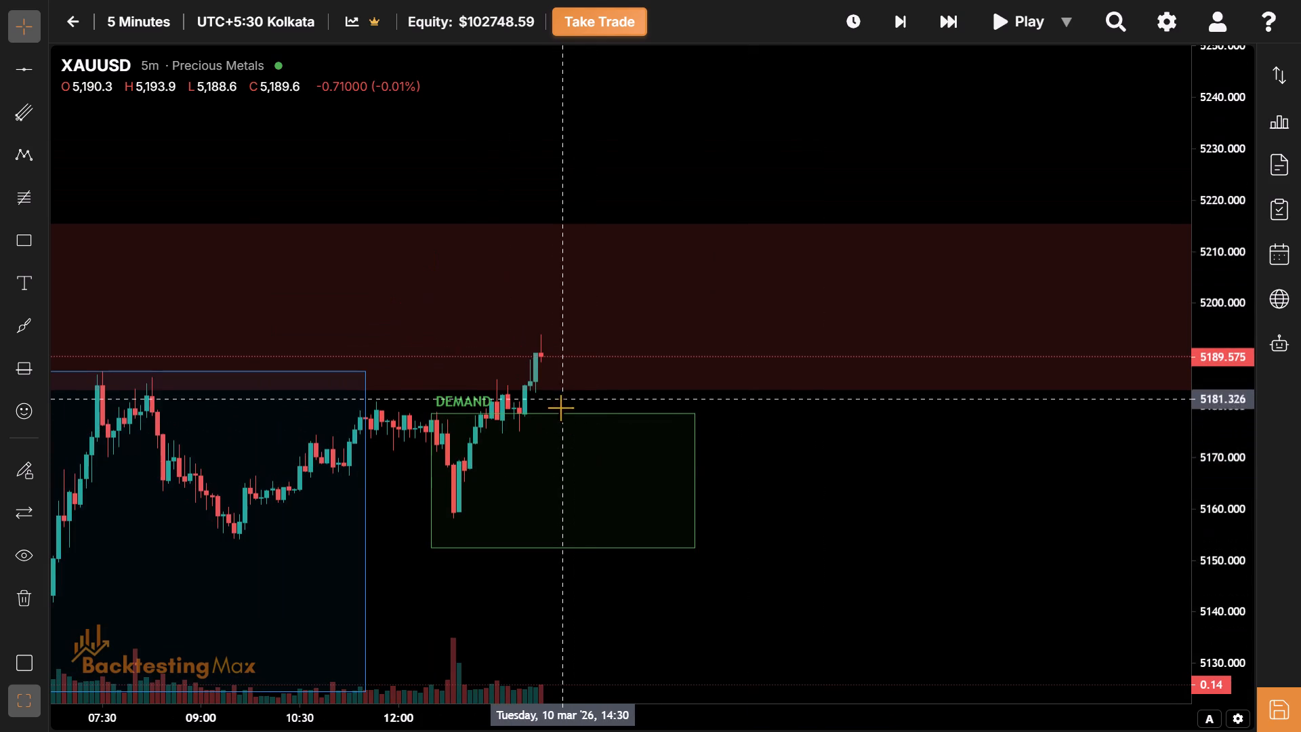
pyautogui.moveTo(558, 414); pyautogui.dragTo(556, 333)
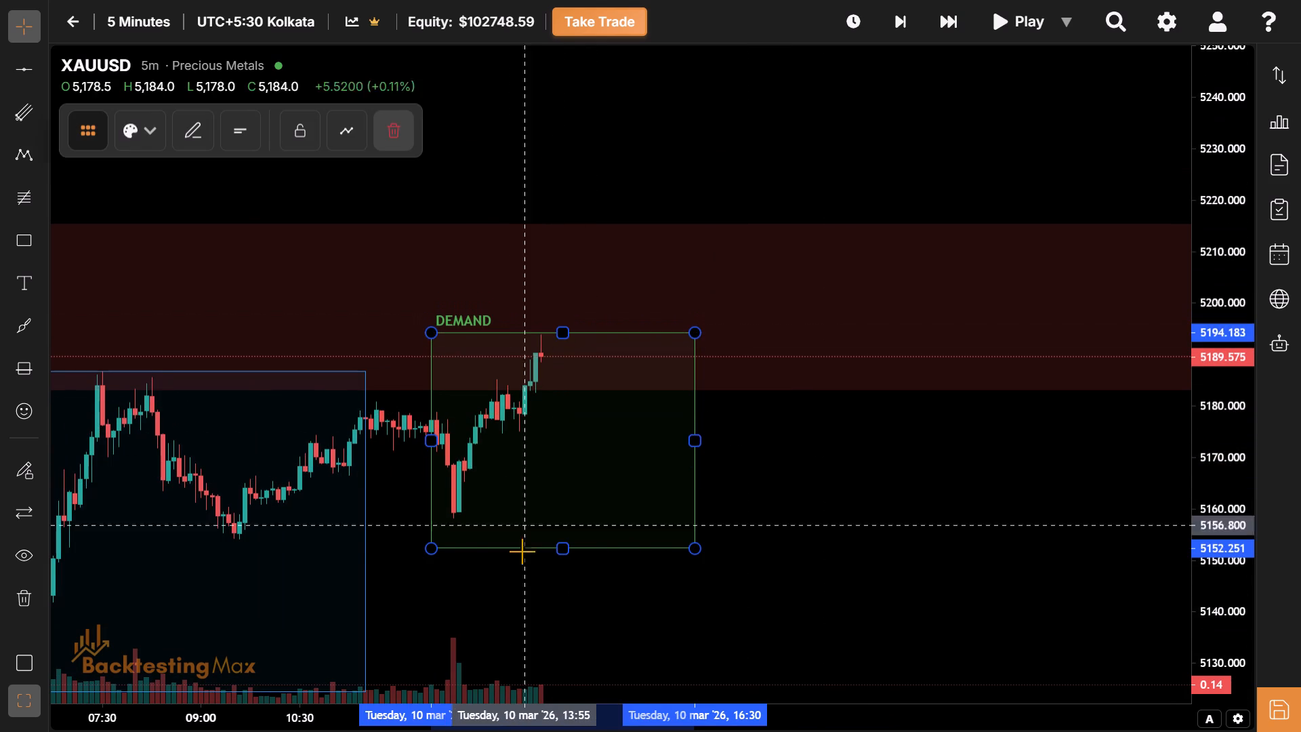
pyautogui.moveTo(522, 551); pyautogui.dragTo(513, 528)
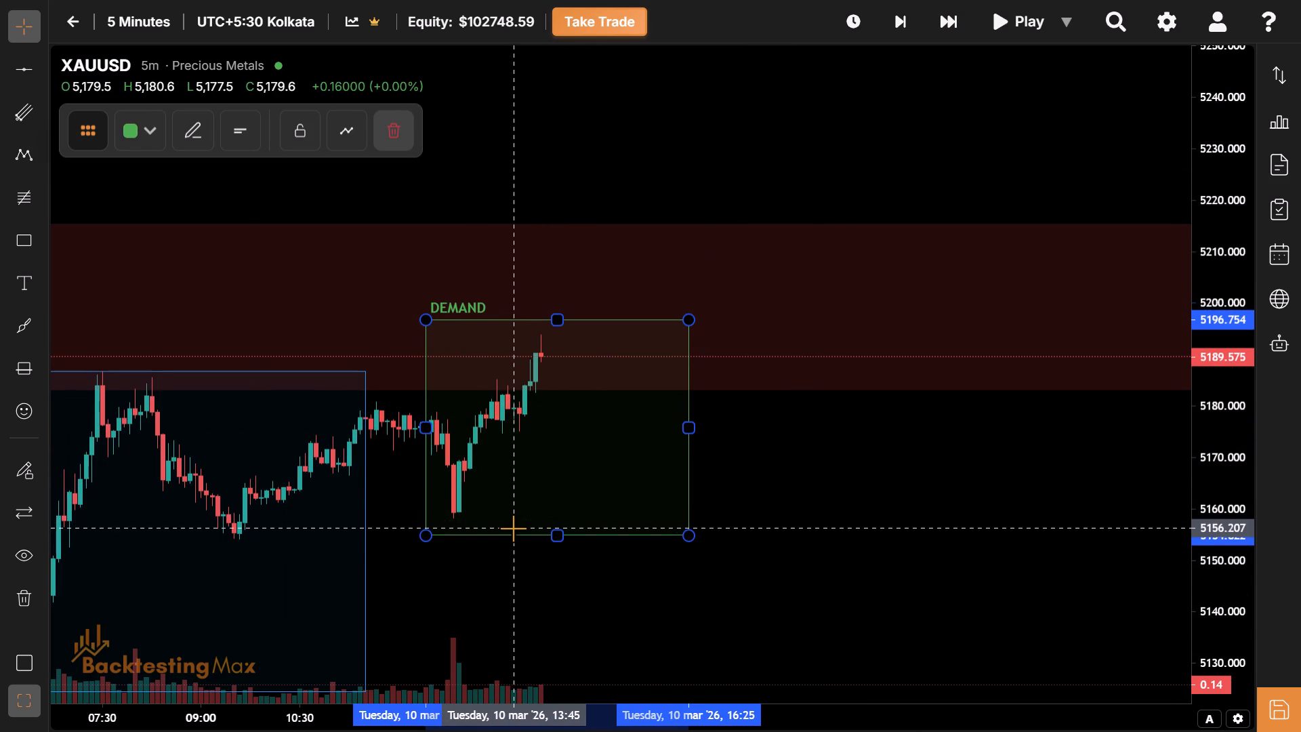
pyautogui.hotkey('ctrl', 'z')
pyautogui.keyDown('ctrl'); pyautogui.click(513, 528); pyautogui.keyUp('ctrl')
# Advance the replay in five-bar skips to about 16:40 on 10 March, past the end of the London session.
pyautogui.moveTo(564, 476); pyautogui.dragTo(505, 373)
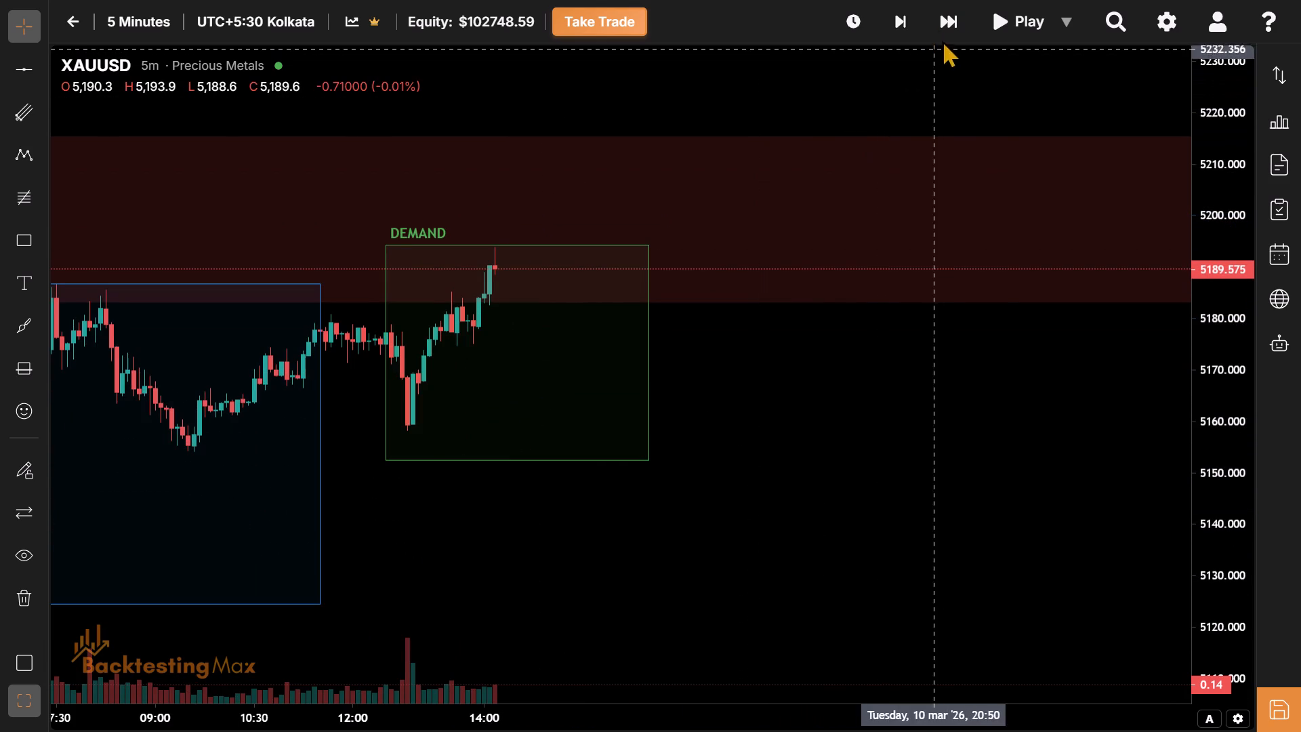
pyautogui.click(955, 24)
pyautogui.click(955, 24)
pyautogui.click(955, 24)
pyautogui.click(955, 24)
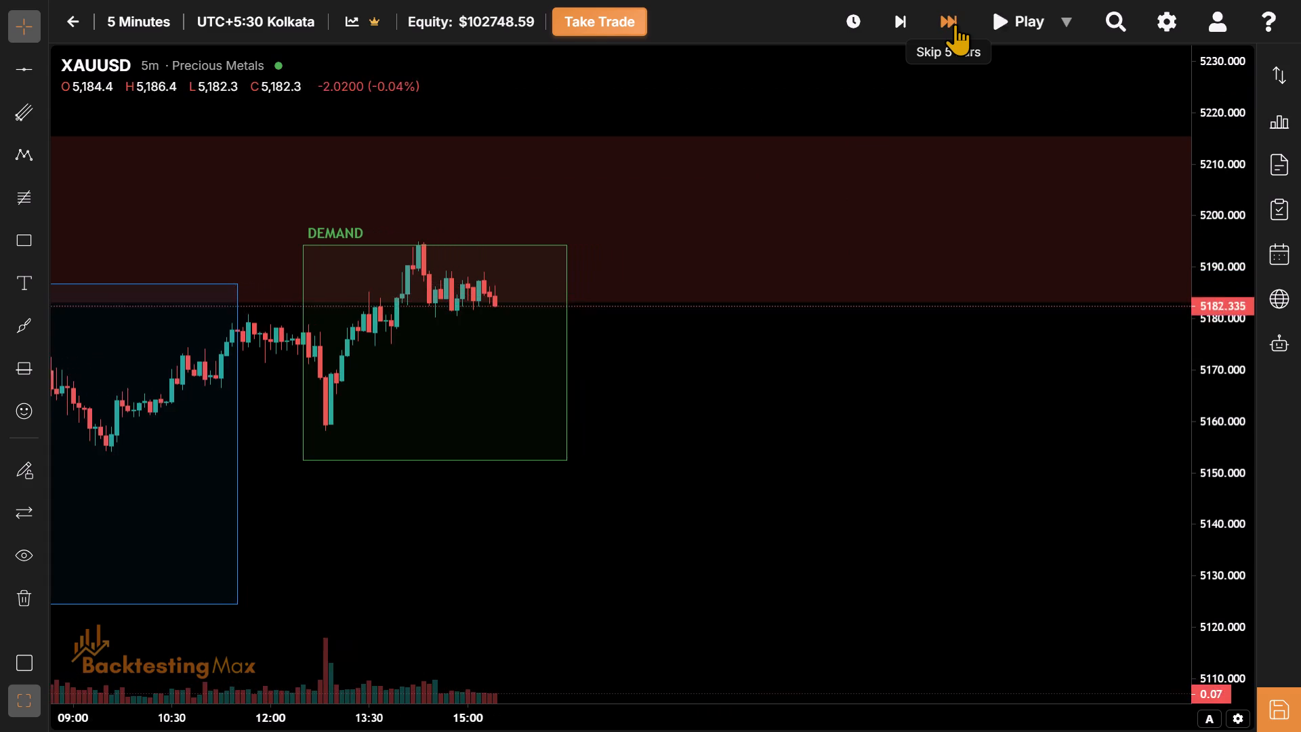
pyautogui.click(955, 24)
pyautogui.click(955, 24)
# Adjust the London session rectangle's top edge to the session high, at about 5194.7.
pyautogui.moveTo(719, 460); pyautogui.dragTo(861, 521)
pyautogui.moveTo(477, 301); pyautogui.dragTo(560, 287)
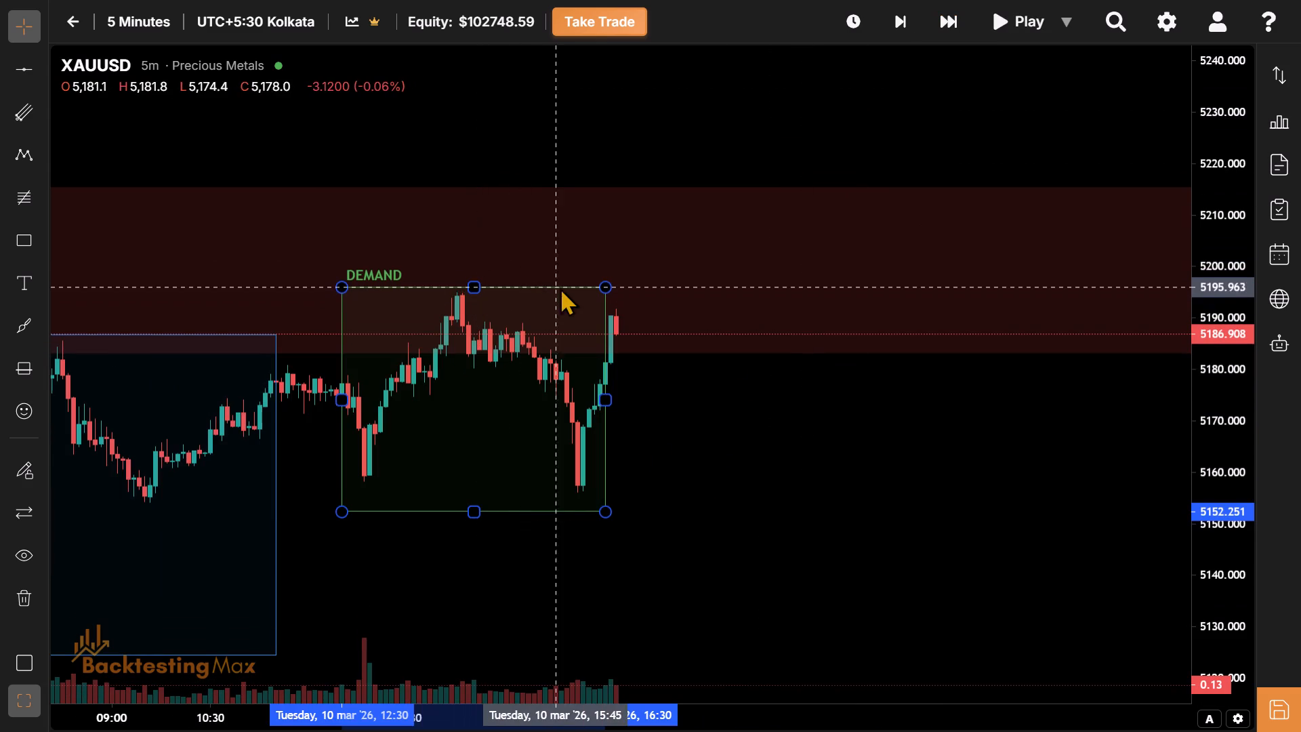
pyautogui.moveTo(560, 287); pyautogui.dragTo(561, 293)
# Examine the 5-minute price action from 9 March through the Asian and London sessions, against the red supply and green demand zones.
pyautogui.moveTo(497, 363); pyautogui.dragTo(890, 283)
pyautogui.moveTo(783, 504); pyautogui.dragTo(703, 436)
pyautogui.moveTo(956, 431); pyautogui.dragTo(673, 477)
pyautogui.moveTo(871, 426); pyautogui.dragTo(984, 256)
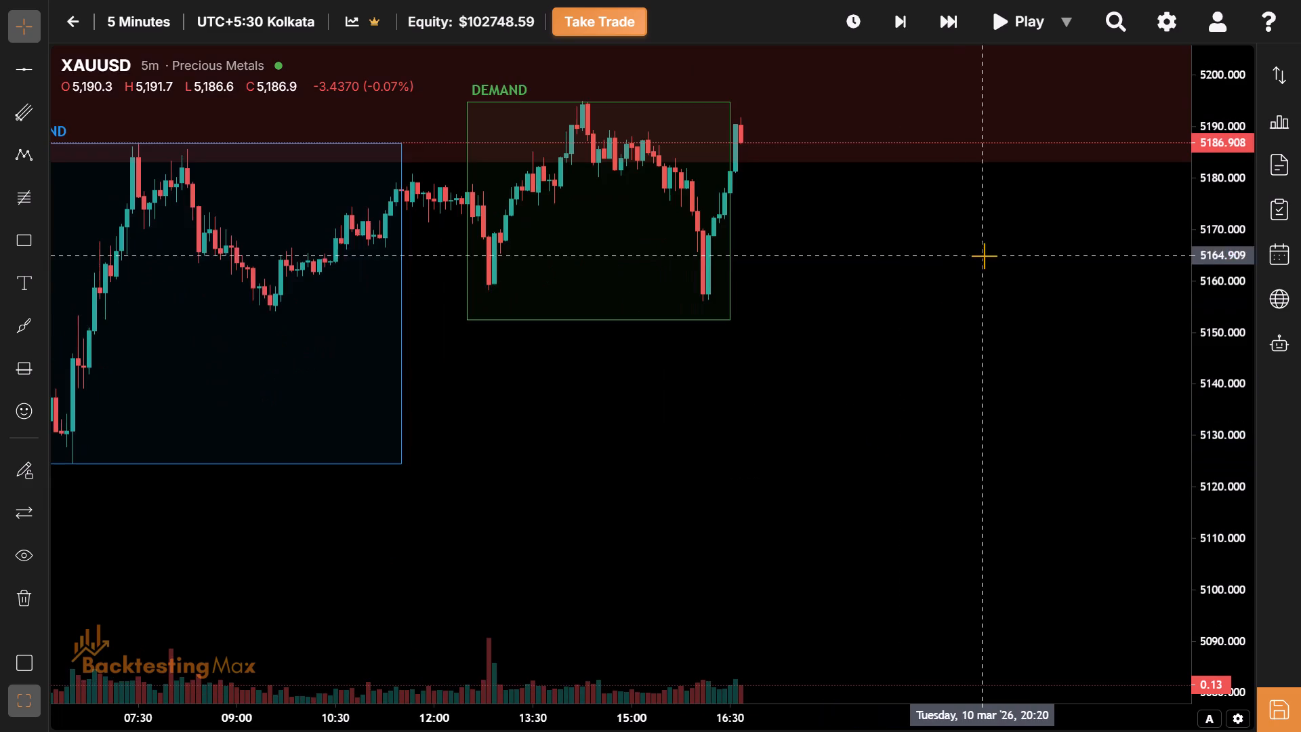
pyautogui.moveTo(833, 563); pyautogui.dragTo(996, 214)
pyautogui.moveTo(723, 346); pyautogui.dragTo(1250, 330)
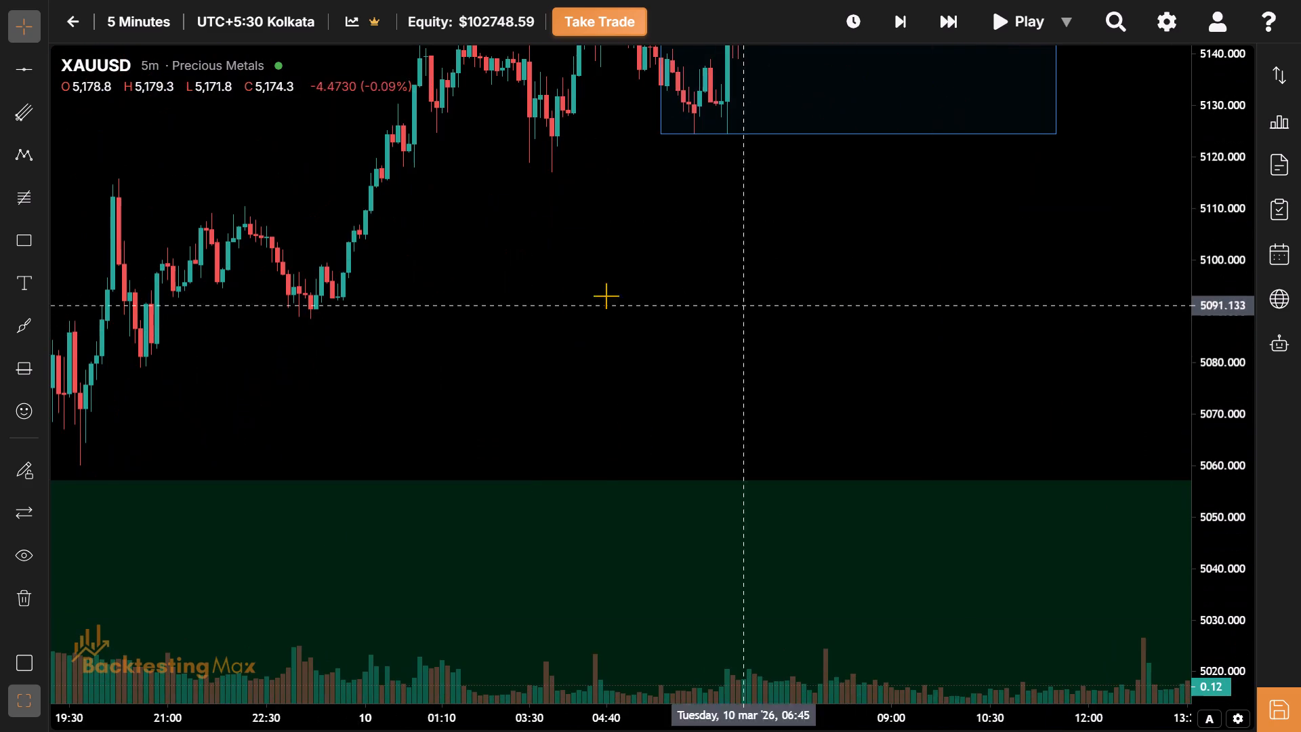
pyautogui.moveTo(528, 311); pyautogui.dragTo(830, 367)
pyautogui.moveTo(413, 727); pyautogui.dragTo(654, 731)
pyautogui.moveTo(918, 378); pyautogui.dragTo(665, 556)
pyautogui.moveTo(1235, 104); pyautogui.dragTo(1226, 327)
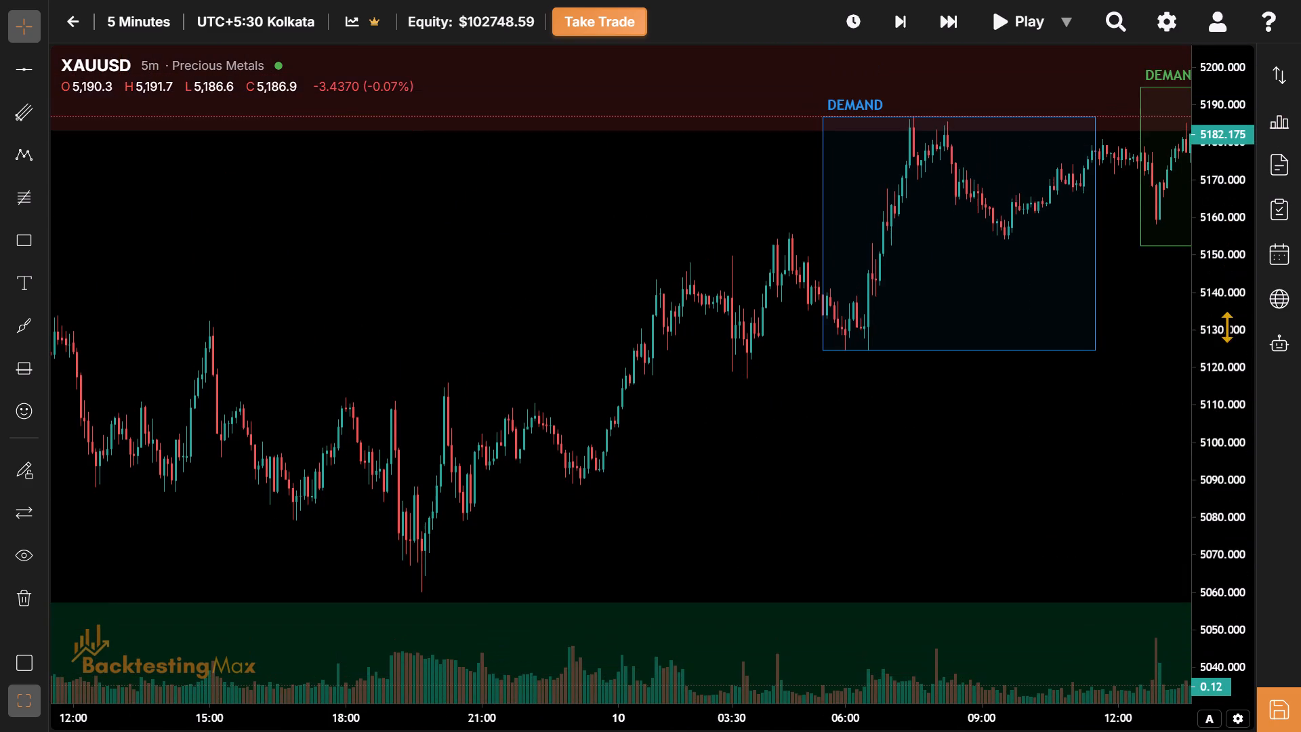
pyautogui.moveTo(630, 728); pyautogui.dragTo(491, 730)
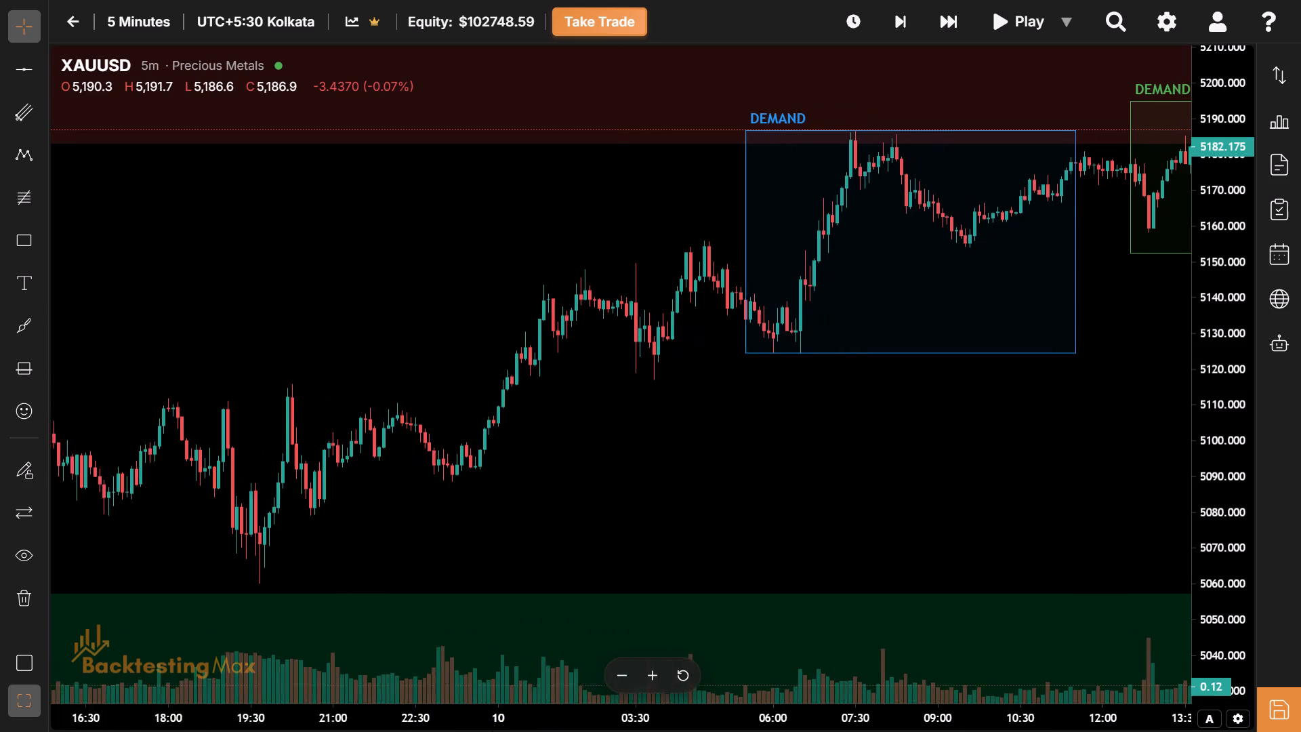
pyautogui.moveTo(491, 730); pyautogui.dragTo(486, 729)
pyautogui.moveTo(1018, 279); pyautogui.dragTo(323, 403)
pyautogui.moveTo(856, 407); pyautogui.dragTo(639, 390)
pyautogui.moveTo(606, 729); pyautogui.dragTo(560, 727)
pyautogui.moveTo(1239, 674); pyautogui.dragTo(1218, 599)
pyautogui.moveTo(568, 345); pyautogui.dragTo(853, 487)
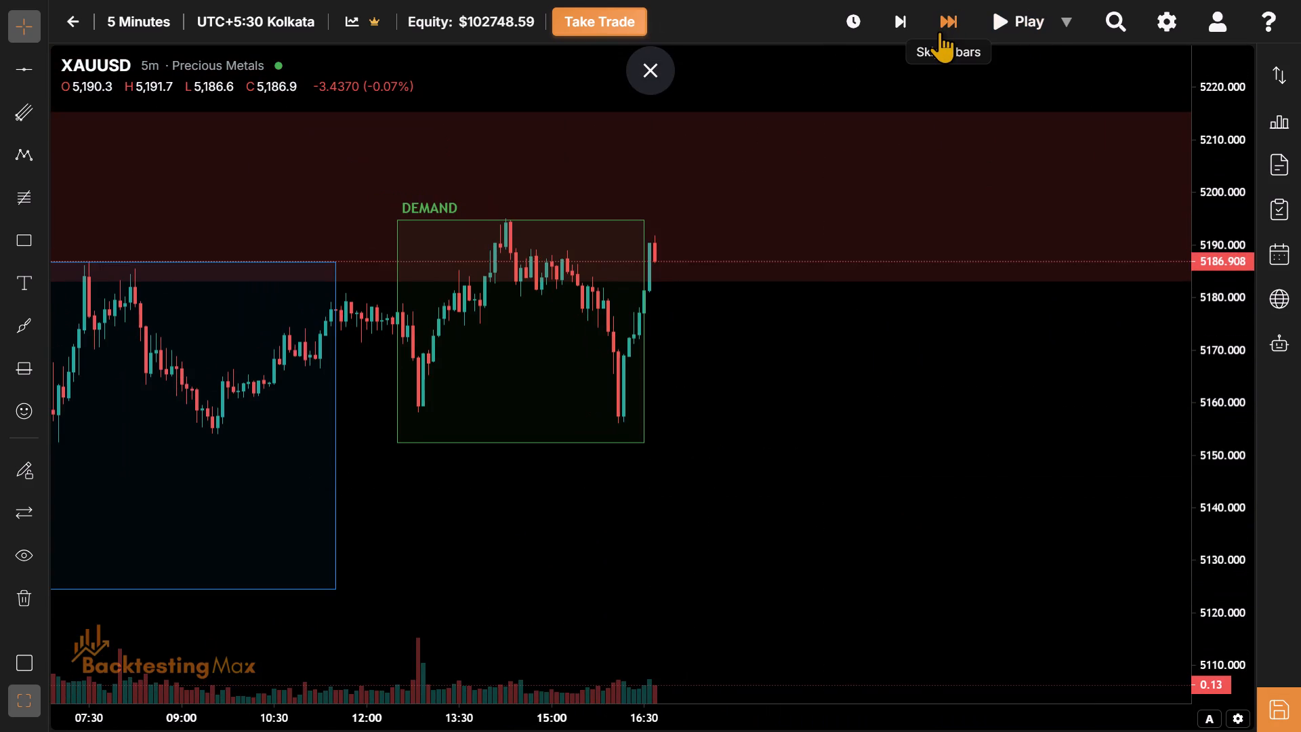
# Advance the replay in five-bar skips to 17:30 on 10 March, the NY session start.
pyautogui.click(939, 31)
pyautogui.click(939, 31)
# Draw a rectangle from 17:30 to 21:30 on 10 March, about 5176.3 to 5147.7, and apply the NY Session template.
pyautogui.moveTo(833, 436); pyautogui.dragTo(661, 471)
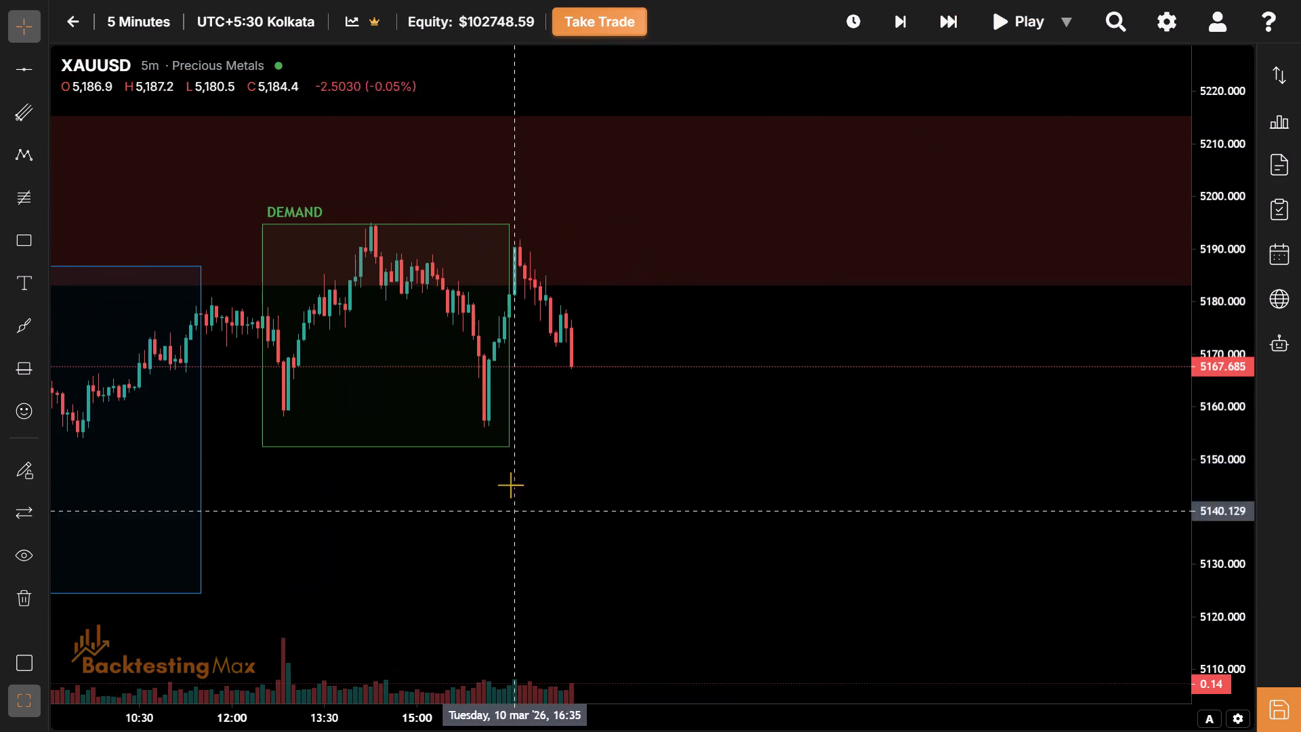
pyautogui.moveTo(573, 414); pyautogui.dragTo(527, 514)
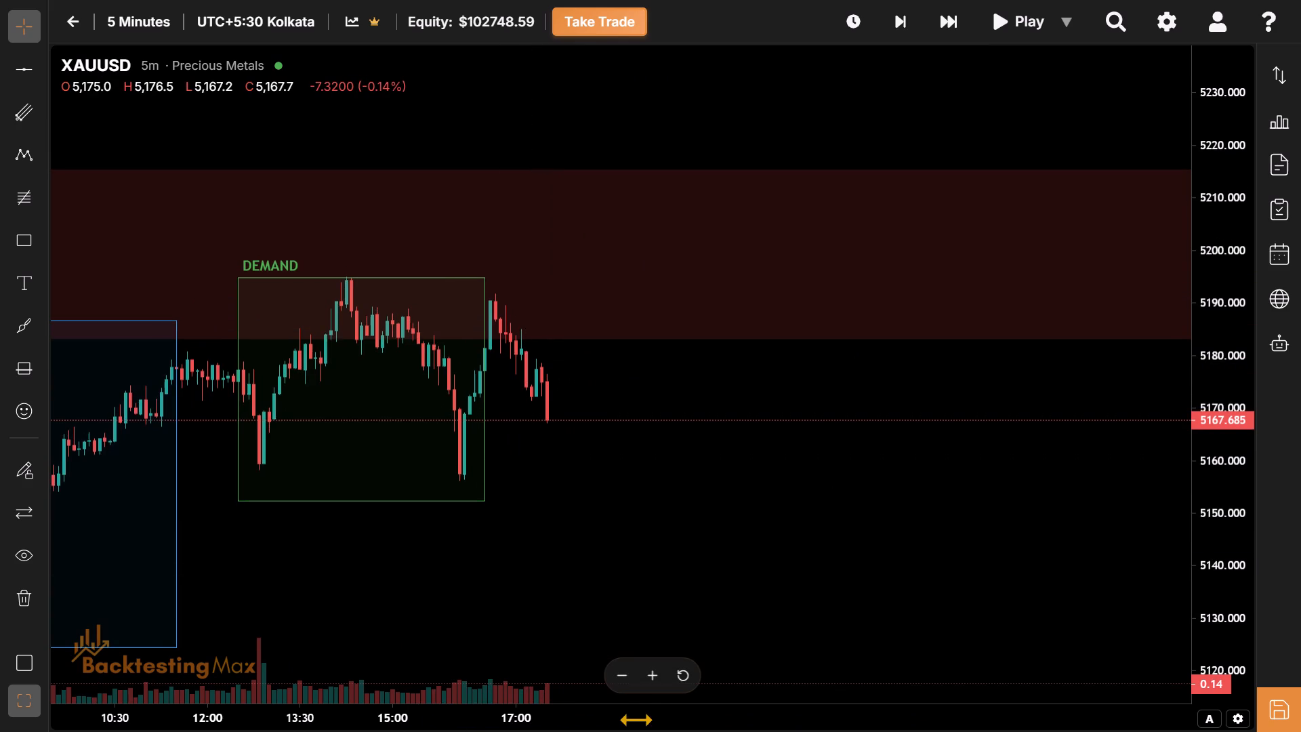
pyautogui.moveTo(636, 720); pyautogui.dragTo(560, 722)
pyautogui.moveTo(581, 569); pyautogui.dragTo(459, 523)
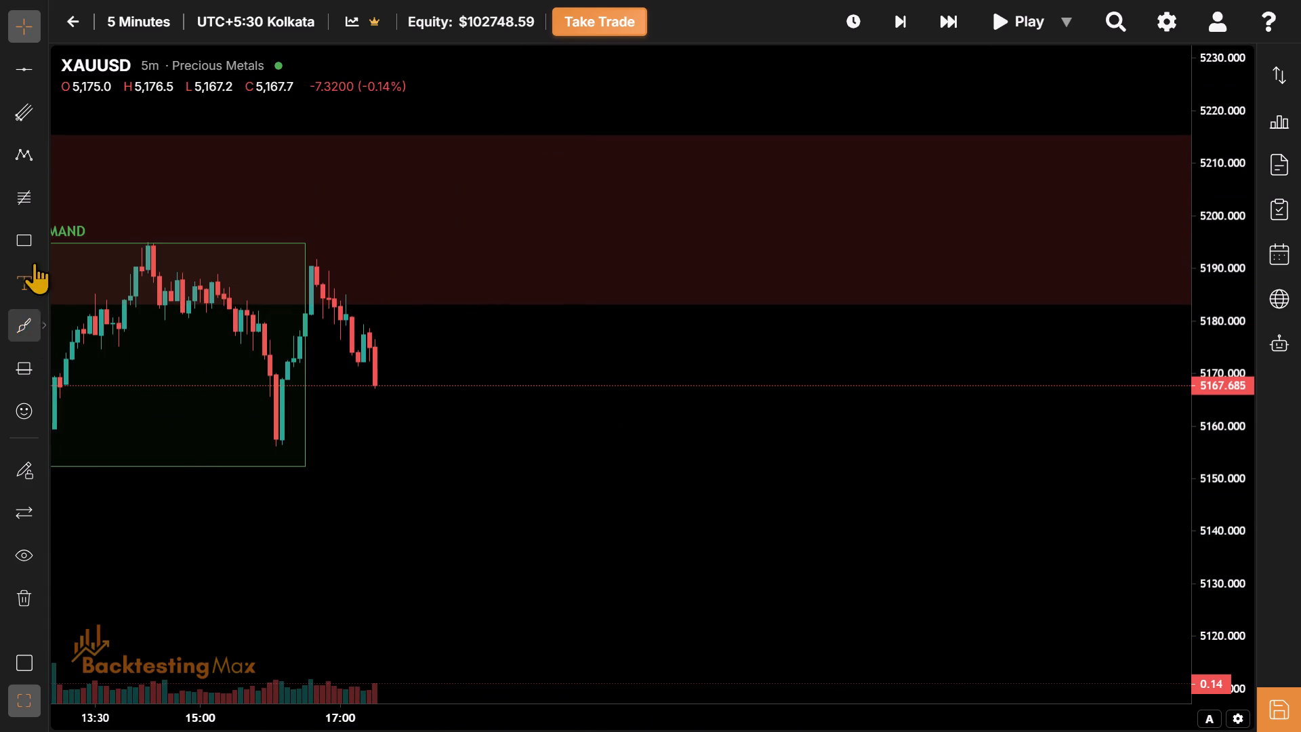
pyautogui.click(28, 231)
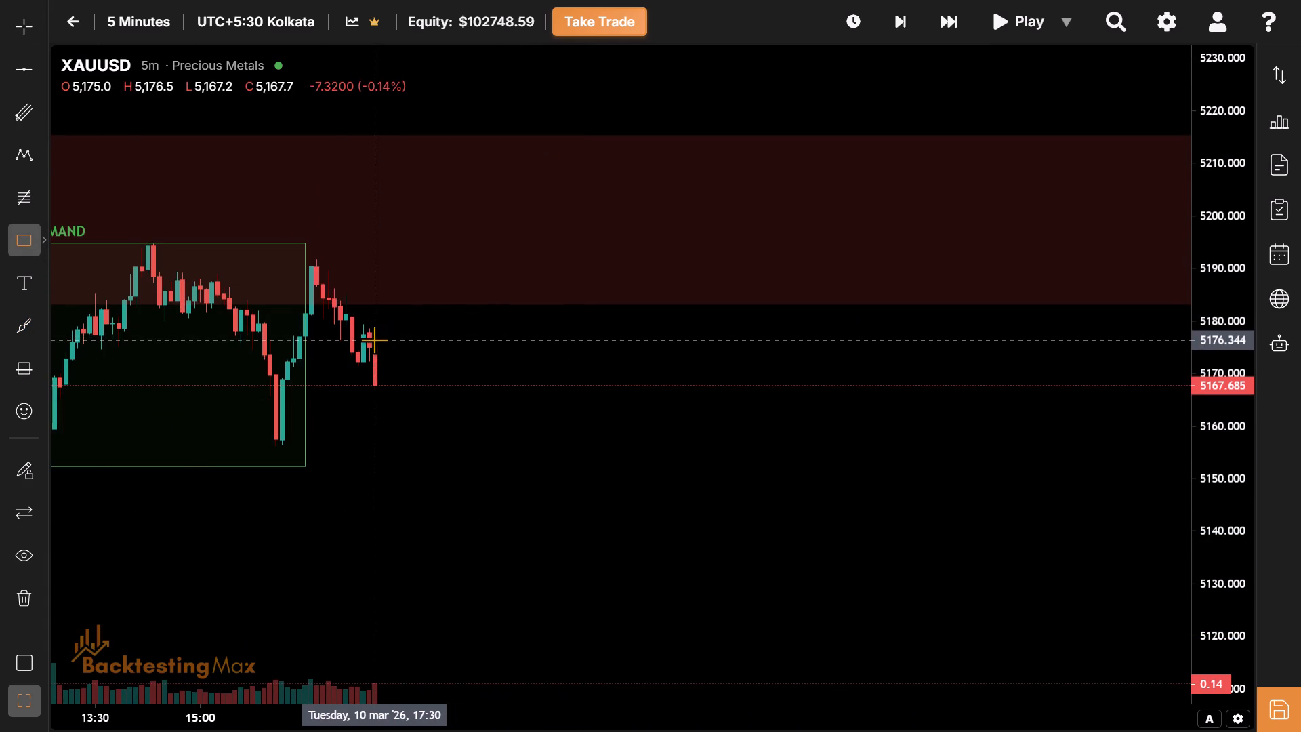
pyautogui.click(374, 340)
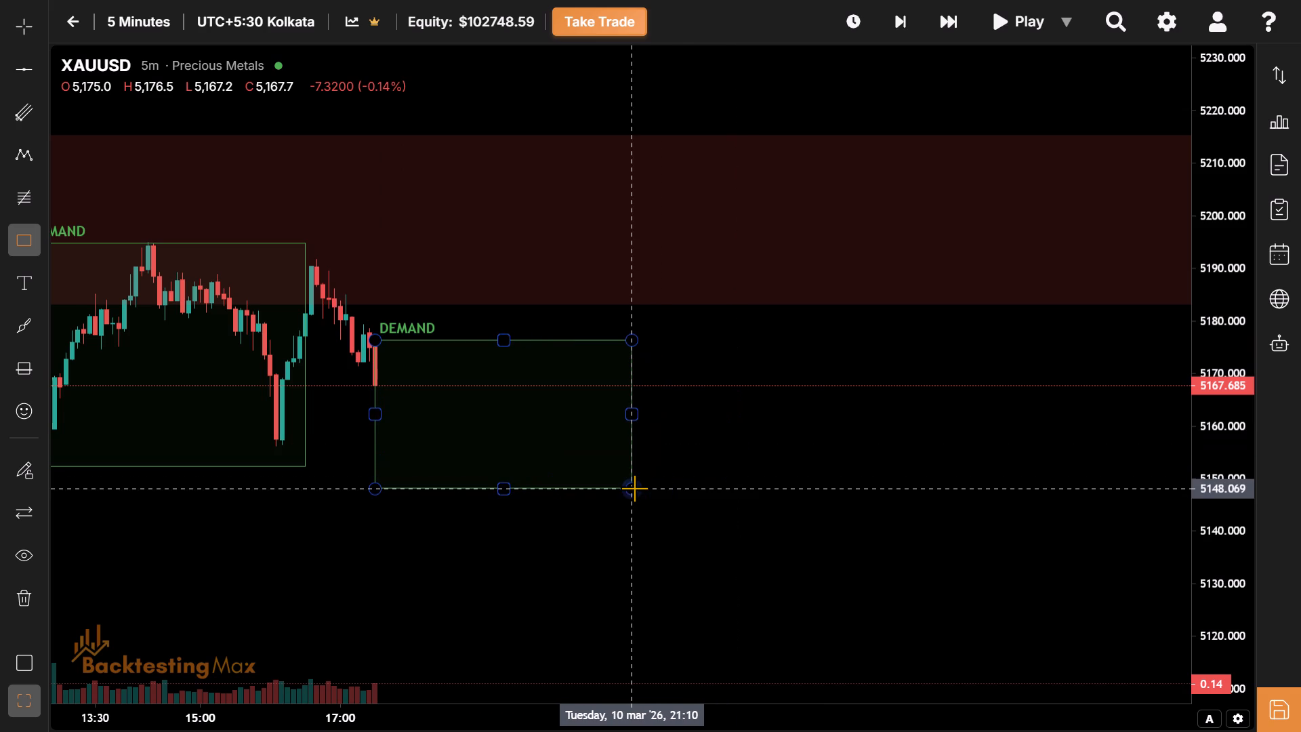
pyautogui.click(655, 490)
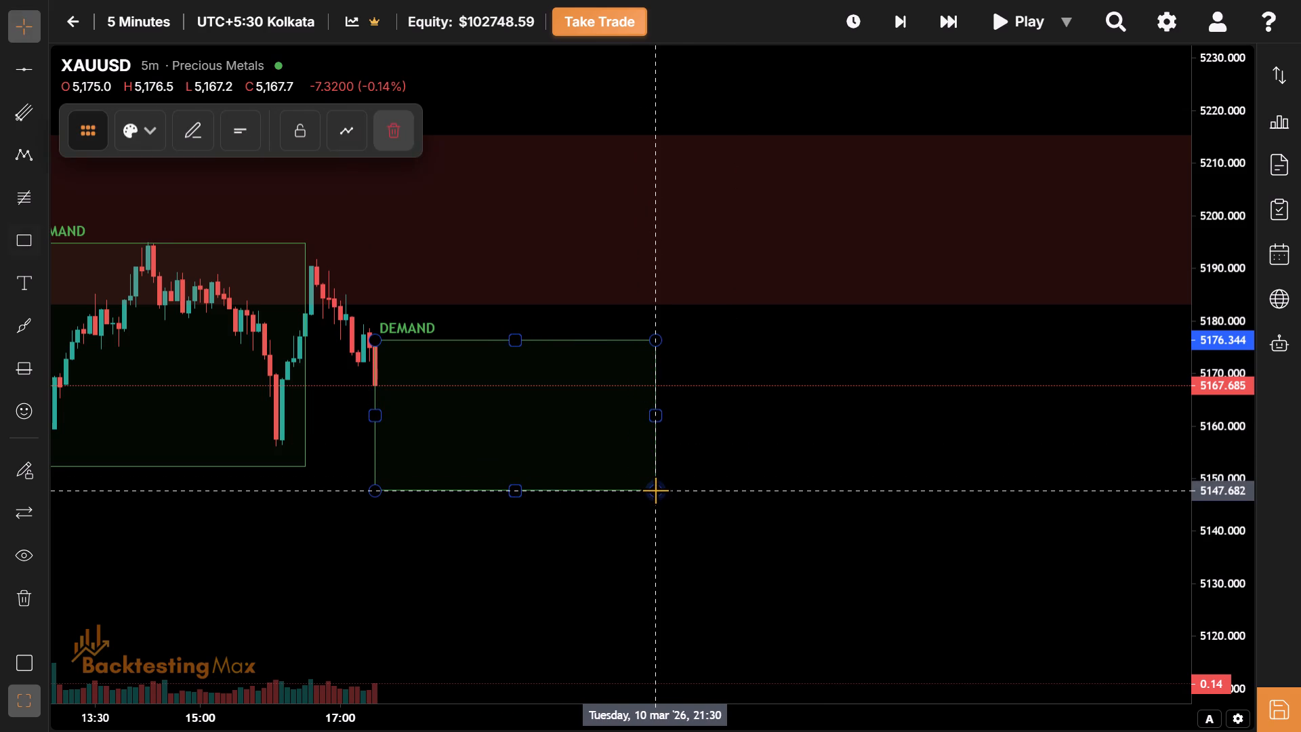
pyautogui.click(150, 127)
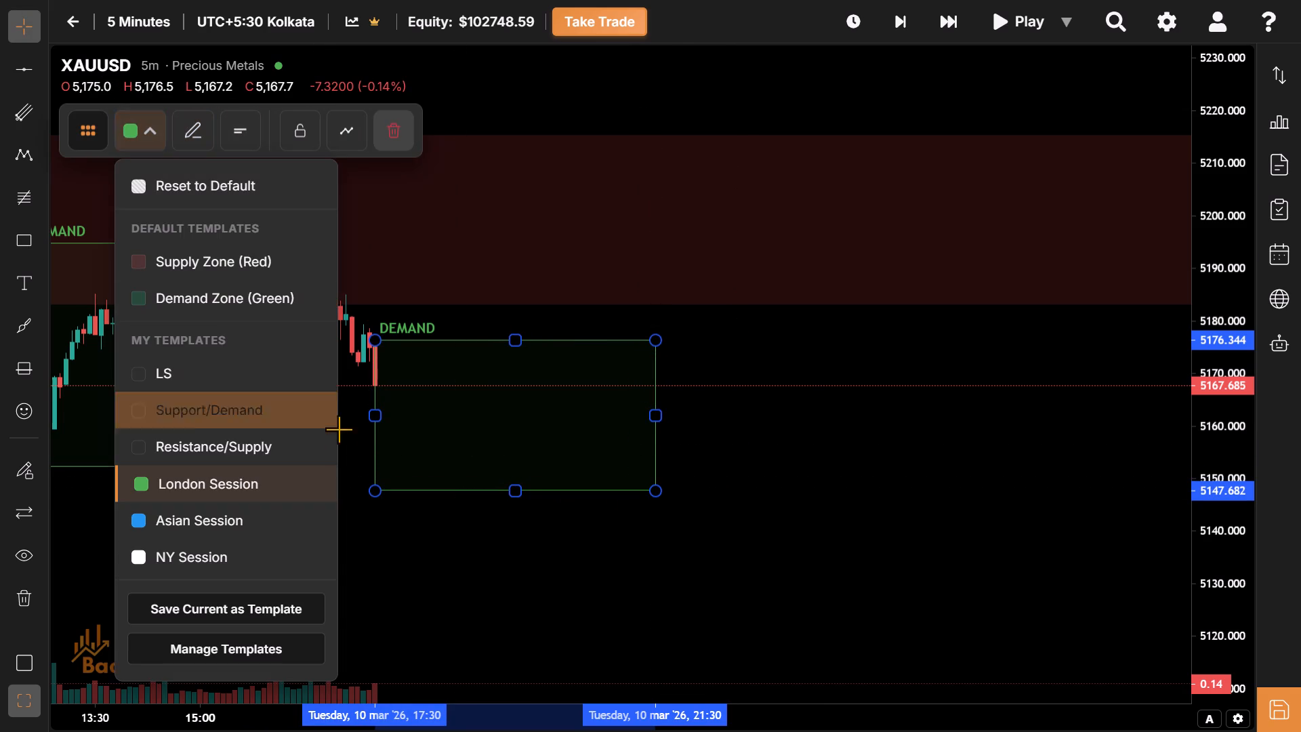
pyautogui.click(269, 554)
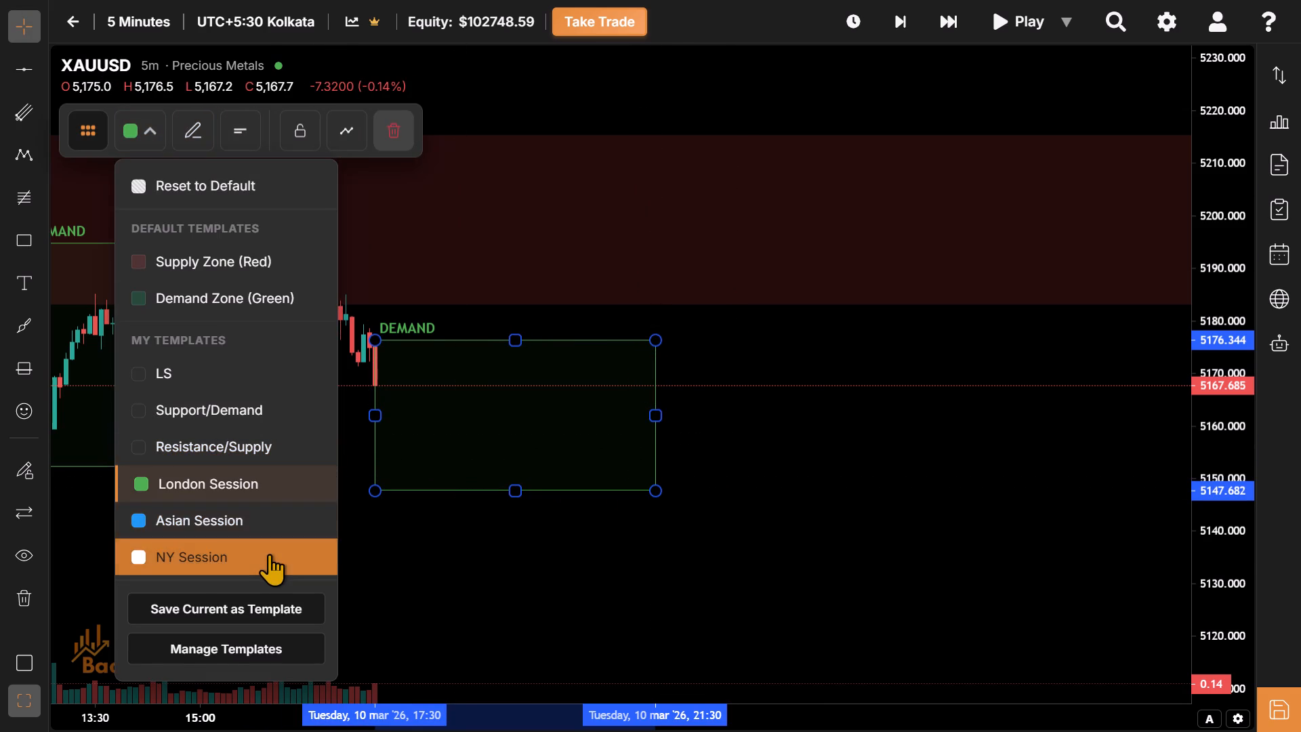
pyautogui.click(537, 399)
# Examine the price structure across the Asian and London session rectangles and the preceding evening's move.
pyautogui.moveTo(537, 399); pyautogui.dragTo(985, 294)
pyautogui.moveTo(611, 434); pyautogui.dragTo(1052, 398)
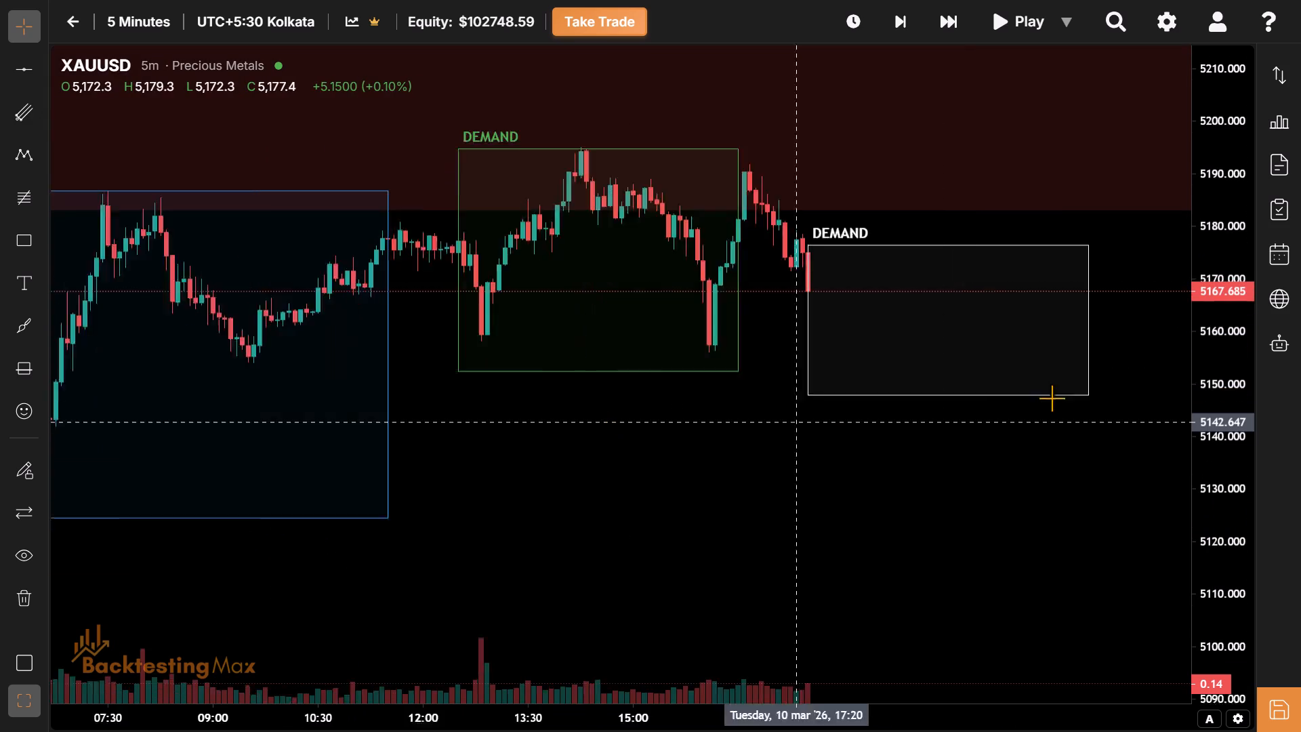
pyautogui.moveTo(1052, 398); pyautogui.dragTo(1092, 392)
pyautogui.moveTo(859, 453); pyautogui.dragTo(556, 377)
pyautogui.moveTo(593, 451); pyautogui.dragTo(825, 415)
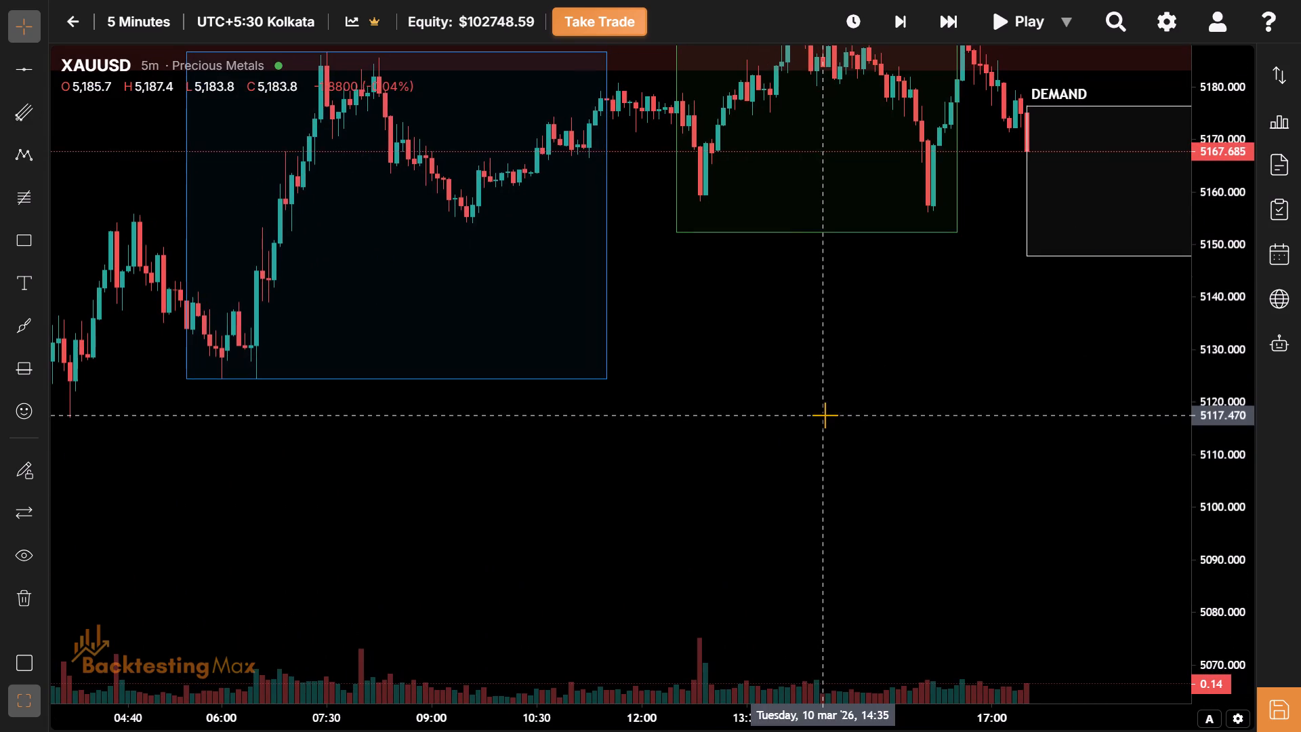
pyautogui.moveTo(780, 422); pyautogui.dragTo(310, 451)
pyautogui.moveTo(621, 407); pyautogui.dragTo(540, 496)
pyautogui.moveTo(375, 468); pyautogui.dragTo(1039, 418)
pyautogui.moveTo(561, 515); pyautogui.dragTo(1277, 406)
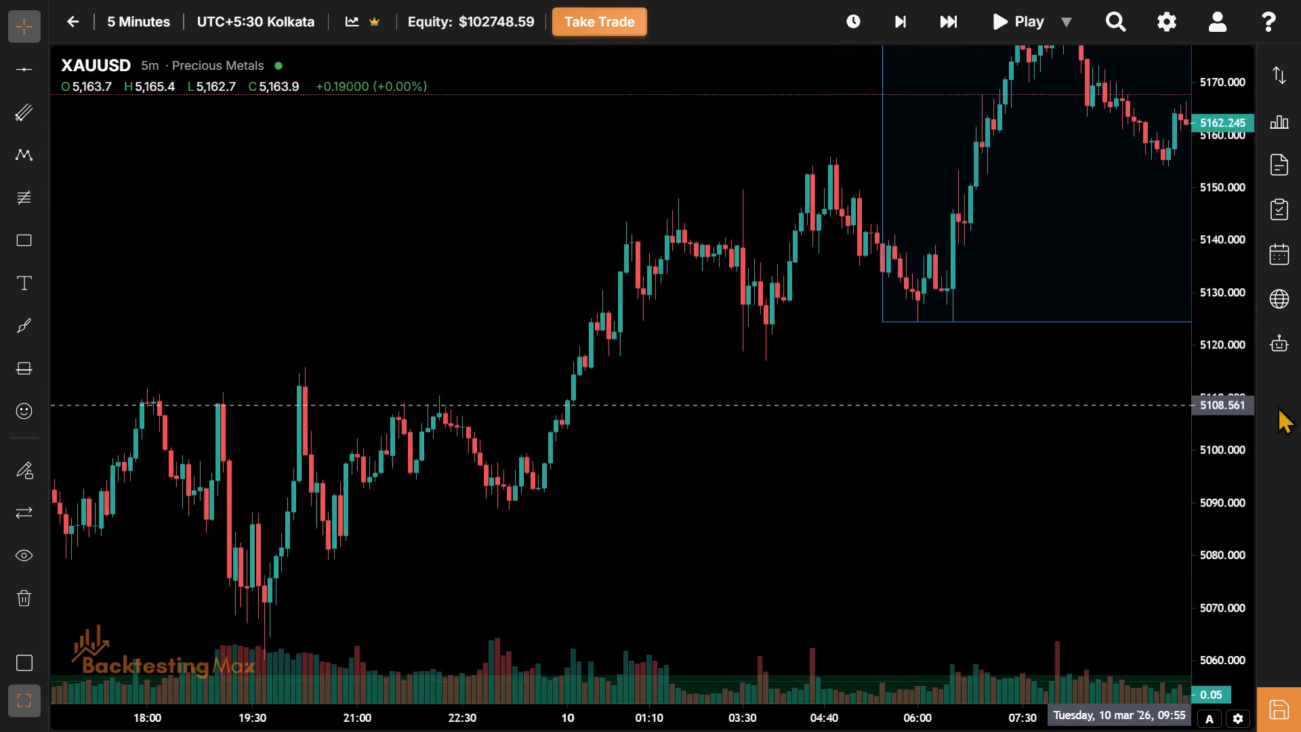
pyautogui.moveTo(1277, 406); pyautogui.dragTo(472, 420)
pyautogui.moveTo(978, 419); pyautogui.dragTo(375, 517)
pyautogui.doubleClick(695, 537)
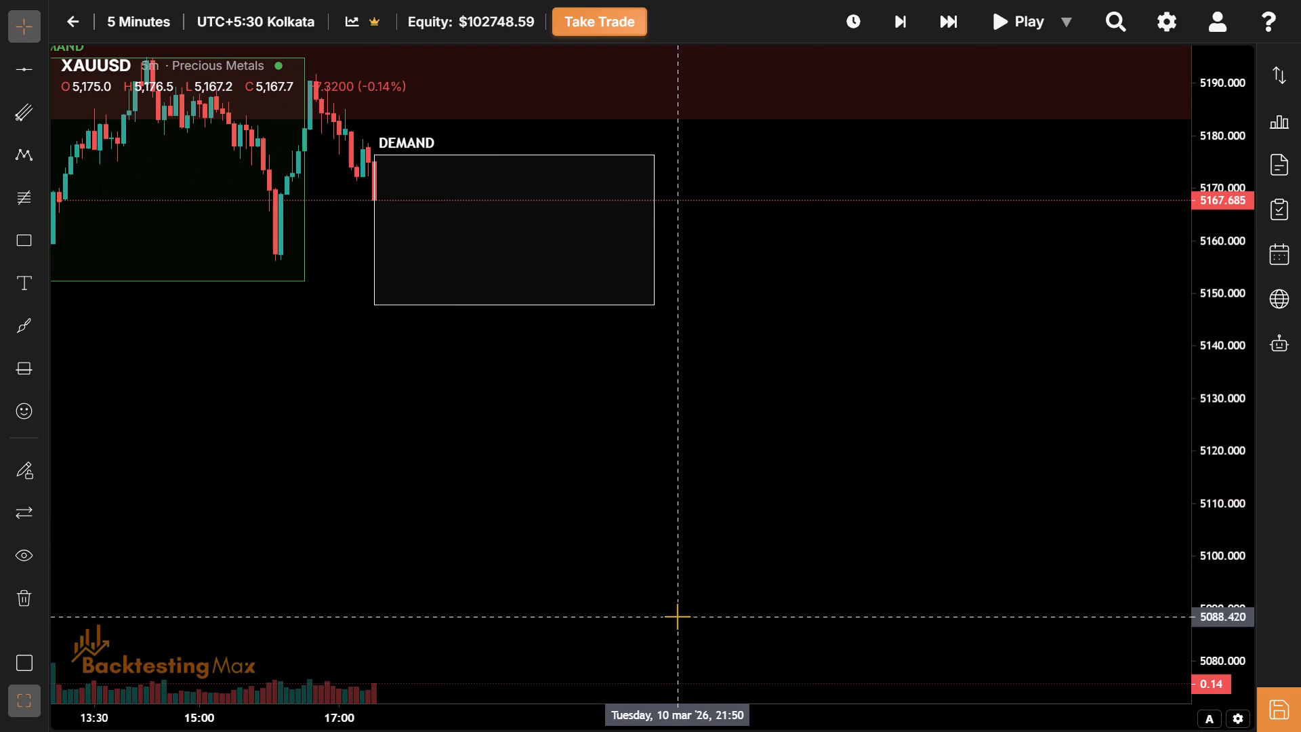
# Advance the replay bar by bar to 17:50 on 10 March, four bars into the NY session.
pyautogui.moveTo(899, 41); pyautogui.dragTo(899, 33)
pyautogui.moveTo(899, 33); pyautogui.dragTo(898, 39)
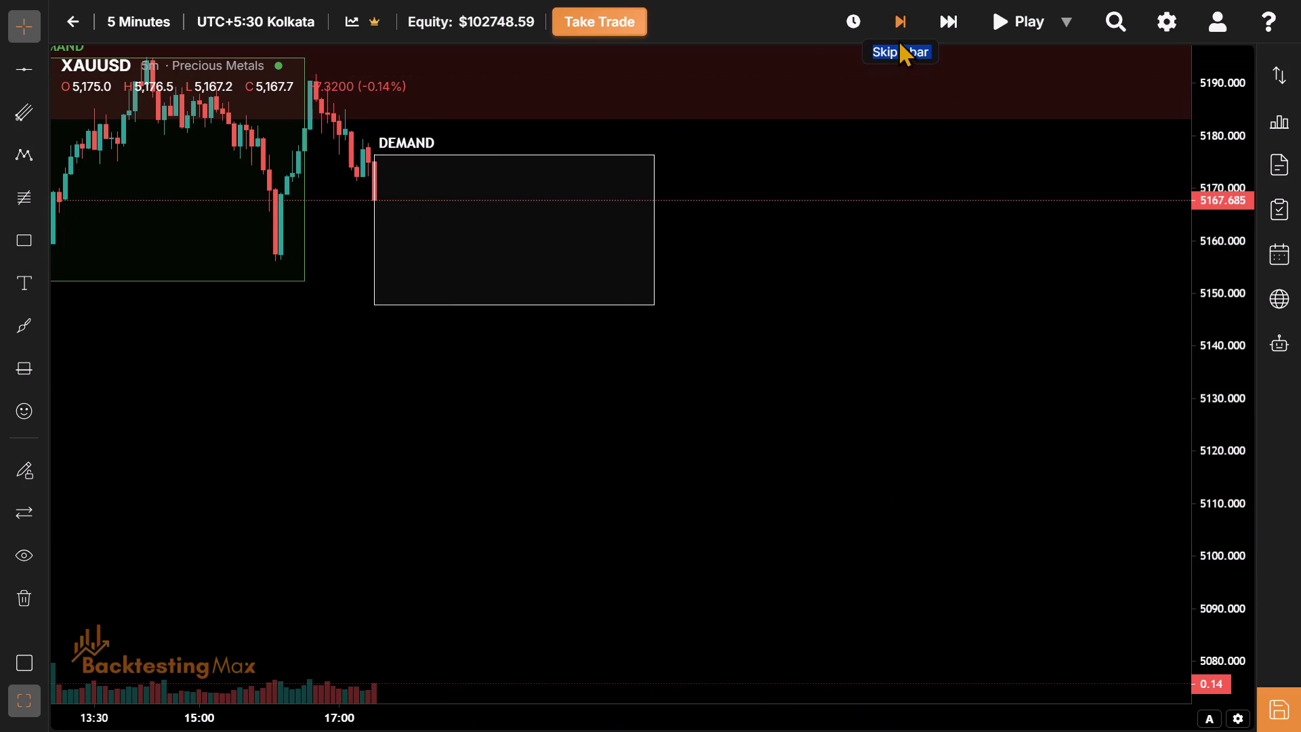
pyautogui.moveTo(898, 39); pyautogui.dragTo(898, 43)
pyautogui.click(898, 43)
pyautogui.click(898, 12)
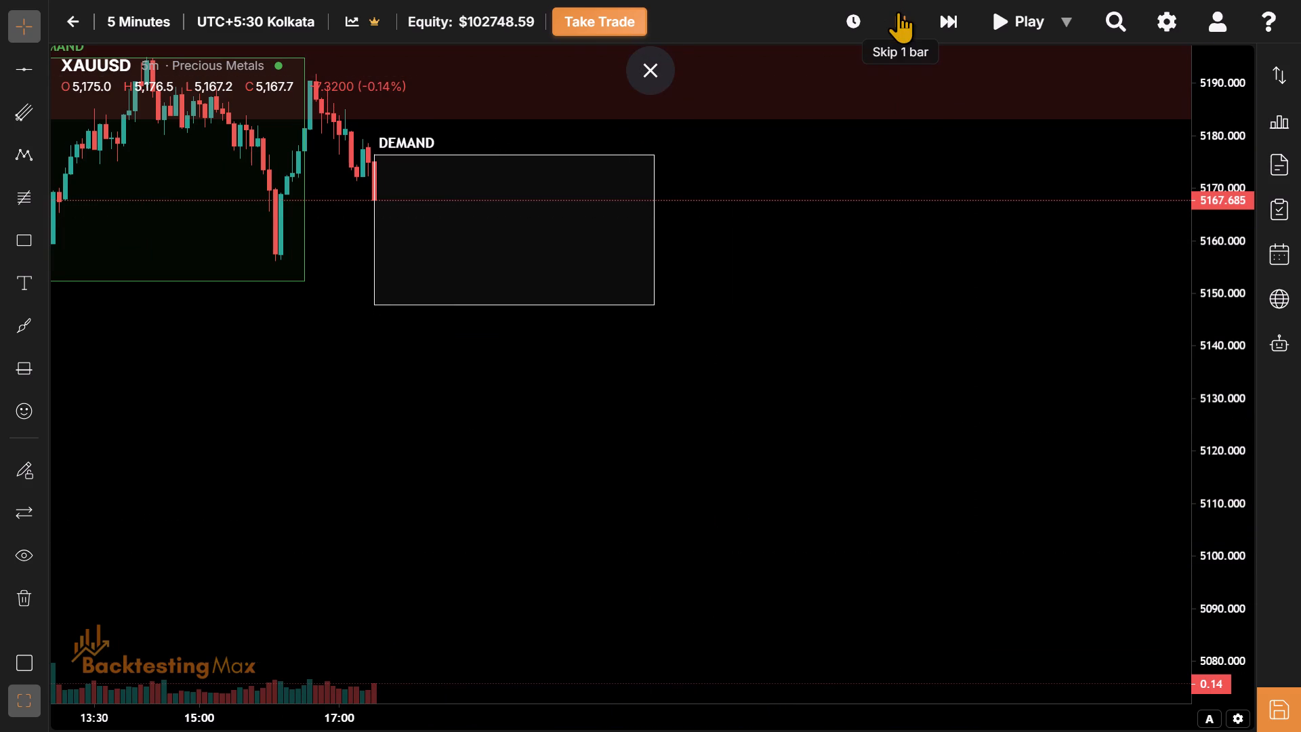
pyautogui.click(898, 12)
pyautogui.click(898, 12)
pyautogui.click(898, 12)
# Advance the replay in five-bar skips to about 19:05 on 10 March.
pyautogui.moveTo(654, 249); pyautogui.dragTo(680, 263)
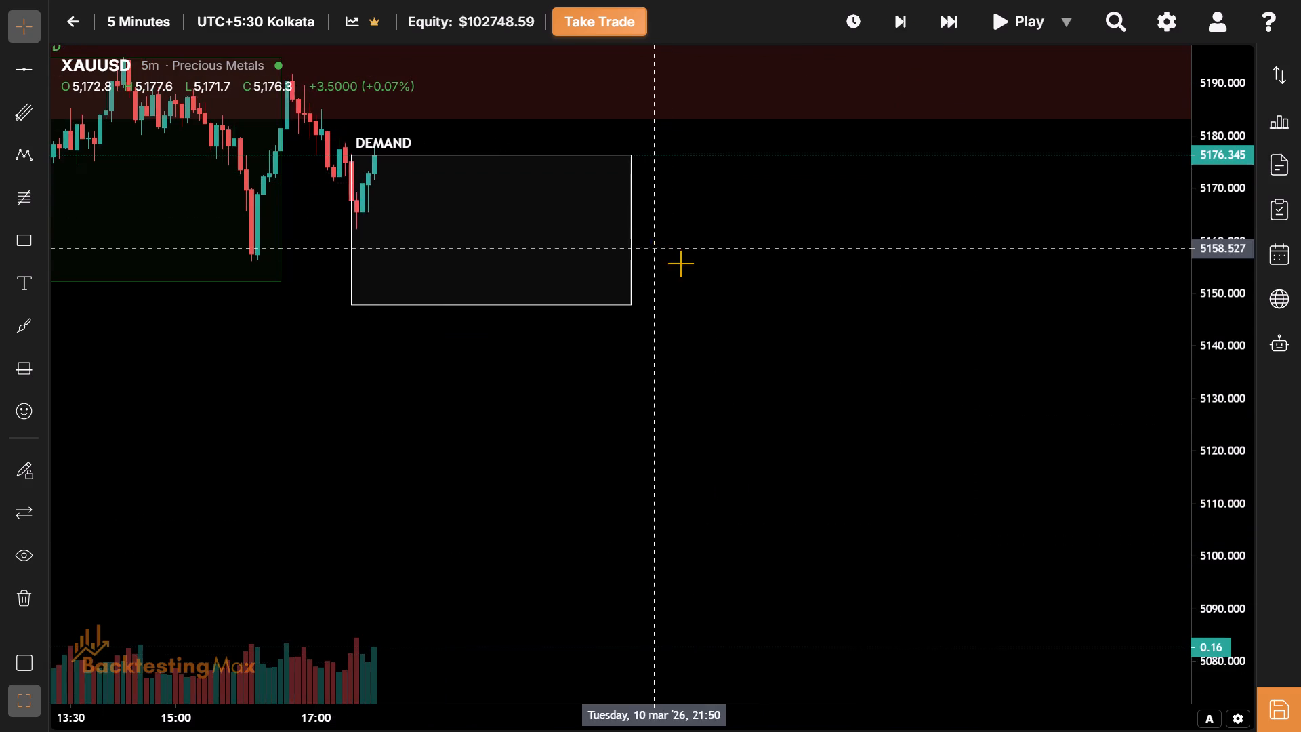
pyautogui.moveTo(680, 263); pyautogui.dragTo(871, 464)
pyautogui.click(941, 26)
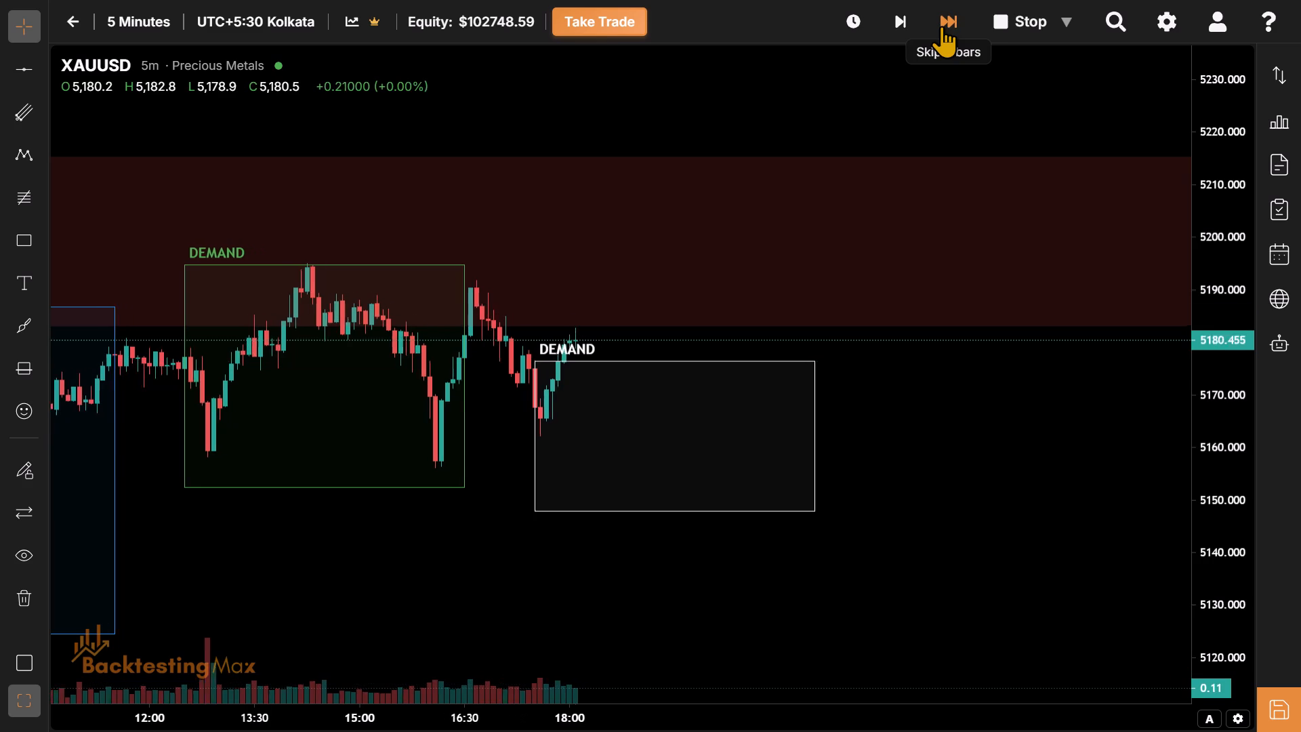
pyautogui.click(941, 26)
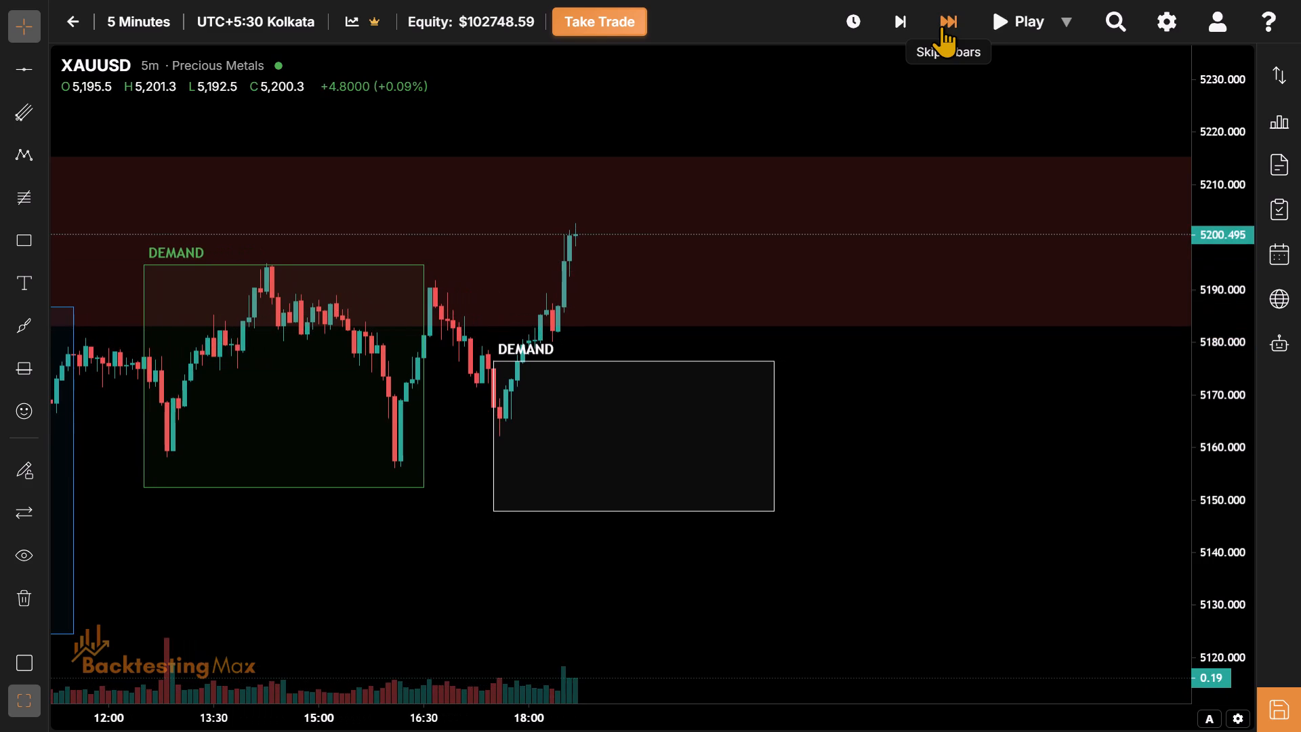
pyautogui.click(941, 26)
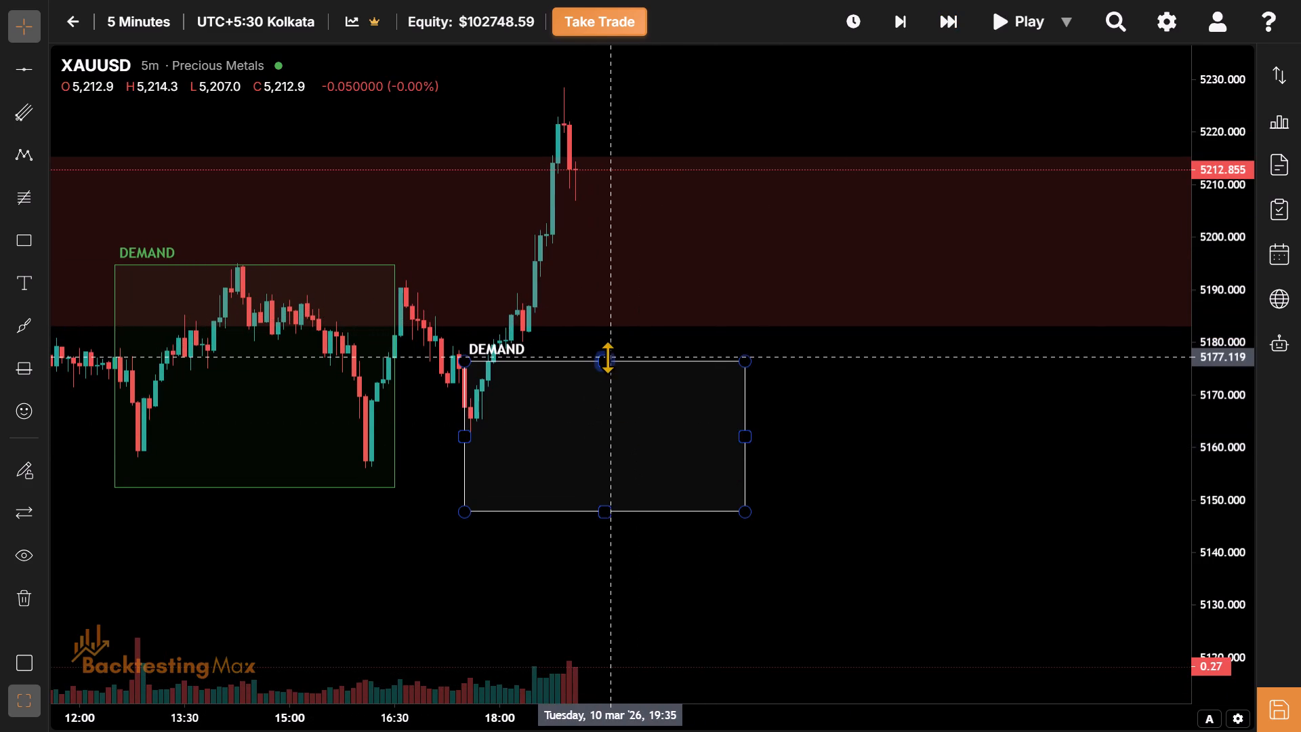
# Raise the NY session rectangle's top edge to the session high, at about 5228.
pyautogui.moveTo(607, 358); pyautogui.dragTo(604, 89)
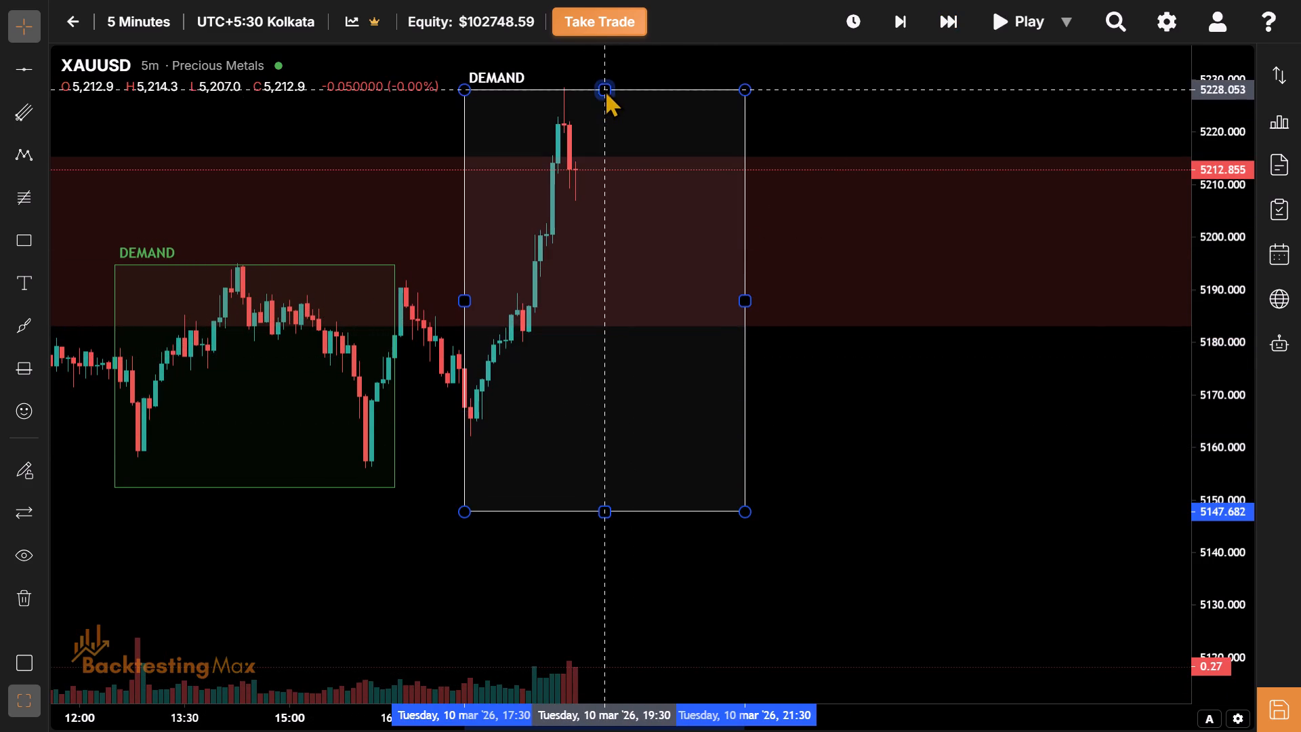
pyautogui.moveTo(604, 89); pyautogui.dragTo(604, 89)
# Raise the NY session rectangle's bottom edge to the session low, at about 5162.
pyautogui.moveTo(518, 453); pyautogui.dragTo(476, 412)
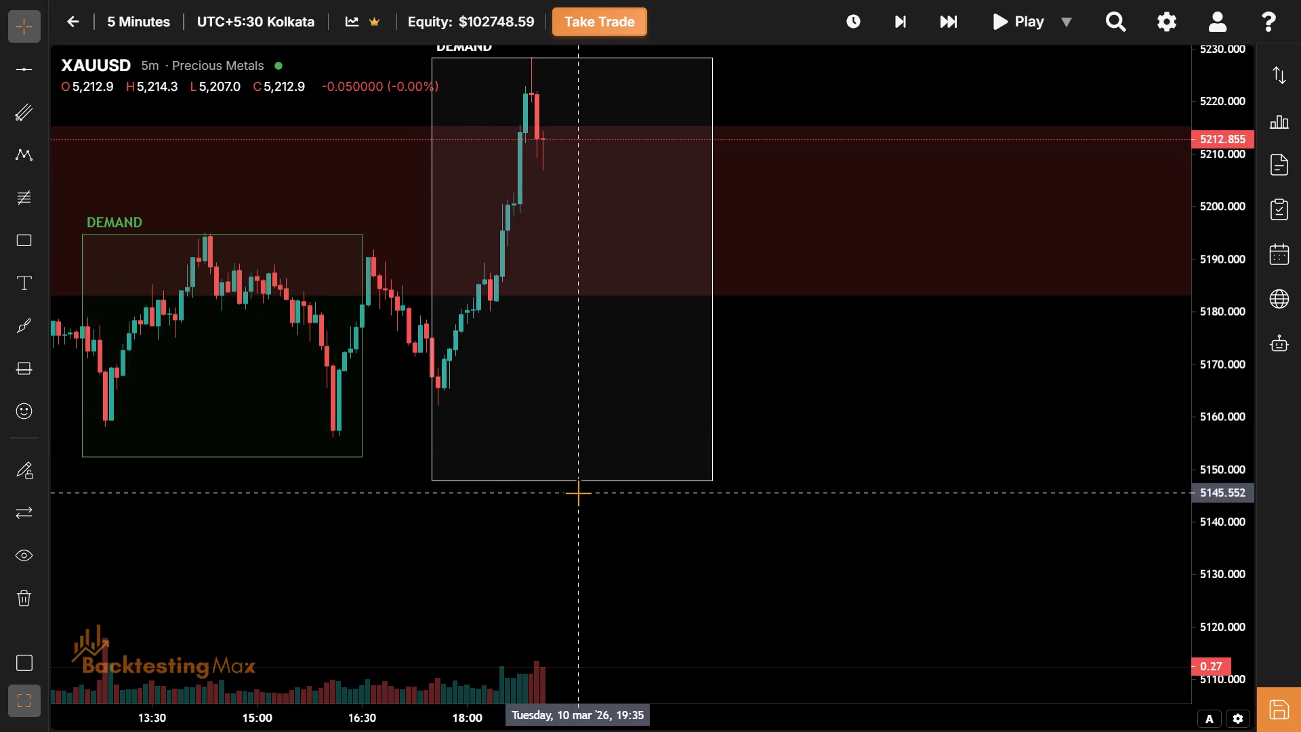
pyautogui.moveTo(581, 484); pyautogui.dragTo(625, 487)
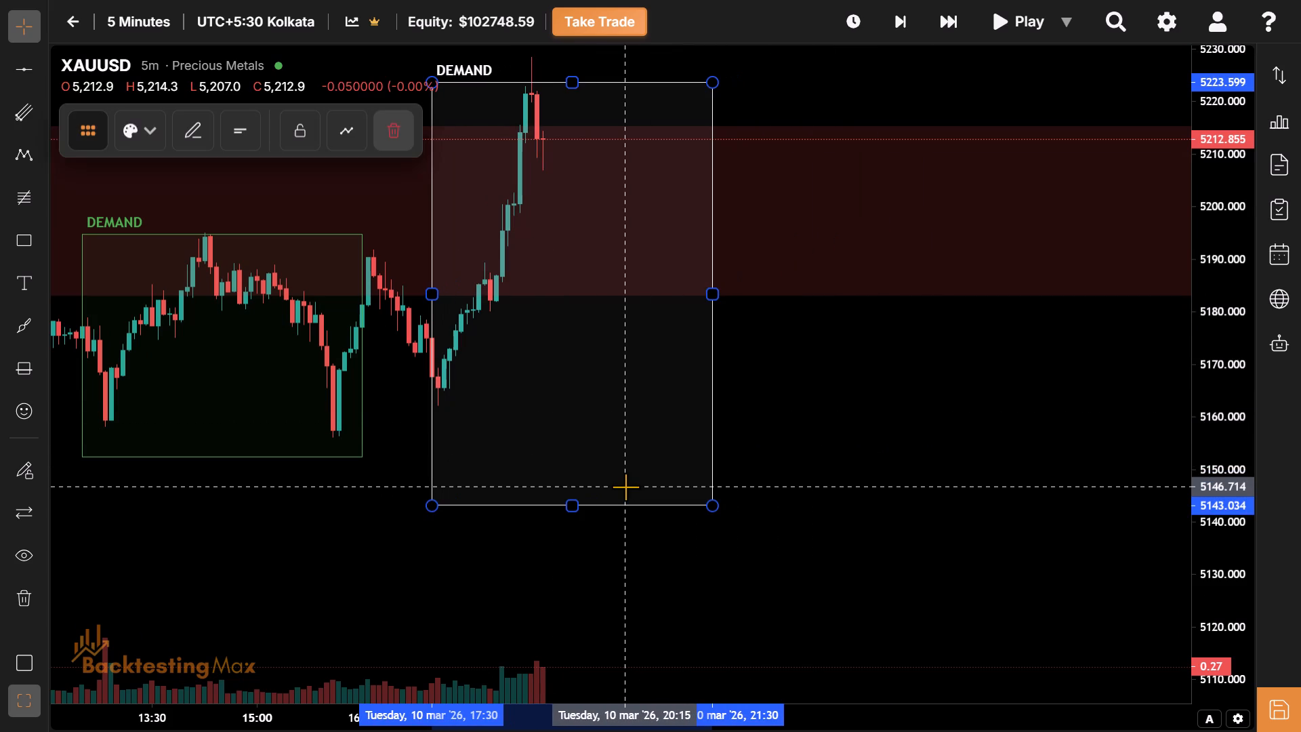
pyautogui.hotkey('ctrl', 'z')
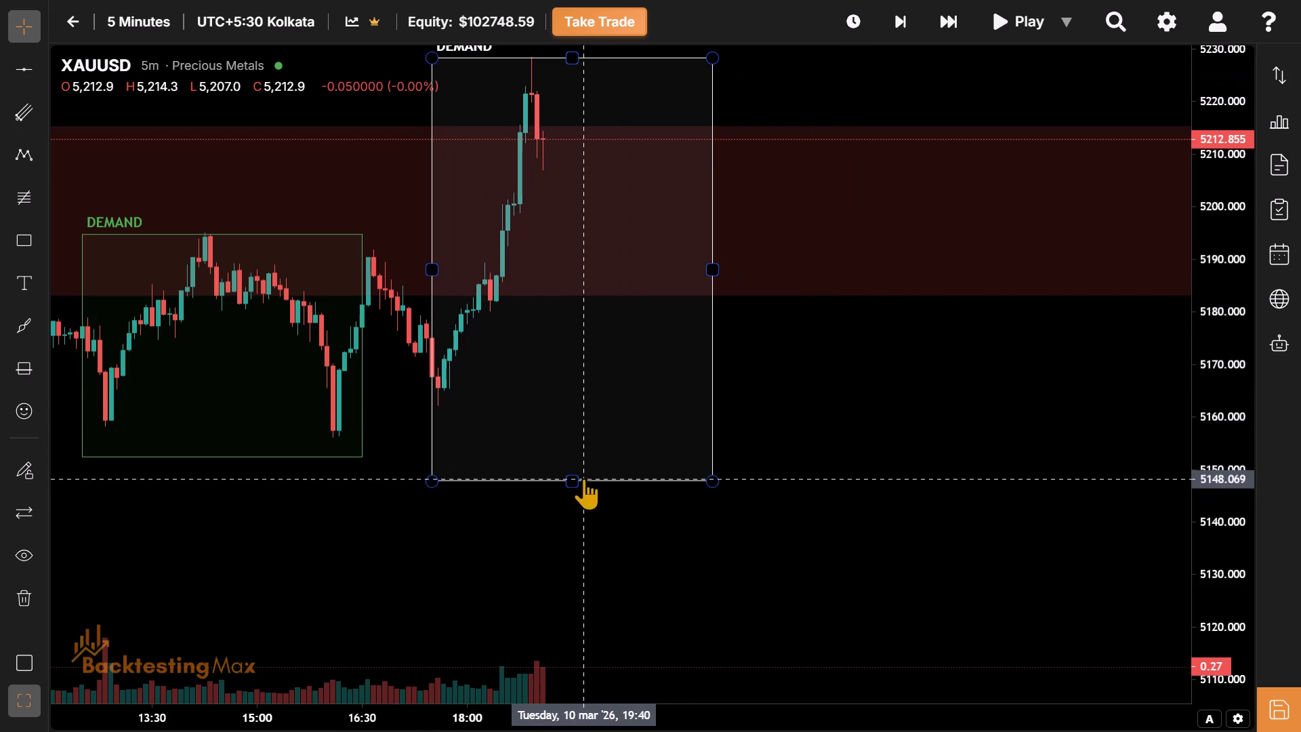
pyautogui.moveTo(573, 476); pyautogui.dragTo(970, 406)
# Advance the replay bar by bar to about 19:25 on 10 March.
pyautogui.moveTo(467, 491); pyautogui.dragTo(895, 512)
pyautogui.moveTo(476, 548); pyautogui.dragTo(182, 540)
pyautogui.moveTo(702, 547); pyautogui.dragTo(512, 586)
pyautogui.moveTo(901, 539); pyautogui.dragTo(827, 587)
pyautogui.moveTo(827, 587); pyautogui.dragTo(825, 604)
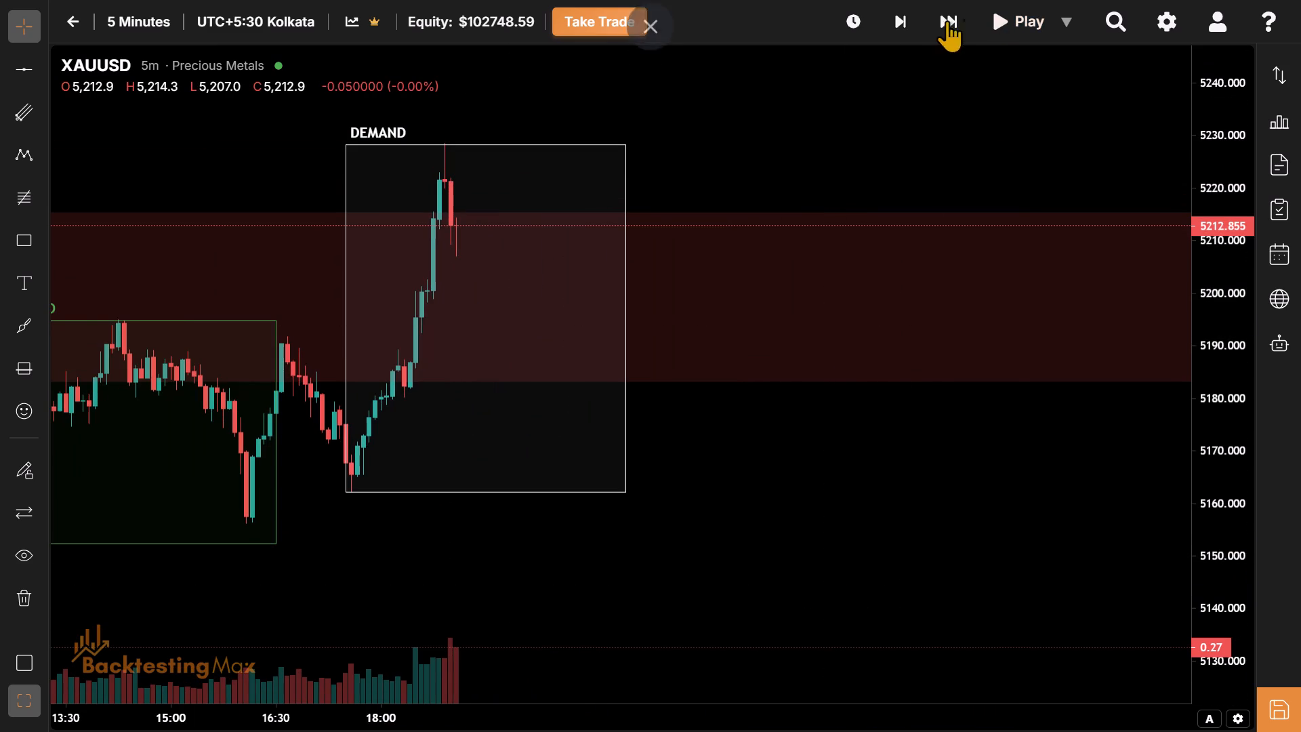
pyautogui.click(915, 19)
pyautogui.click(915, 19)
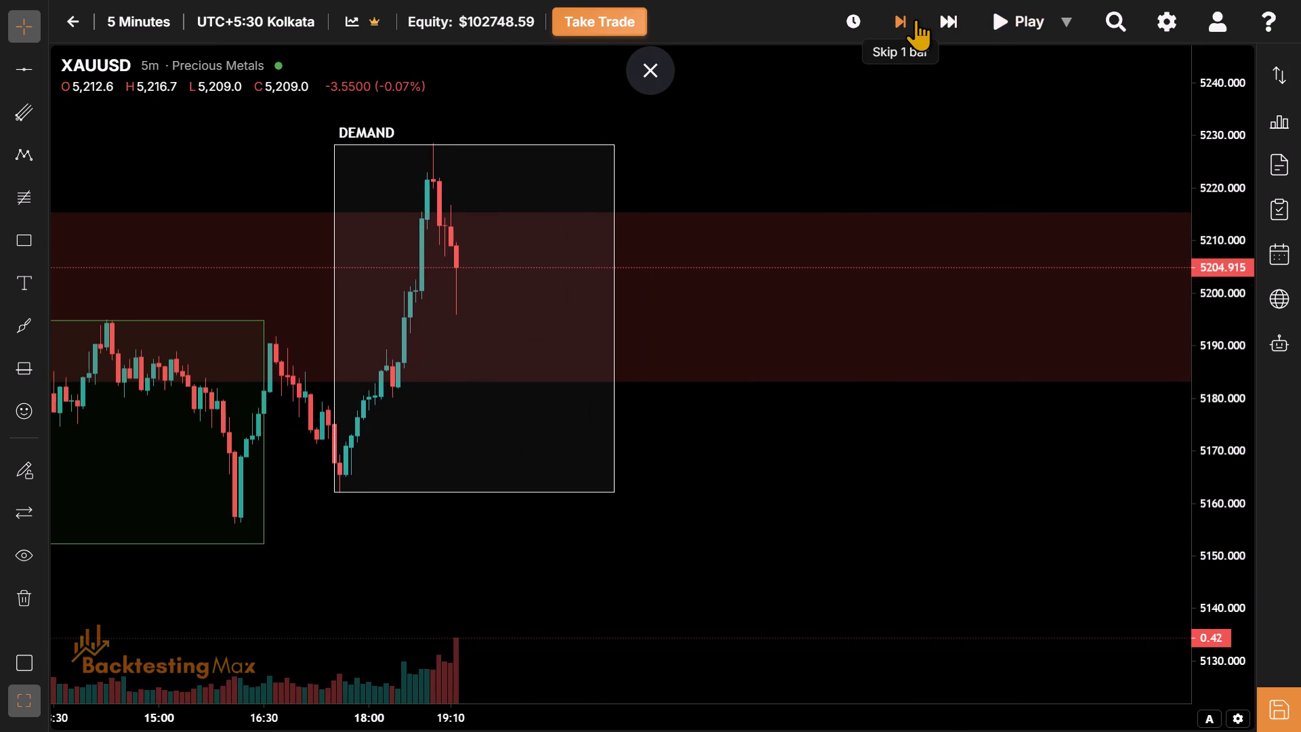
pyautogui.click(915, 19)
pyautogui.click(915, 19)
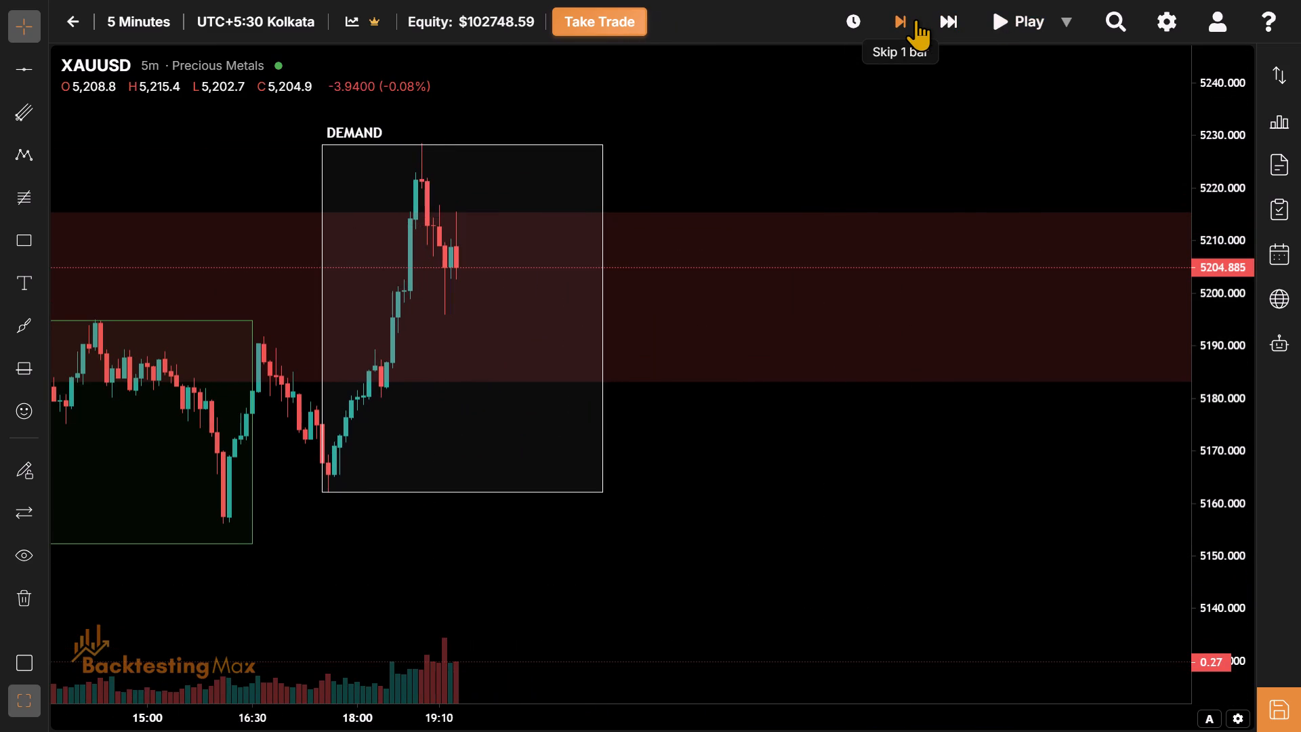
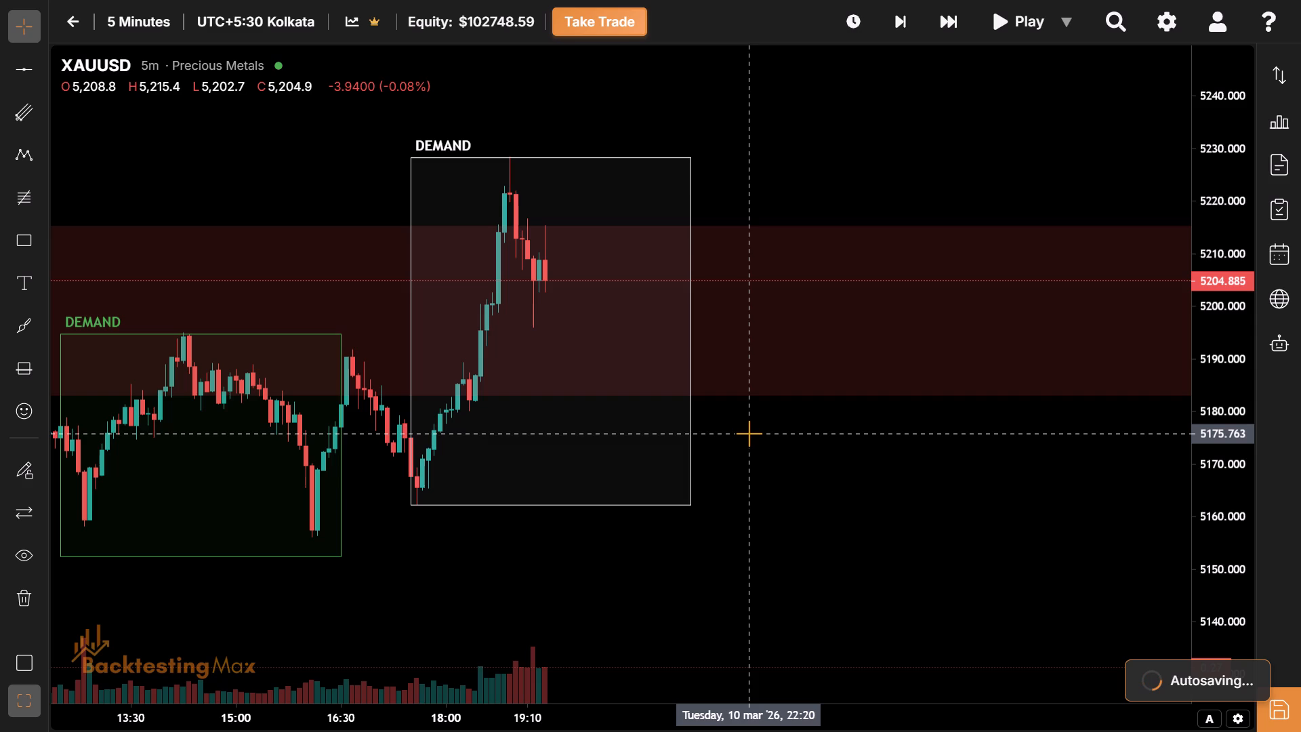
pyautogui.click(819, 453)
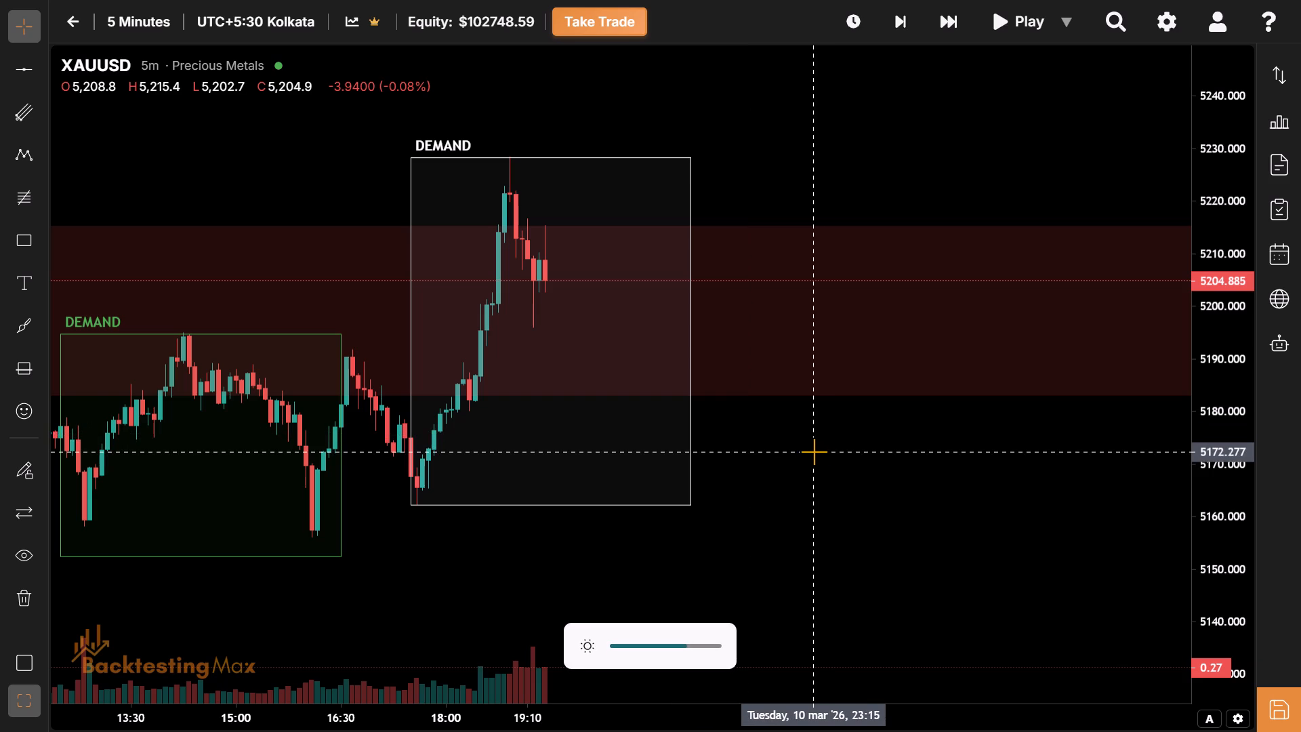
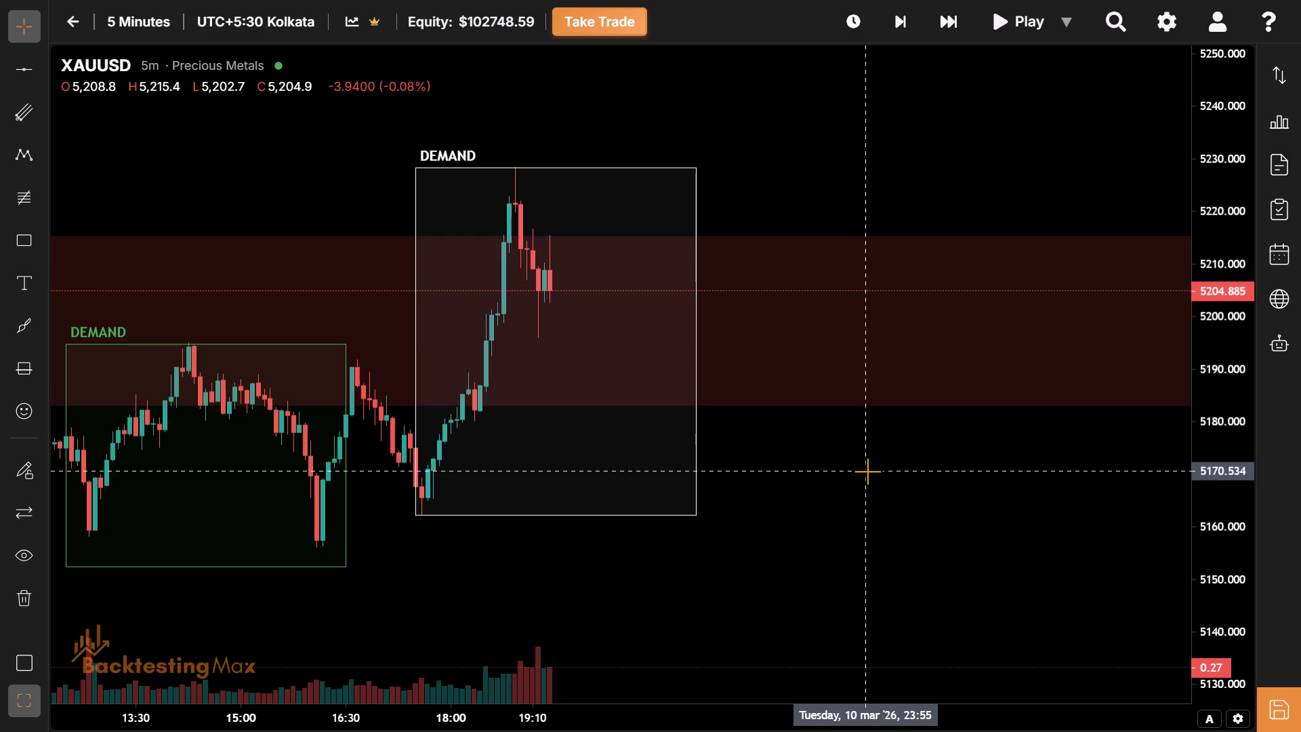
# Advance the XAUUSD replay by ten 5-minute bars, to about 20:15 on 10 March.
pyautogui.moveTo(892, 540); pyautogui.dragTo(928, 543)
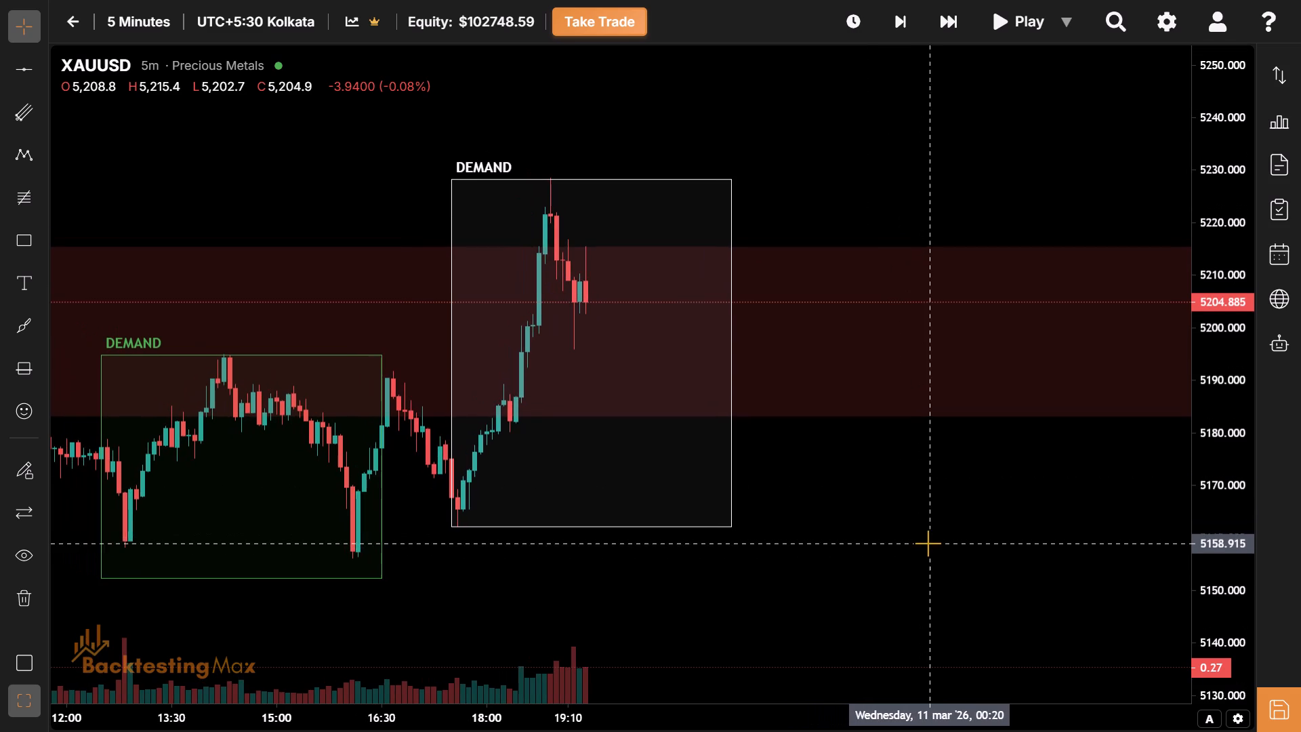
pyautogui.moveTo(884, 527); pyautogui.dragTo(928, 524)
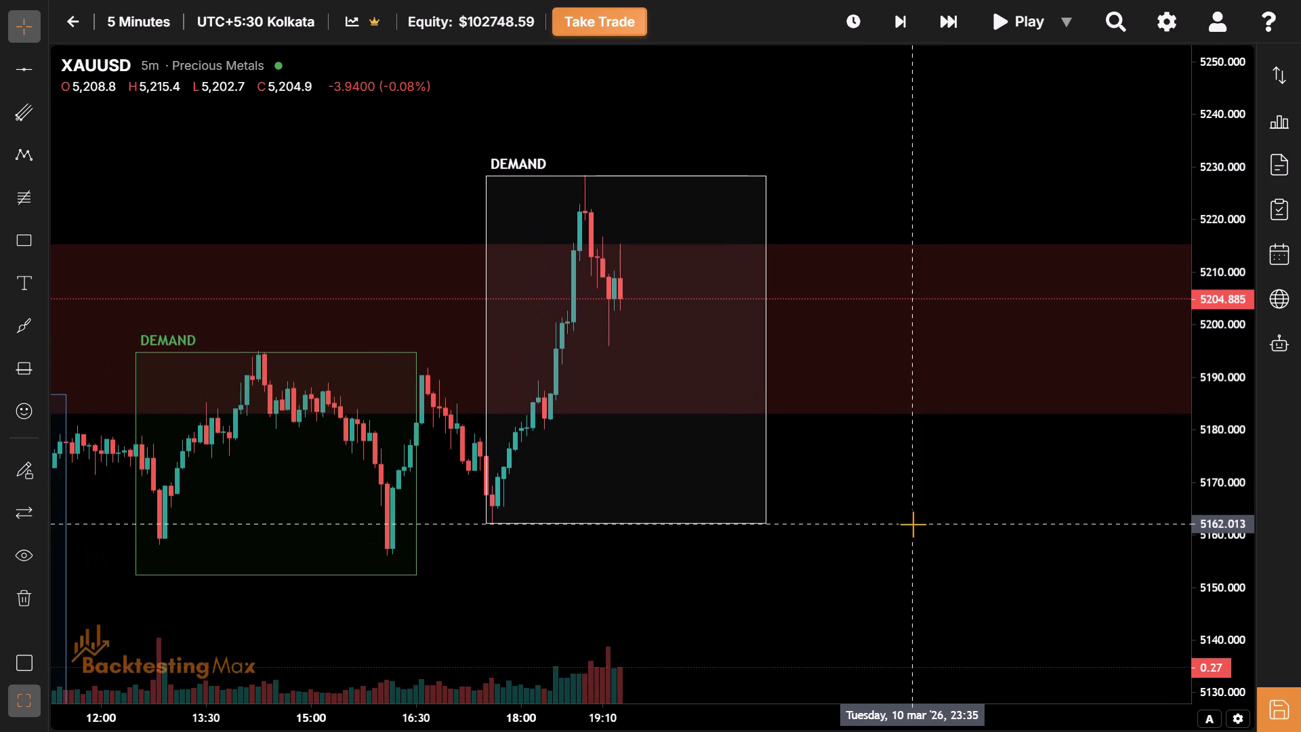
pyautogui.moveTo(833, 531); pyautogui.dragTo(791, 558)
pyautogui.moveTo(915, 497); pyautogui.dragTo(848, 505)
pyautogui.moveTo(824, 504); pyautogui.dragTo(810, 504)
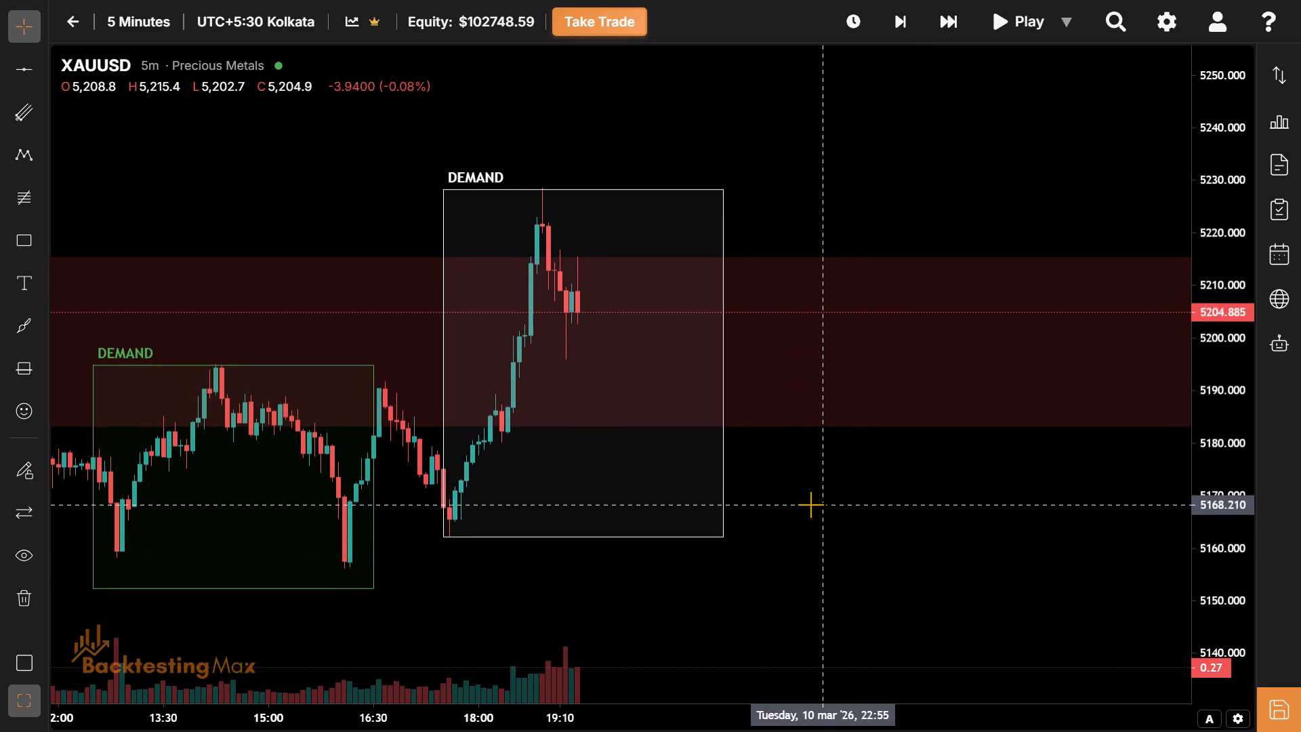
pyautogui.moveTo(810, 504); pyautogui.dragTo(780, 500)
pyautogui.click(962, 12)
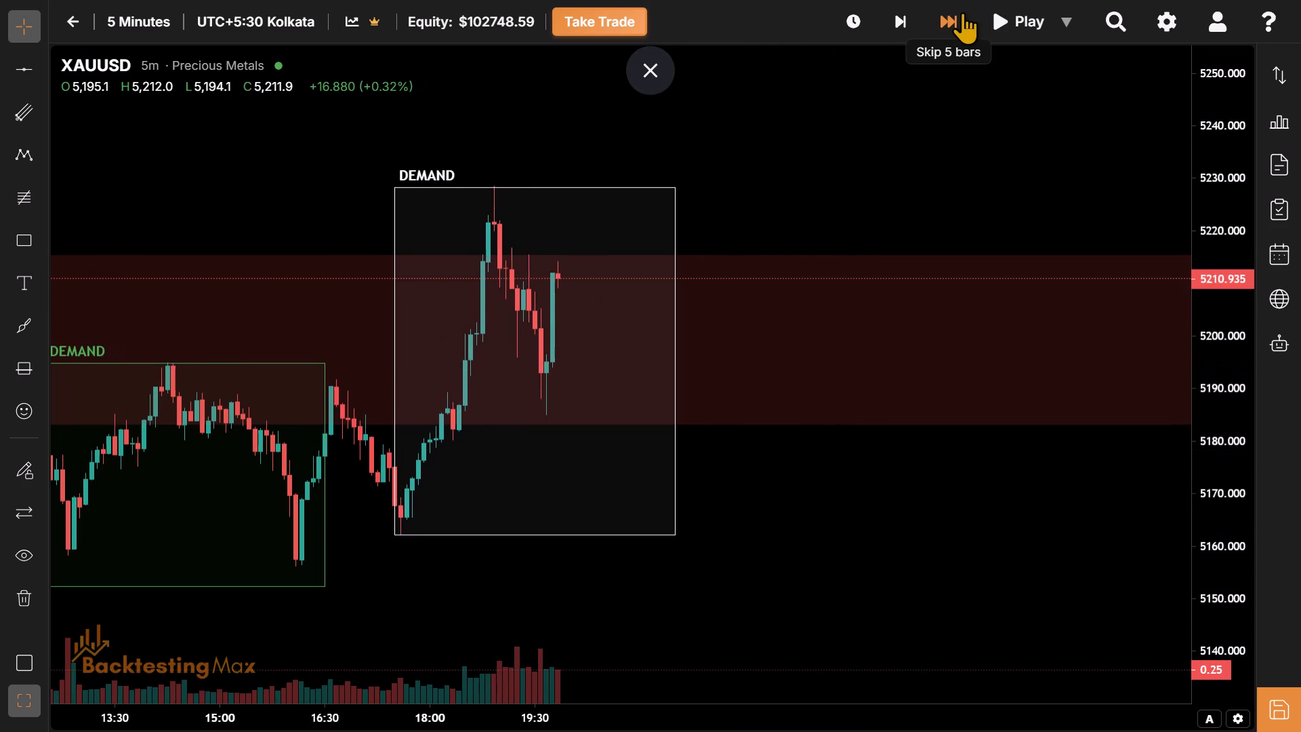
pyautogui.click(962, 12)
# Advance the replay another fifteen bars, to the end of the white NY session box at 21:30.
pyautogui.moveTo(805, 521); pyautogui.dragTo(1100, 416)
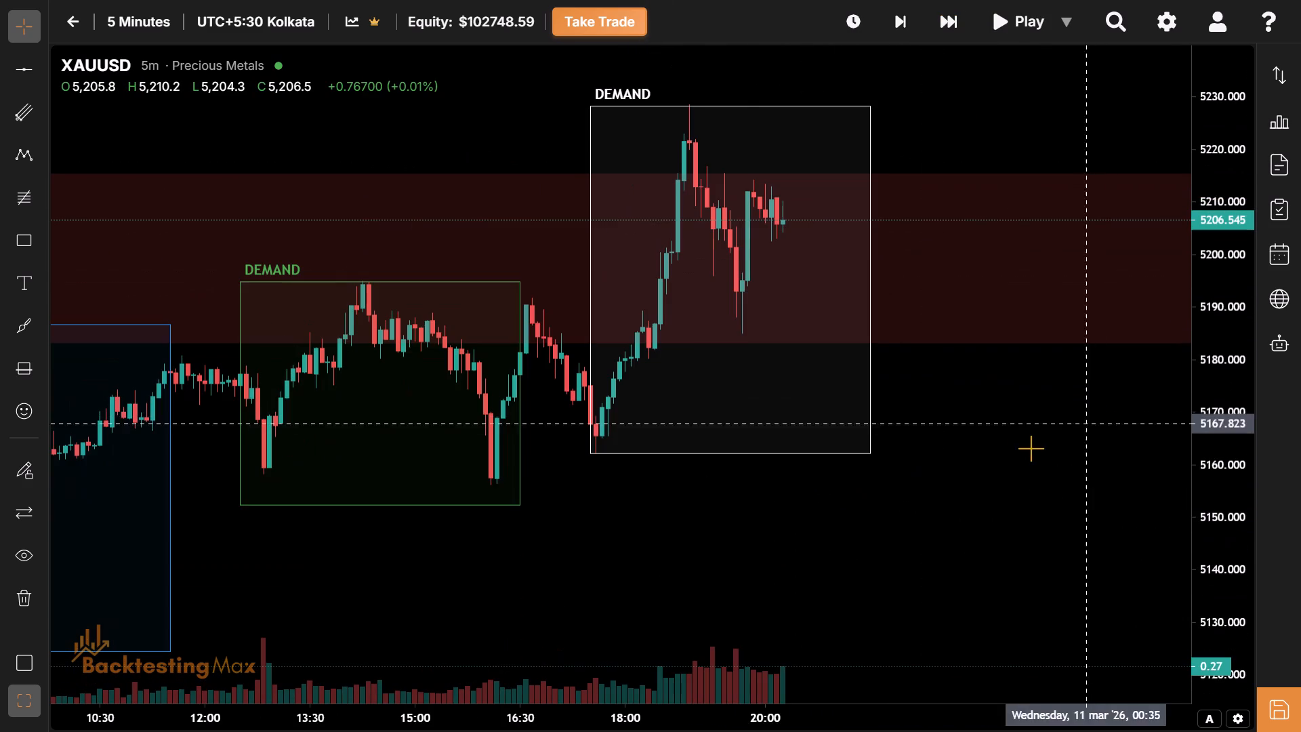
pyautogui.moveTo(747, 550); pyautogui.dragTo(450, 586)
pyautogui.moveTo(794, 469); pyautogui.dragTo(770, 515)
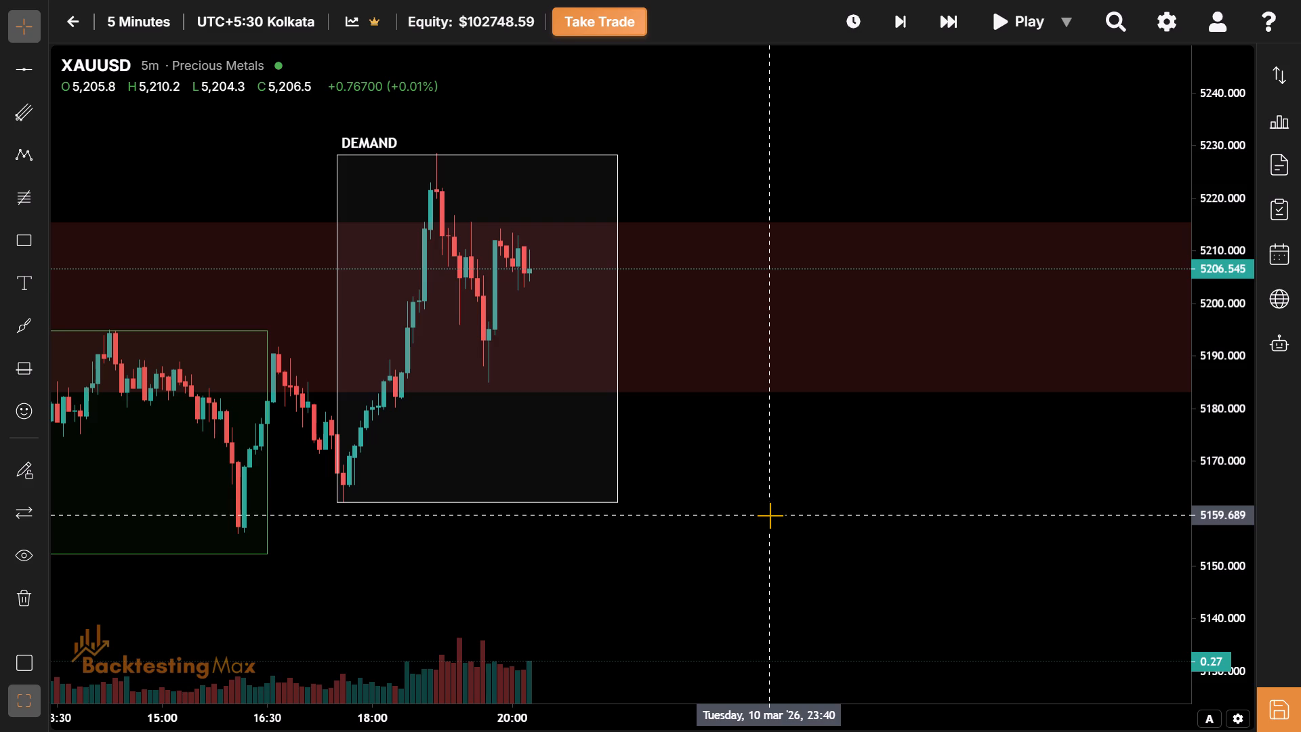
pyautogui.moveTo(755, 514); pyautogui.dragTo(710, 617)
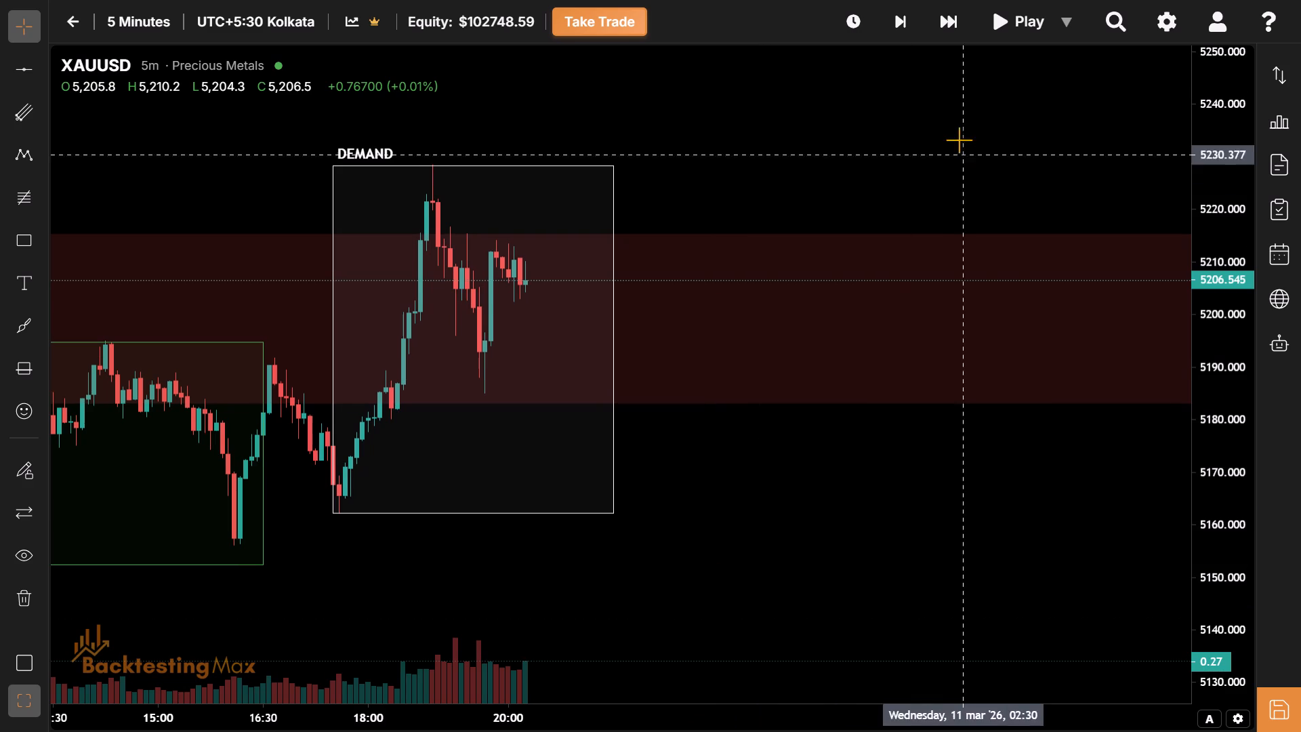
pyautogui.click(945, 26)
pyautogui.click(945, 26)
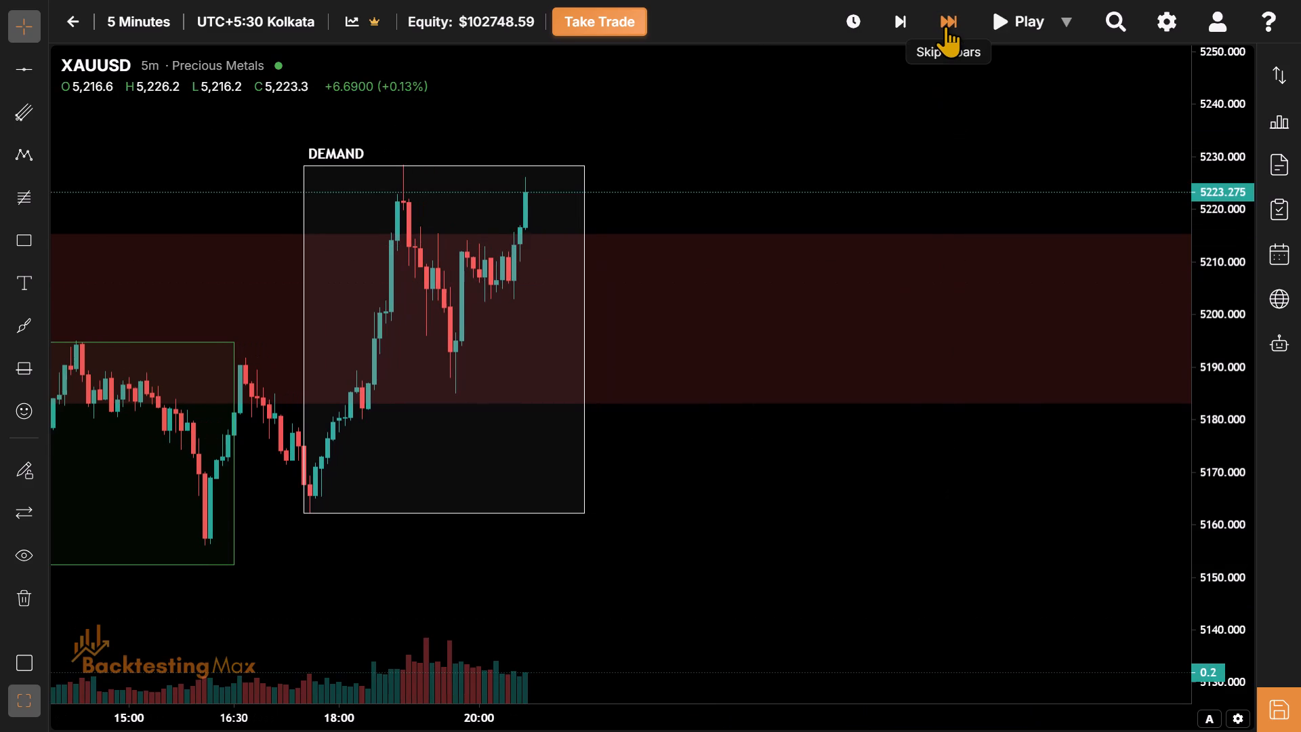
pyautogui.moveTo(585, 196); pyautogui.dragTo(705, 294)
pyautogui.moveTo(747, 277); pyautogui.dragTo(732, 262)
pyautogui.moveTo(732, 262); pyautogui.dragTo(720, 281)
pyautogui.click(959, 20)
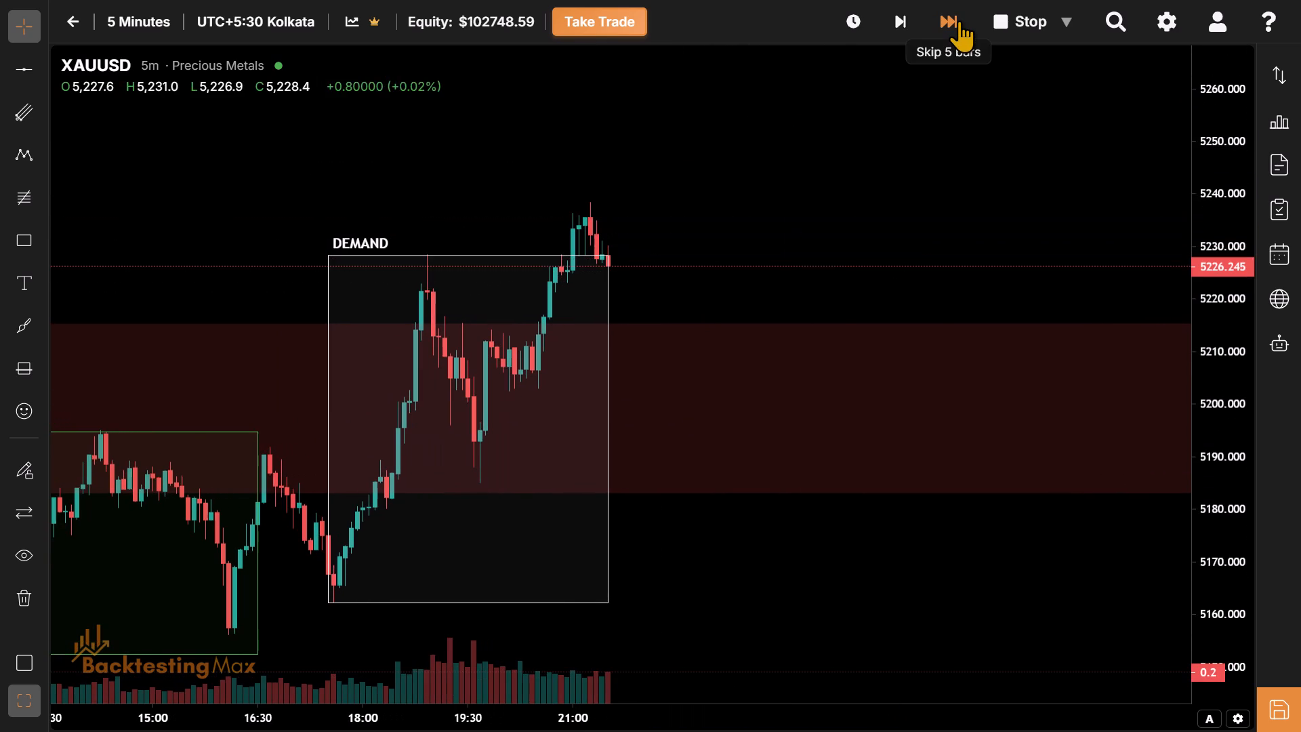
# Raise the top edge of the white NY session box to the session high at about 5,238.
pyautogui.moveTo(802, 184); pyautogui.dragTo(905, 221)
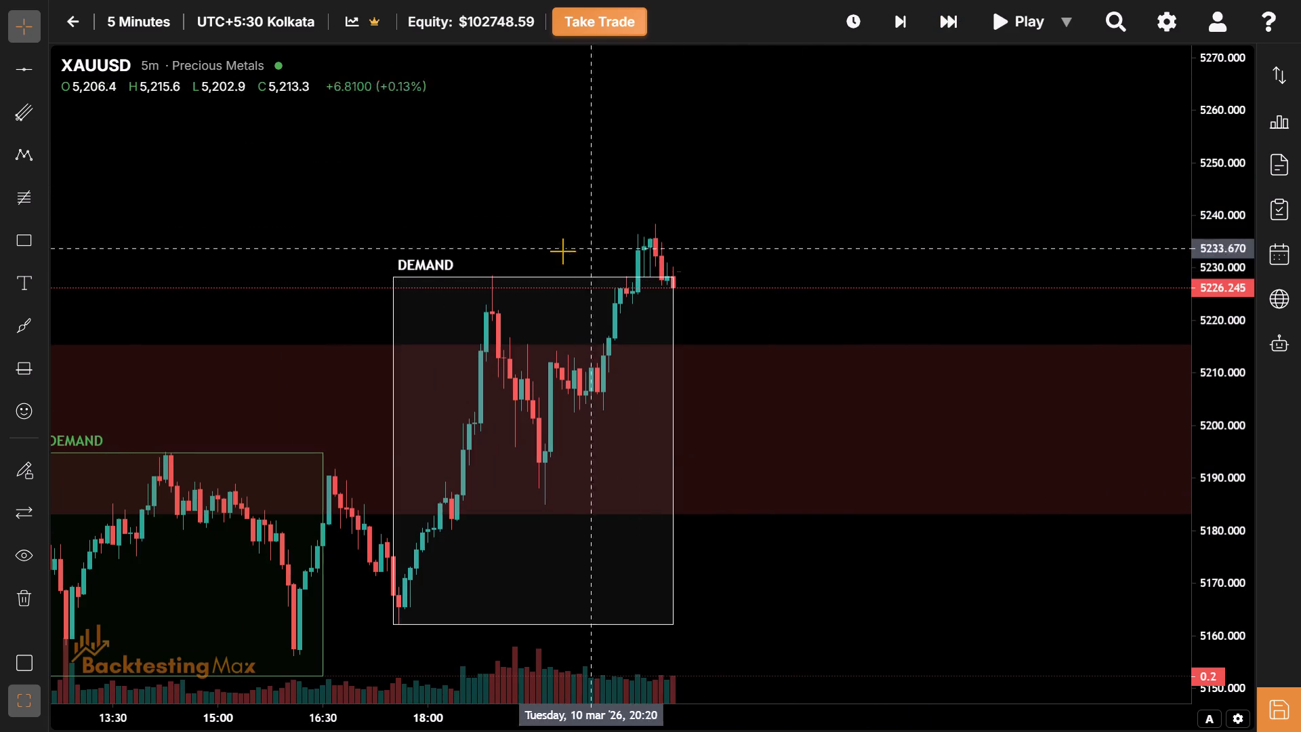
pyautogui.moveTo(535, 276); pyautogui.dragTo(531, 225)
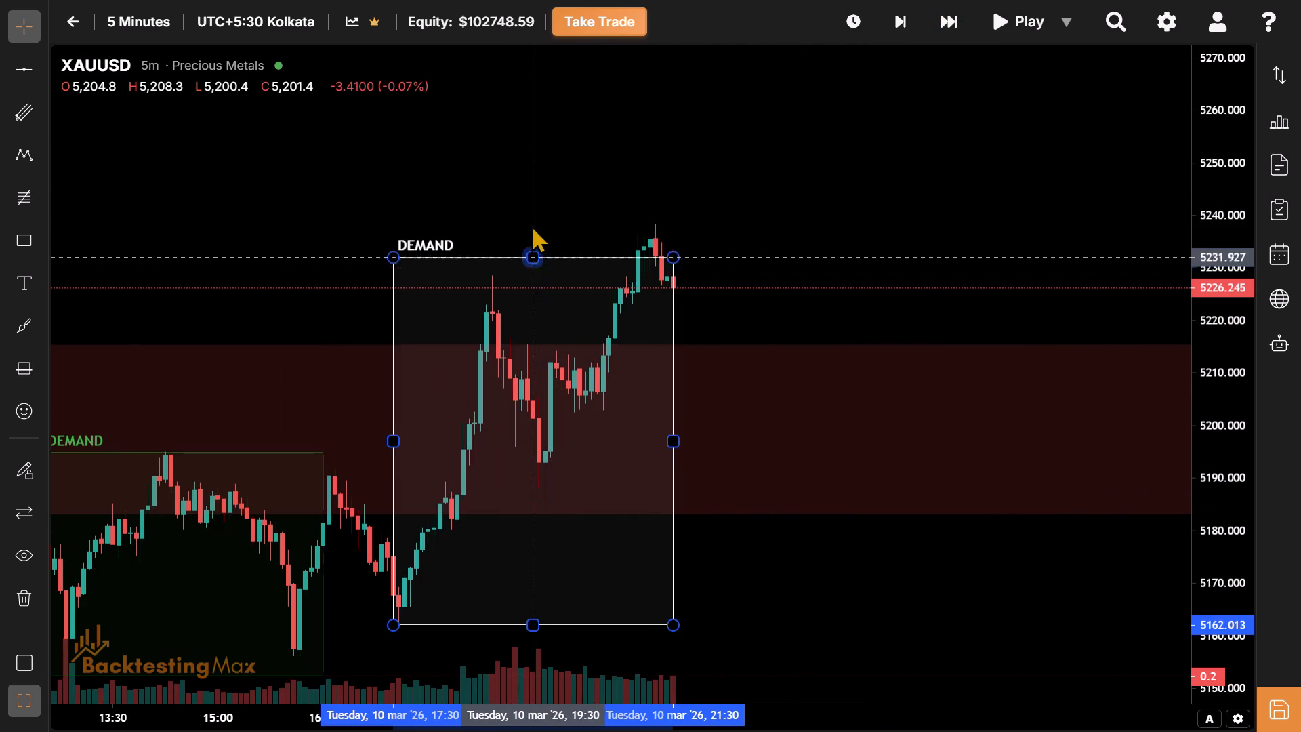
pyautogui.moveTo(531, 225); pyautogui.dragTo(525, 222)
# Review price action across the 10 March Asian, London and NY session boxes and around the red zone for a trade setup.
pyautogui.moveTo(778, 261); pyautogui.dragTo(781, 224)
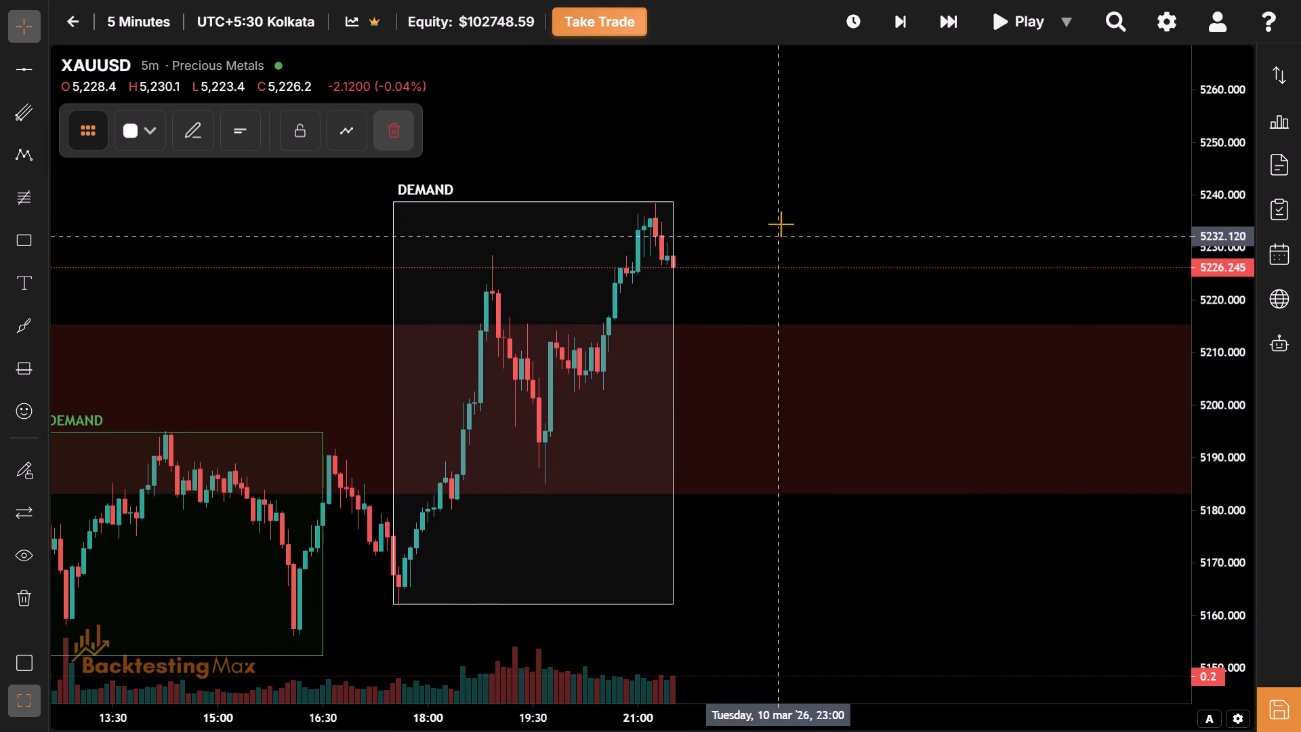
pyautogui.moveTo(781, 224); pyautogui.dragTo(790, 210)
pyautogui.moveTo(531, 275); pyautogui.dragTo(884, 218)
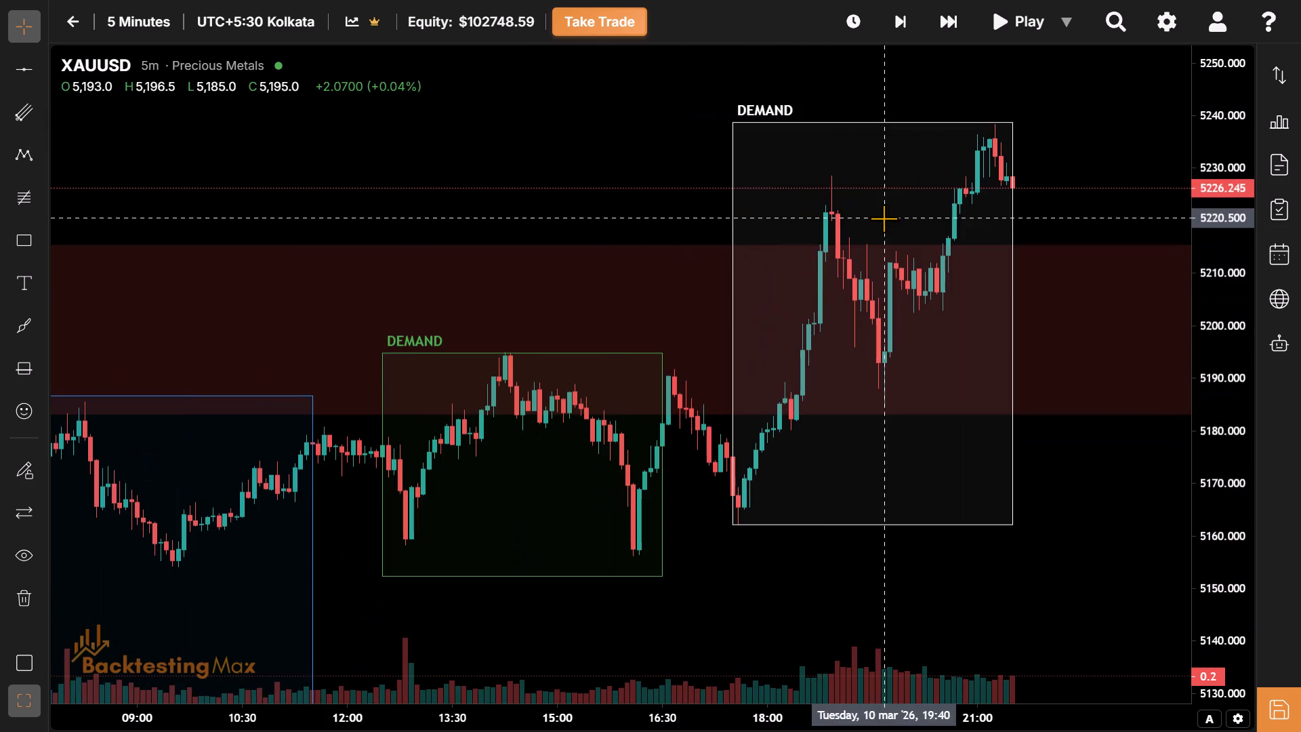
pyautogui.click(411, 205)
pyautogui.moveTo(411, 205); pyautogui.dragTo(1042, 272)
pyautogui.moveTo(517, 246); pyautogui.dragTo(1134, 283)
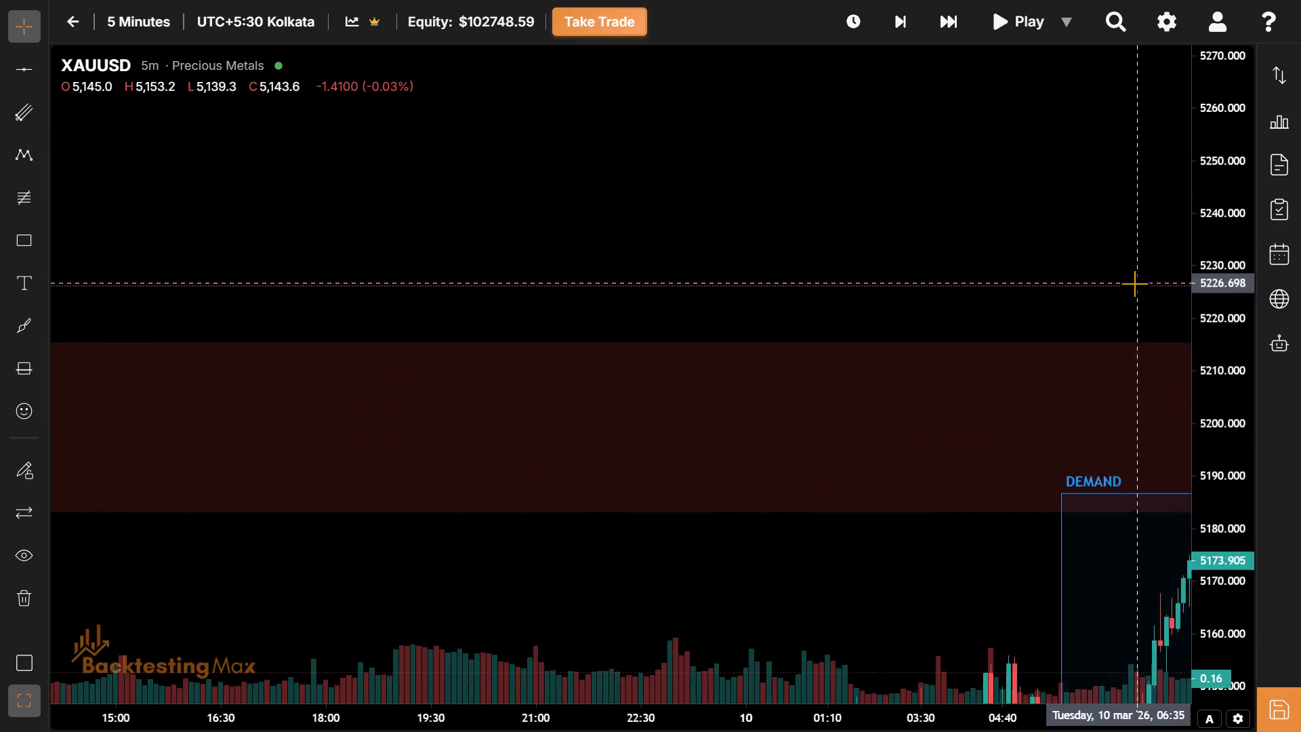
pyautogui.moveTo(1134, 283); pyautogui.dragTo(291, 302)
pyautogui.moveTo(814, 310); pyautogui.dragTo(220, 316)
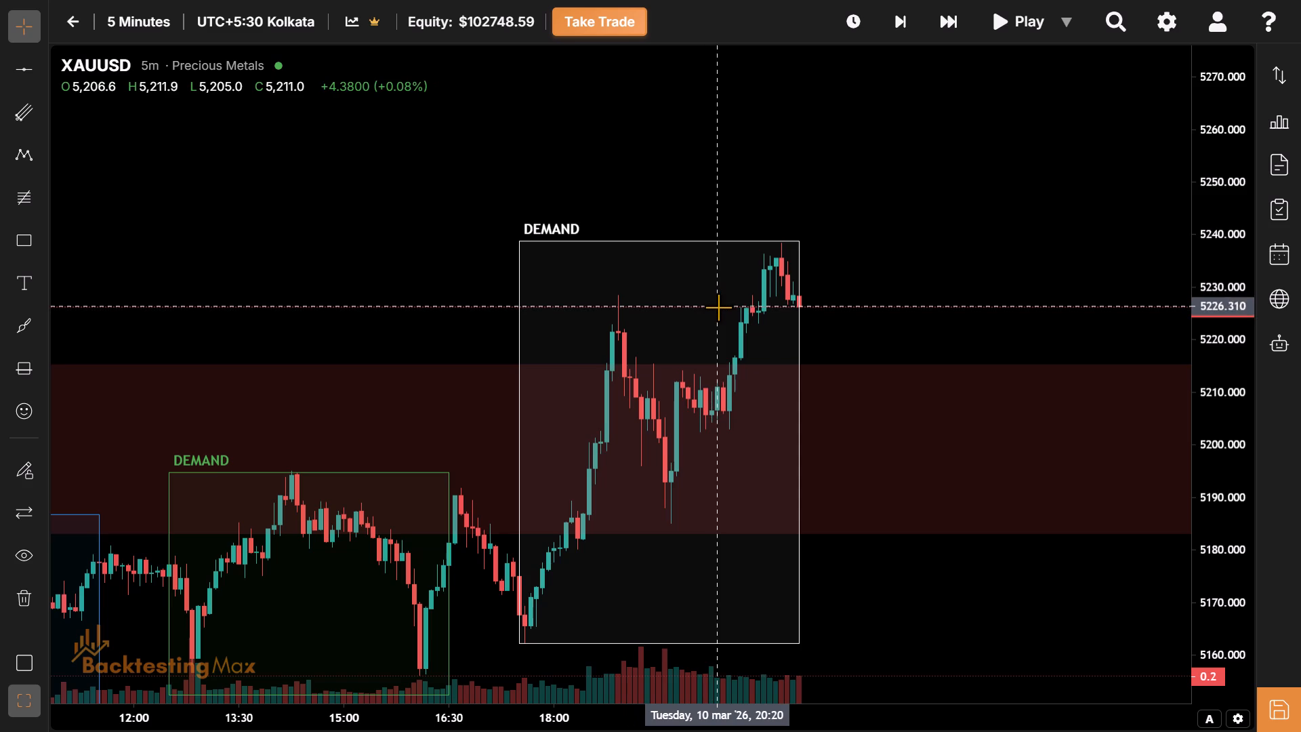
pyautogui.moveTo(718, 308); pyautogui.dragTo(424, 275)
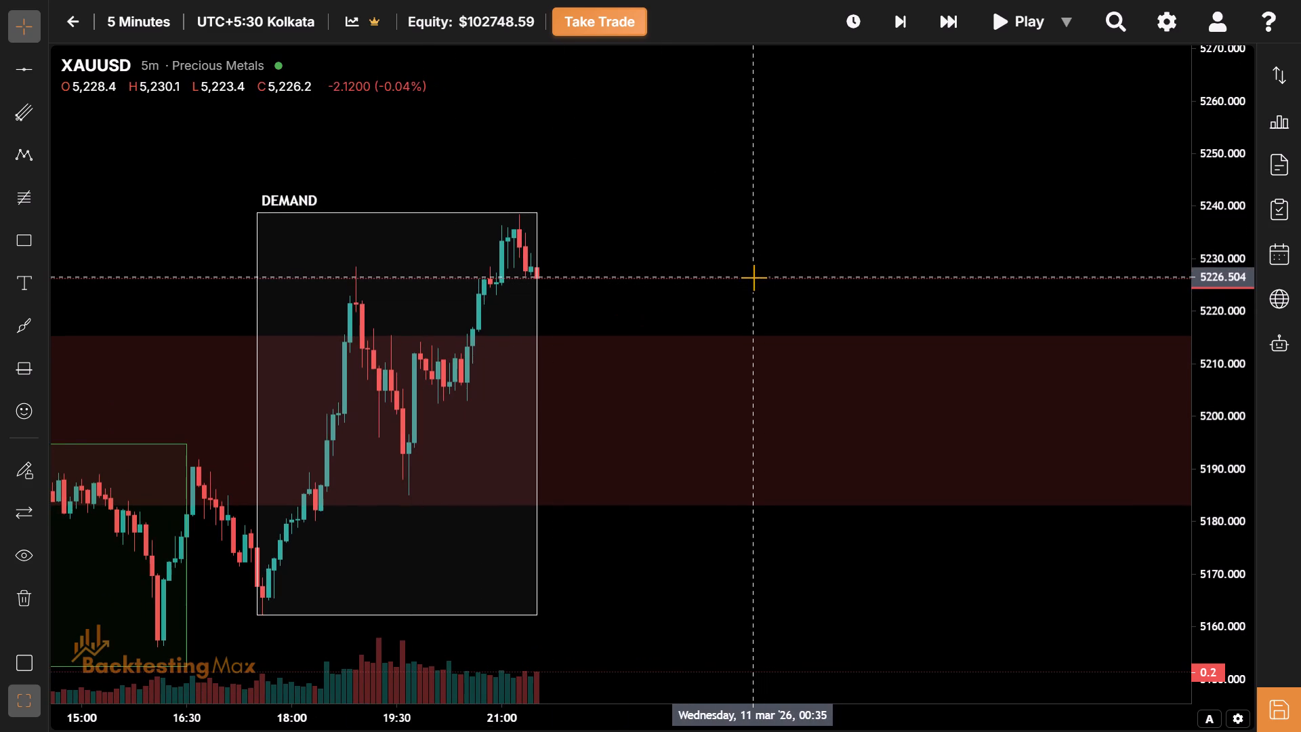
pyautogui.click(753, 277)
pyautogui.moveTo(623, 310); pyautogui.dragTo(682, 304)
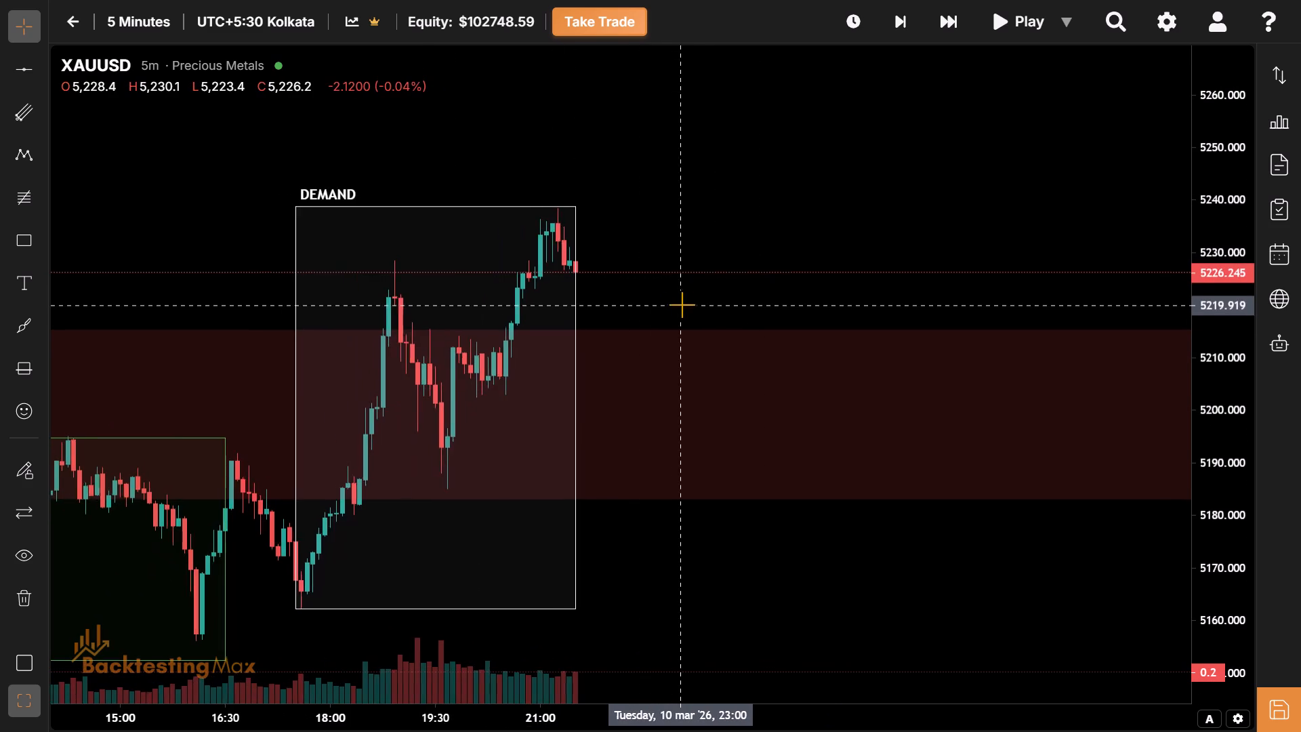
pyautogui.moveTo(682, 304); pyautogui.dragTo(687, 230)
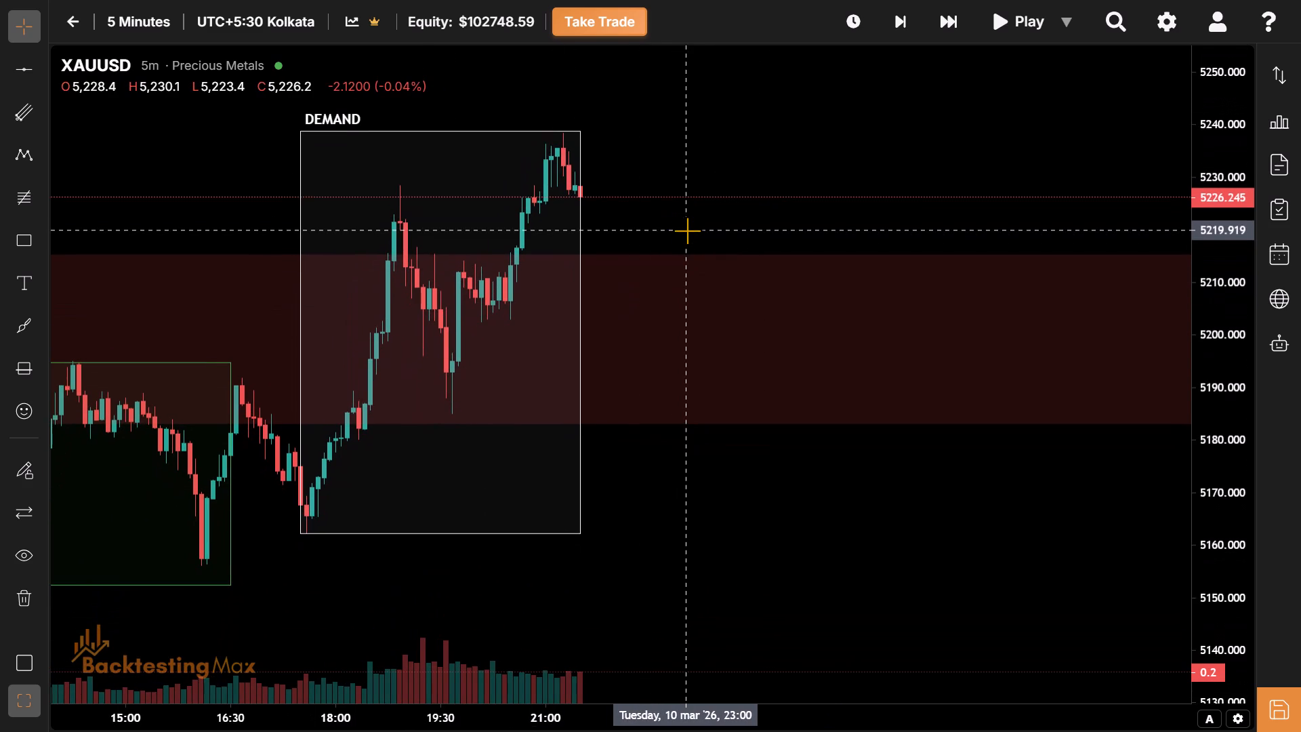
pyautogui.click(687, 230)
pyautogui.moveTo(687, 181); pyautogui.dragTo(652, 259)
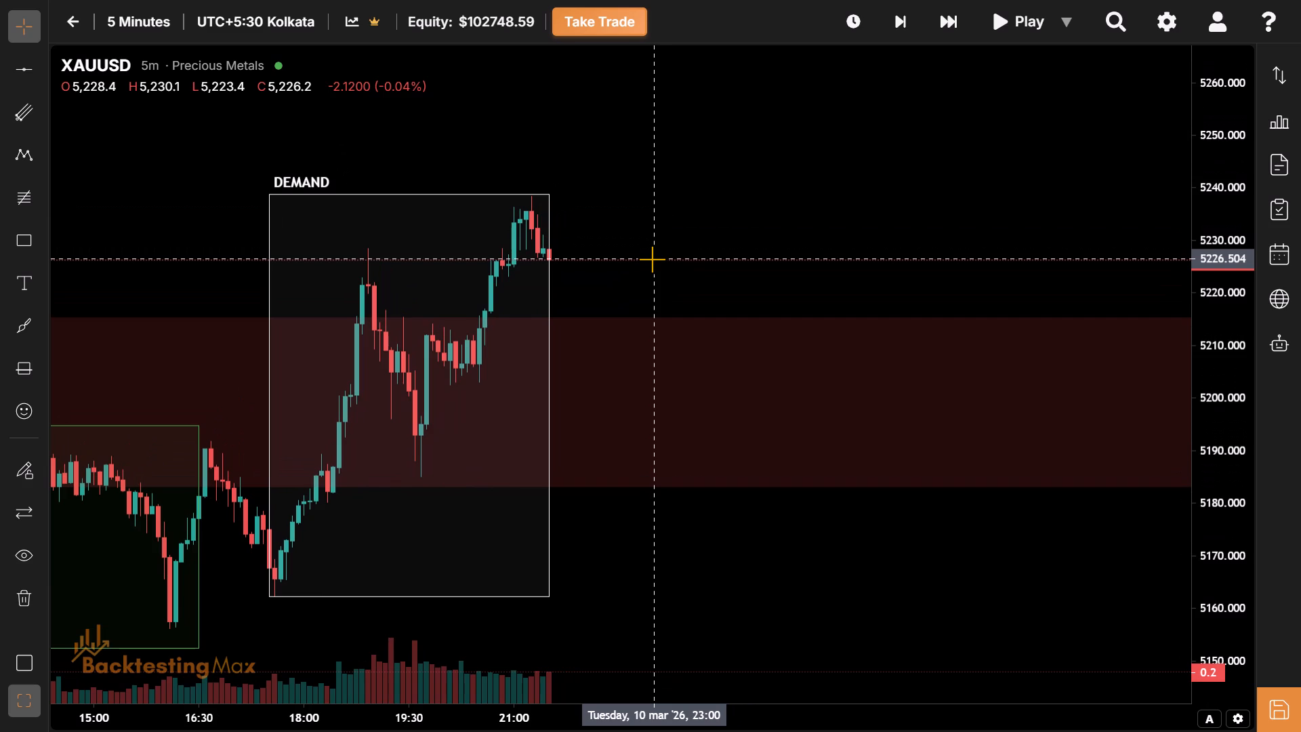
pyautogui.moveTo(748, 218); pyautogui.dragTo(700, 260)
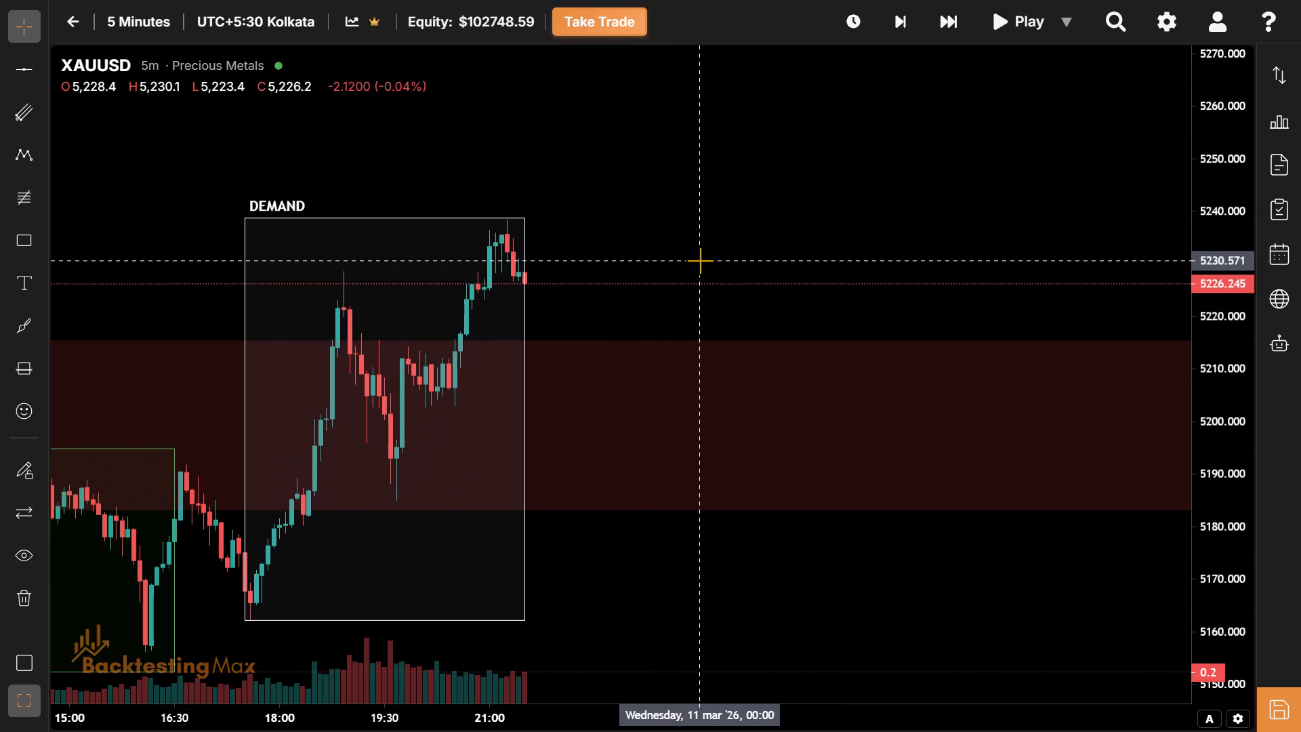
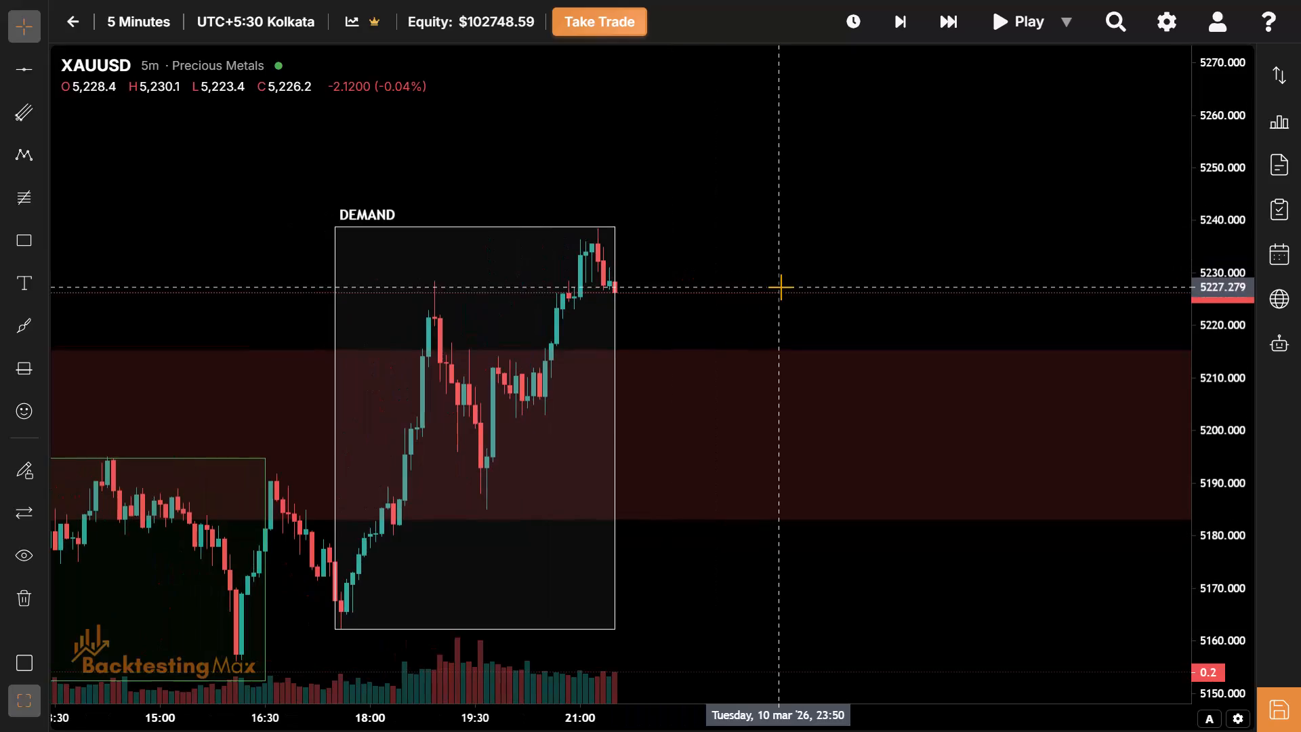
# Examine price action from the Asian and London session boxes through the NY session box relative to the red zone.
pyautogui.moveTo(744, 283); pyautogui.dragTo(800, 293)
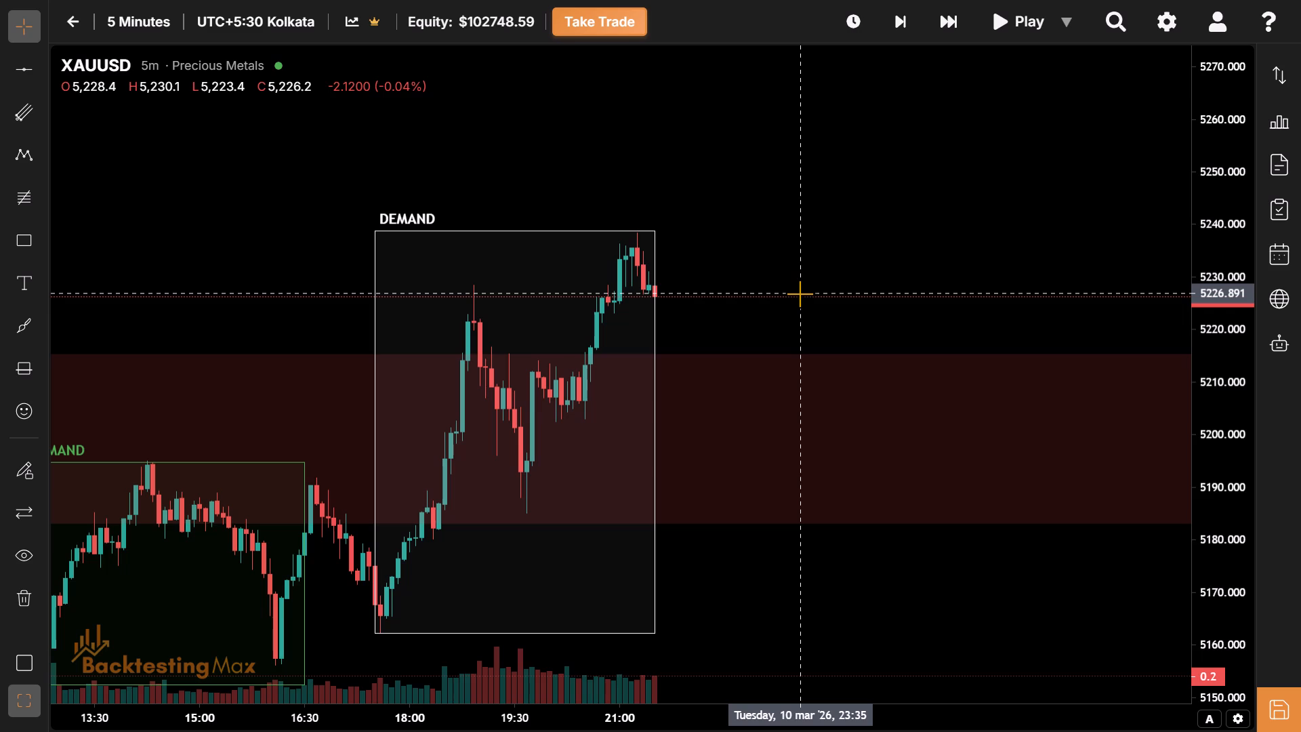
pyautogui.moveTo(787, 285); pyautogui.dragTo(746, 291)
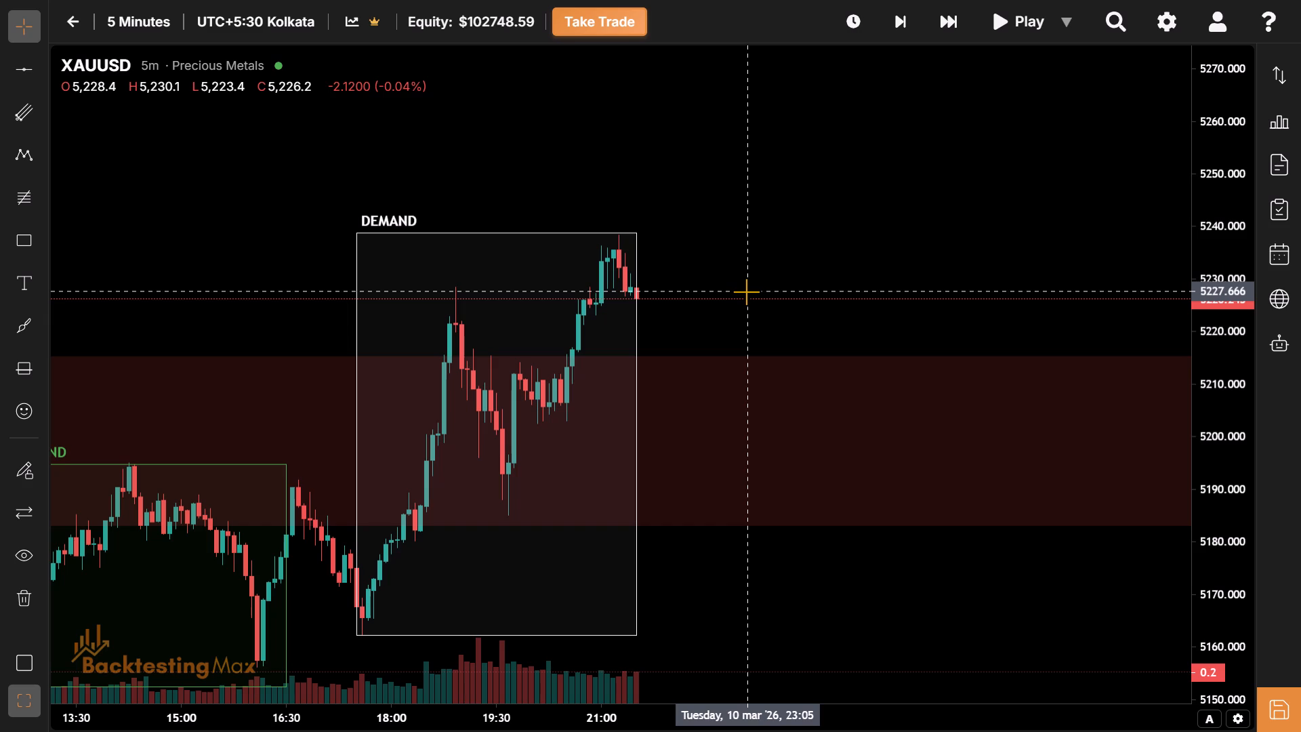
pyautogui.moveTo(746, 291); pyautogui.dragTo(722, 310)
pyautogui.moveTo(722, 310); pyautogui.dragTo(711, 319)
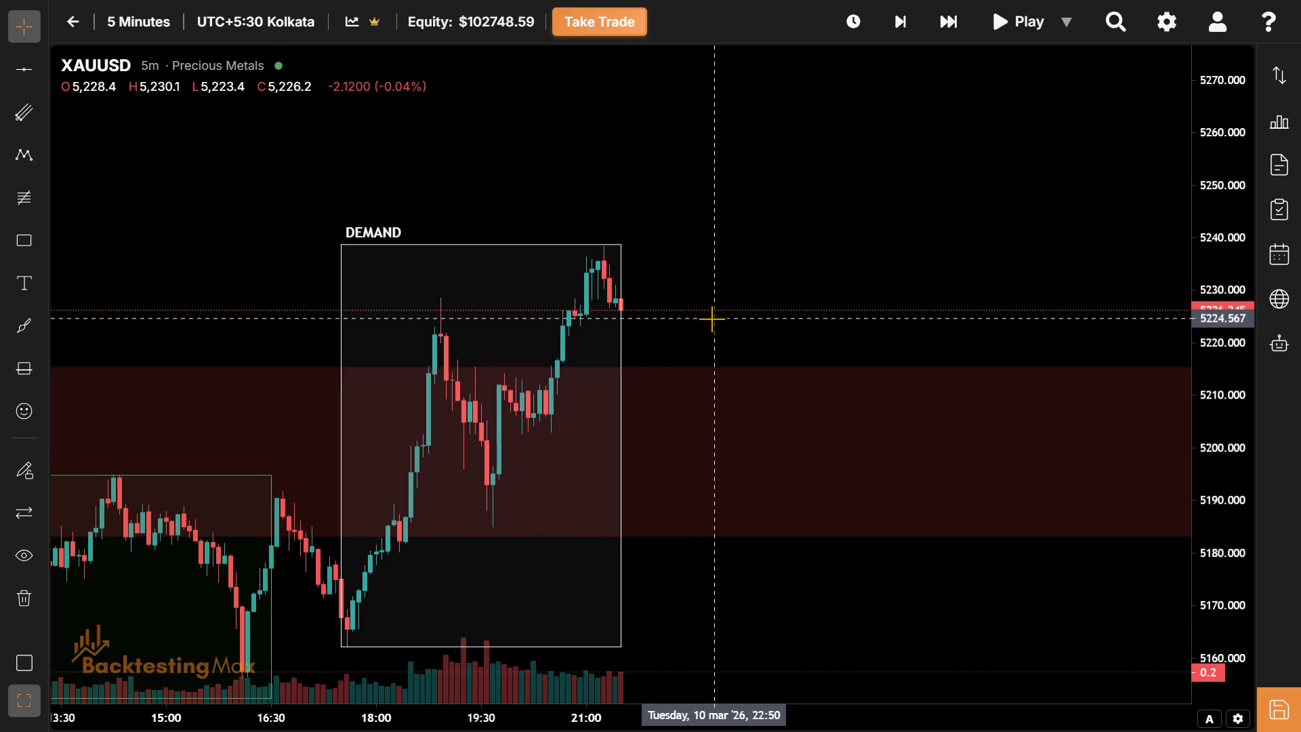
pyautogui.moveTo(711, 319); pyautogui.dragTo(892, 348)
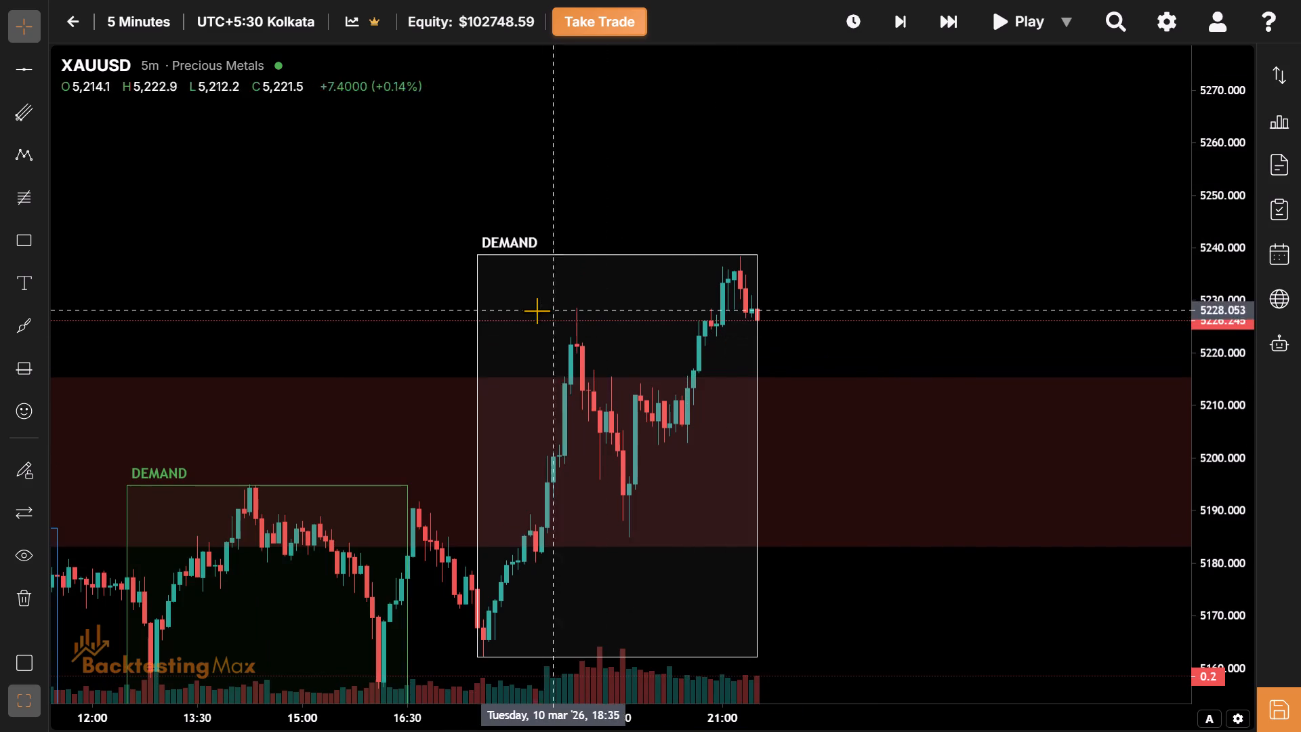
pyautogui.moveTo(400, 301); pyautogui.dragTo(548, 305)
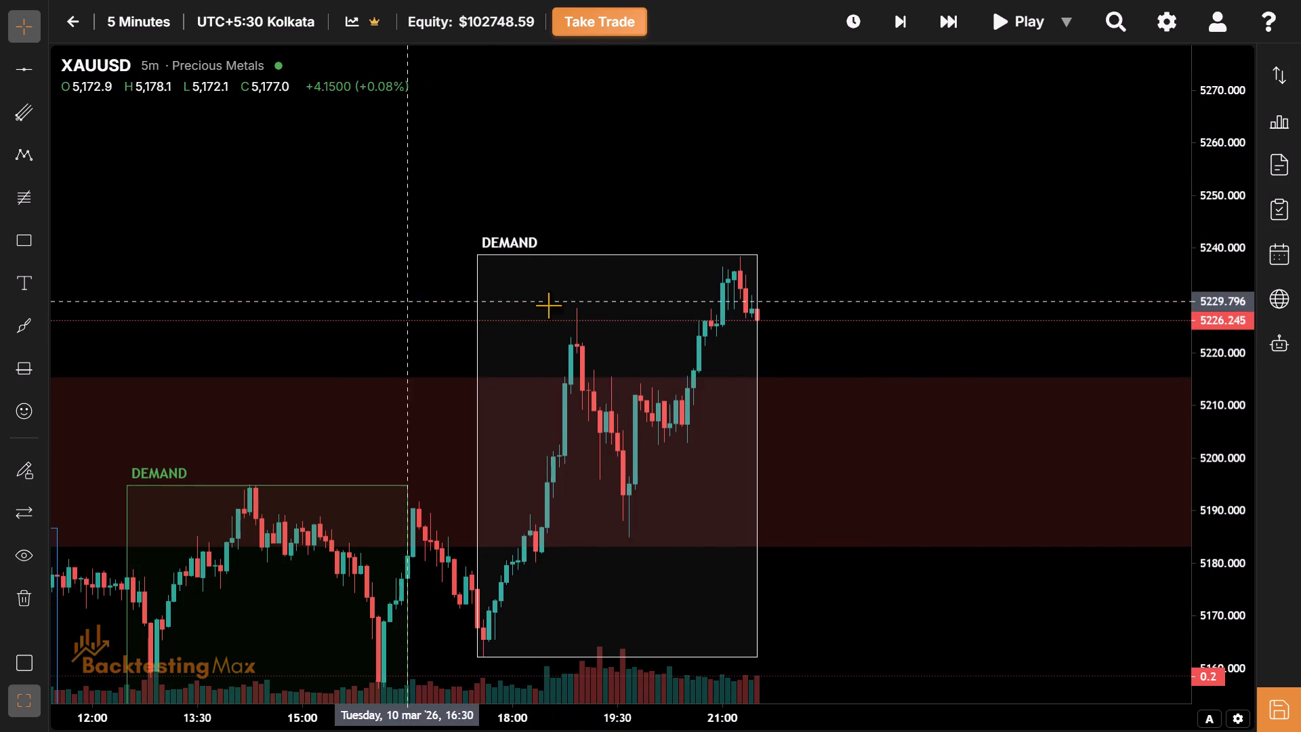
pyautogui.moveTo(548, 305); pyautogui.dragTo(915, 344)
pyautogui.moveTo(510, 339); pyautogui.dragTo(356, 269)
pyautogui.moveTo(921, 284); pyautogui.dragTo(630, 253)
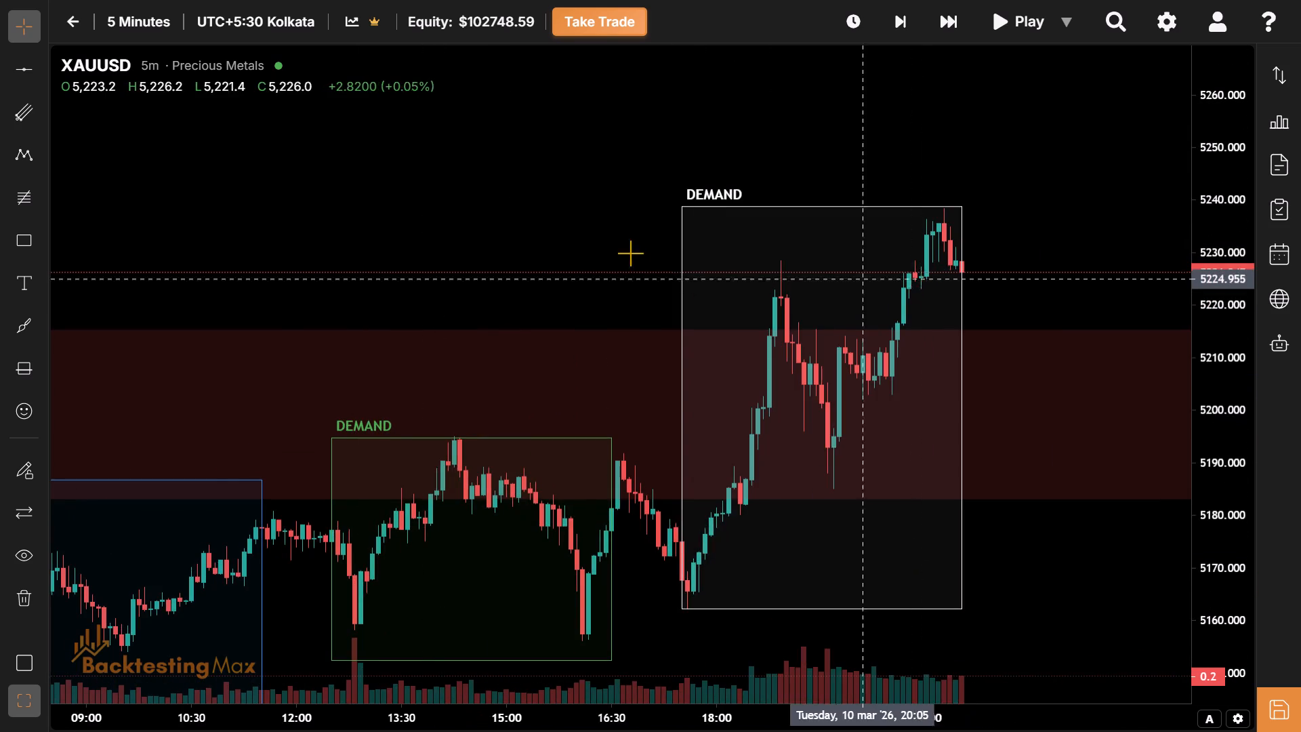
pyautogui.moveTo(630, 253); pyautogui.dragTo(512, 237)
pyautogui.moveTo(842, 244); pyautogui.dragTo(650, 310)
pyautogui.moveTo(650, 310); pyautogui.dragTo(578, 335)
pyautogui.moveTo(865, 219); pyautogui.dragTo(800, 256)
pyautogui.moveTo(436, 277); pyautogui.dragTo(552, 283)
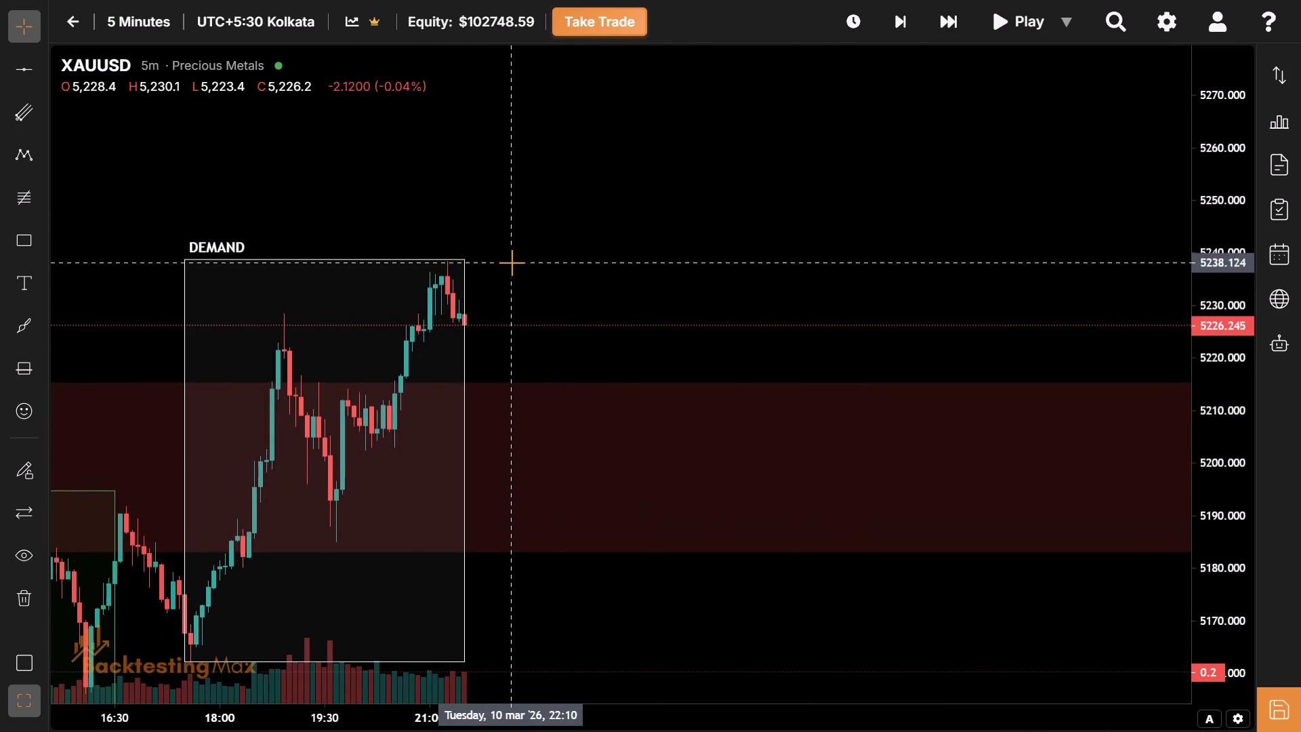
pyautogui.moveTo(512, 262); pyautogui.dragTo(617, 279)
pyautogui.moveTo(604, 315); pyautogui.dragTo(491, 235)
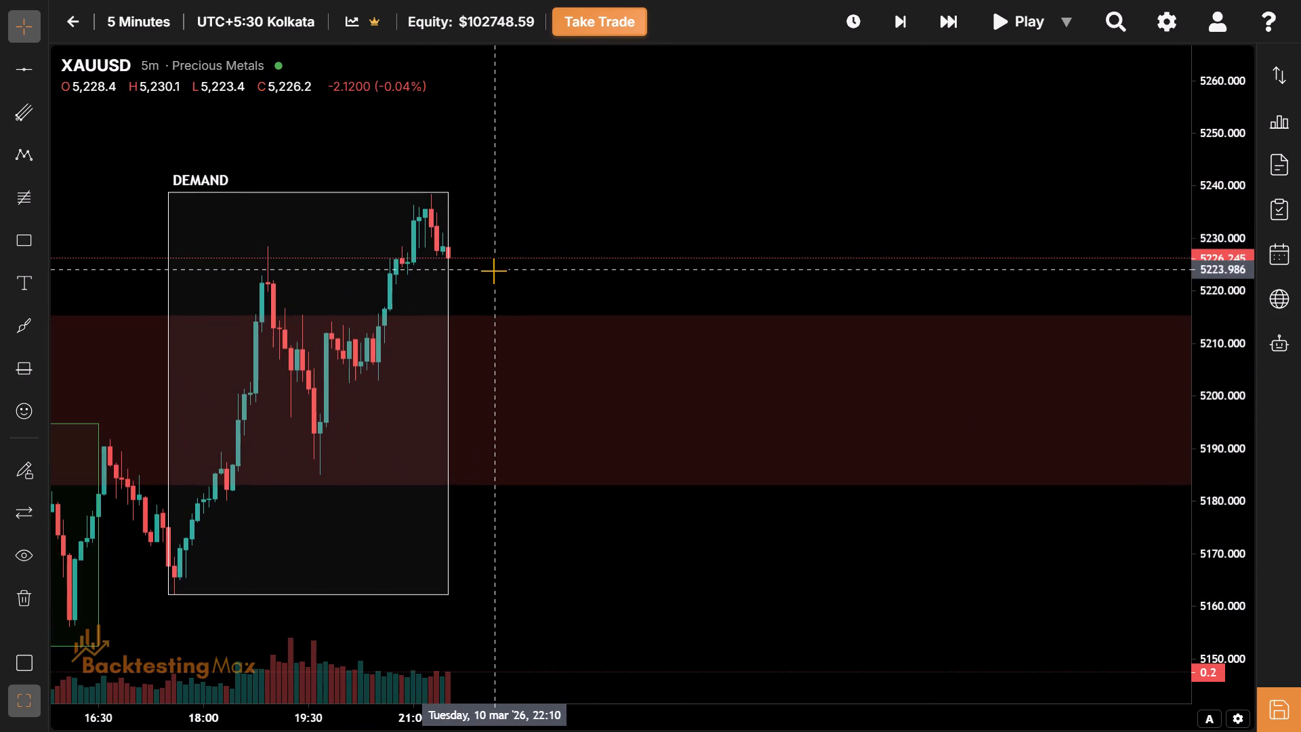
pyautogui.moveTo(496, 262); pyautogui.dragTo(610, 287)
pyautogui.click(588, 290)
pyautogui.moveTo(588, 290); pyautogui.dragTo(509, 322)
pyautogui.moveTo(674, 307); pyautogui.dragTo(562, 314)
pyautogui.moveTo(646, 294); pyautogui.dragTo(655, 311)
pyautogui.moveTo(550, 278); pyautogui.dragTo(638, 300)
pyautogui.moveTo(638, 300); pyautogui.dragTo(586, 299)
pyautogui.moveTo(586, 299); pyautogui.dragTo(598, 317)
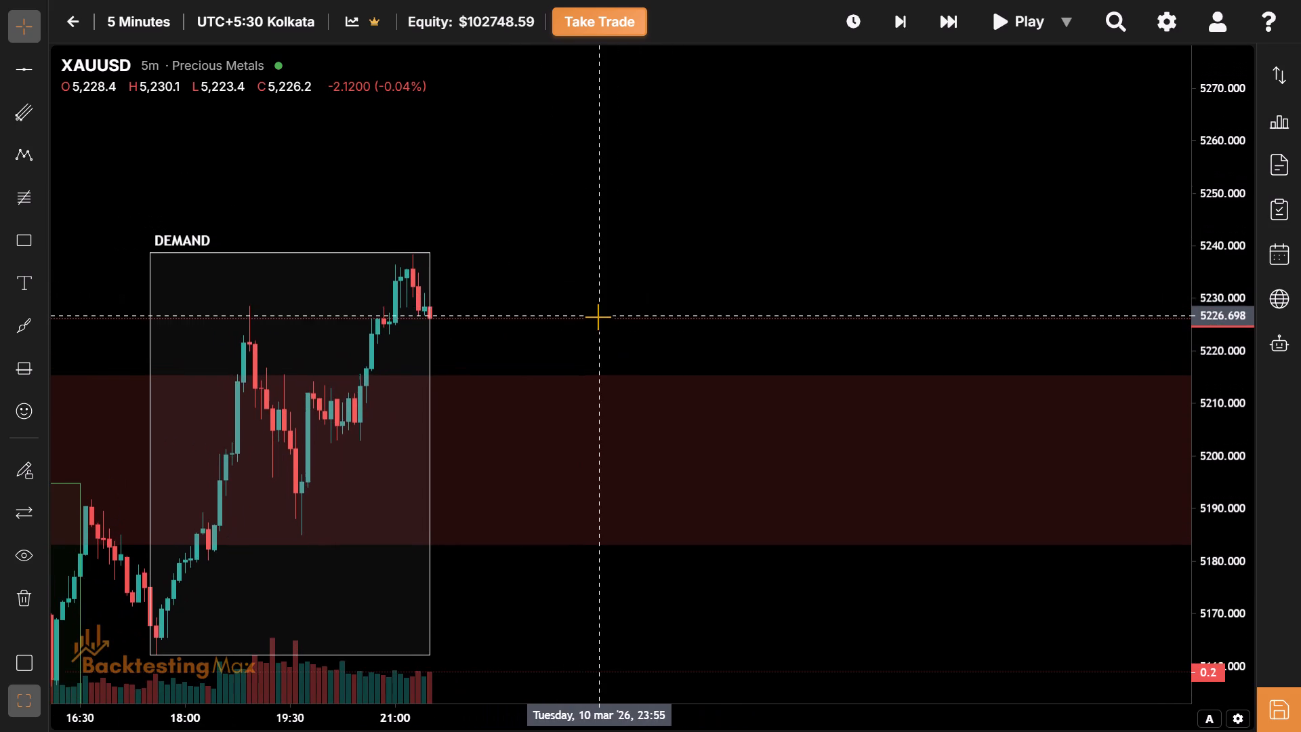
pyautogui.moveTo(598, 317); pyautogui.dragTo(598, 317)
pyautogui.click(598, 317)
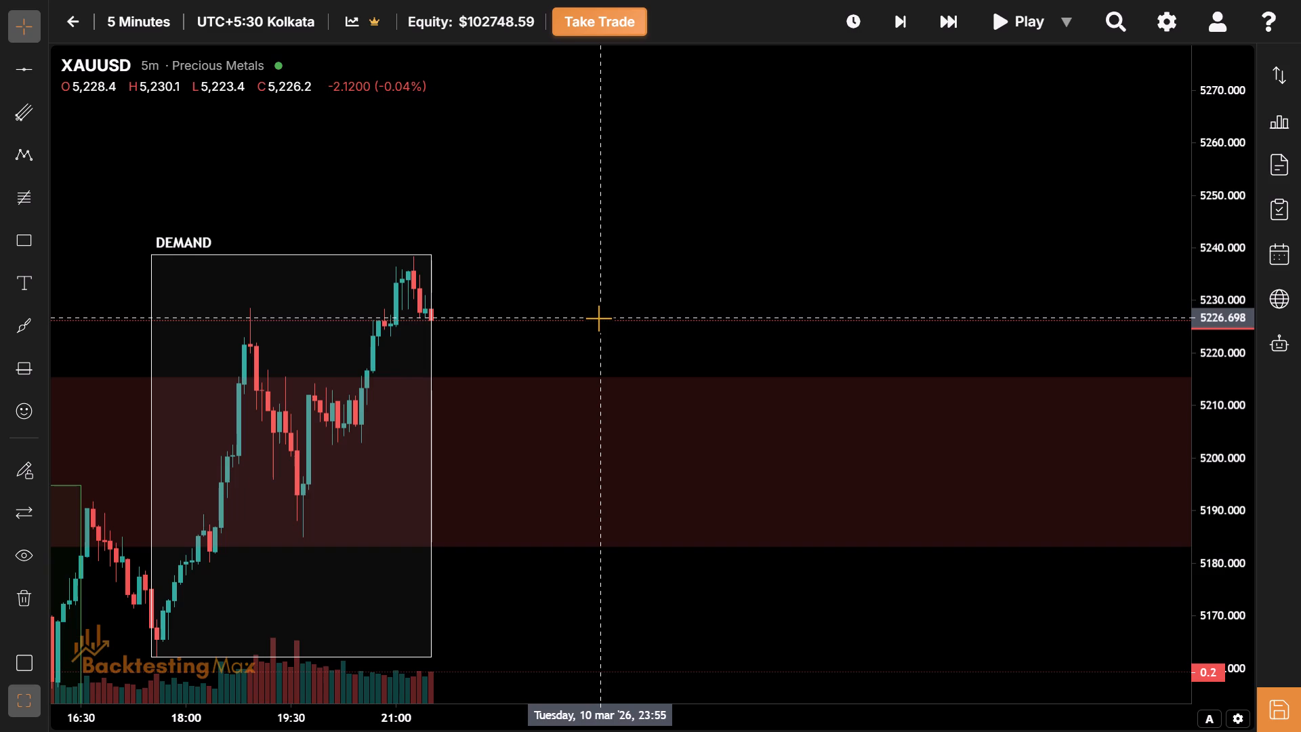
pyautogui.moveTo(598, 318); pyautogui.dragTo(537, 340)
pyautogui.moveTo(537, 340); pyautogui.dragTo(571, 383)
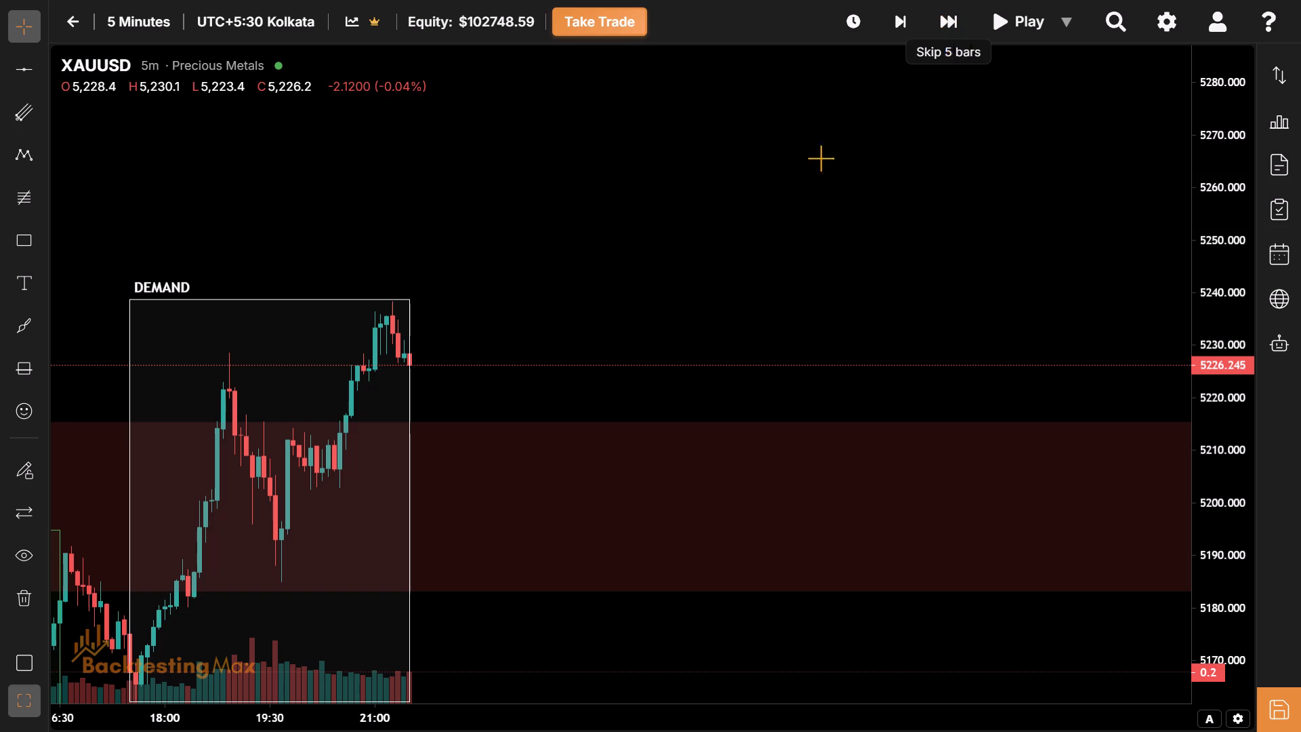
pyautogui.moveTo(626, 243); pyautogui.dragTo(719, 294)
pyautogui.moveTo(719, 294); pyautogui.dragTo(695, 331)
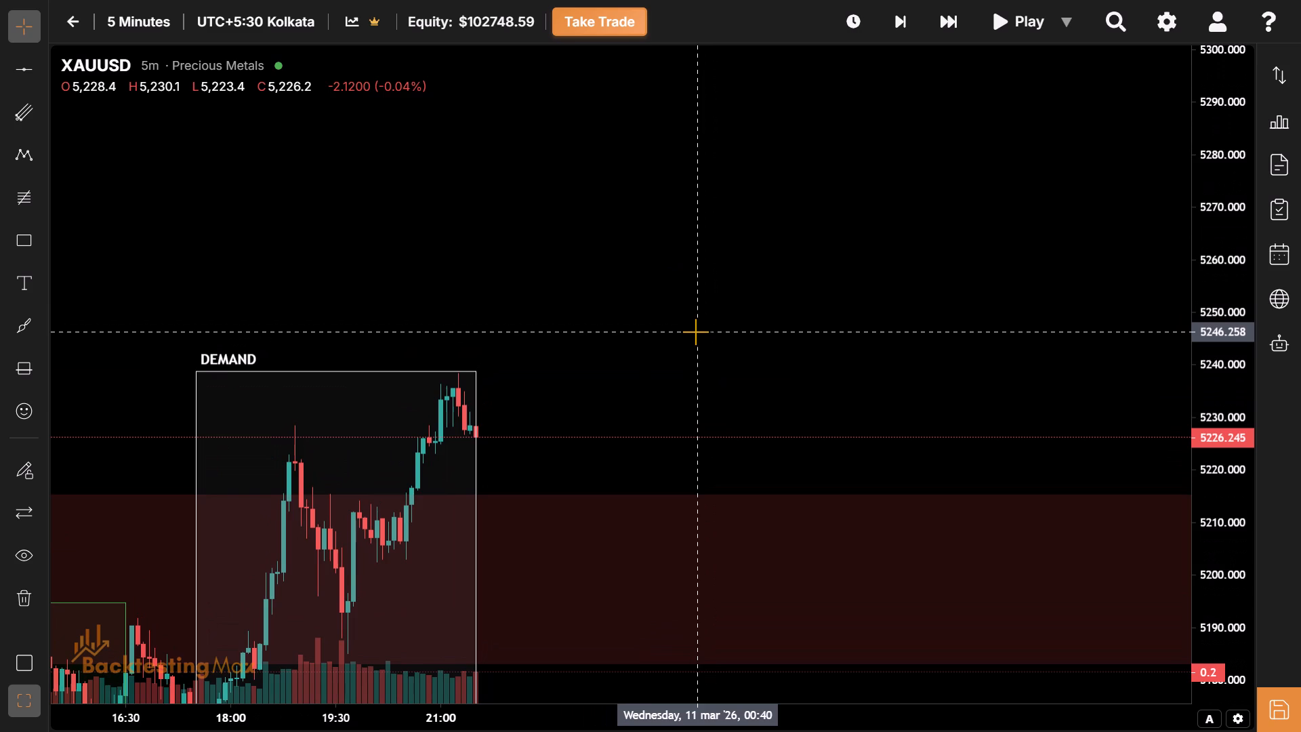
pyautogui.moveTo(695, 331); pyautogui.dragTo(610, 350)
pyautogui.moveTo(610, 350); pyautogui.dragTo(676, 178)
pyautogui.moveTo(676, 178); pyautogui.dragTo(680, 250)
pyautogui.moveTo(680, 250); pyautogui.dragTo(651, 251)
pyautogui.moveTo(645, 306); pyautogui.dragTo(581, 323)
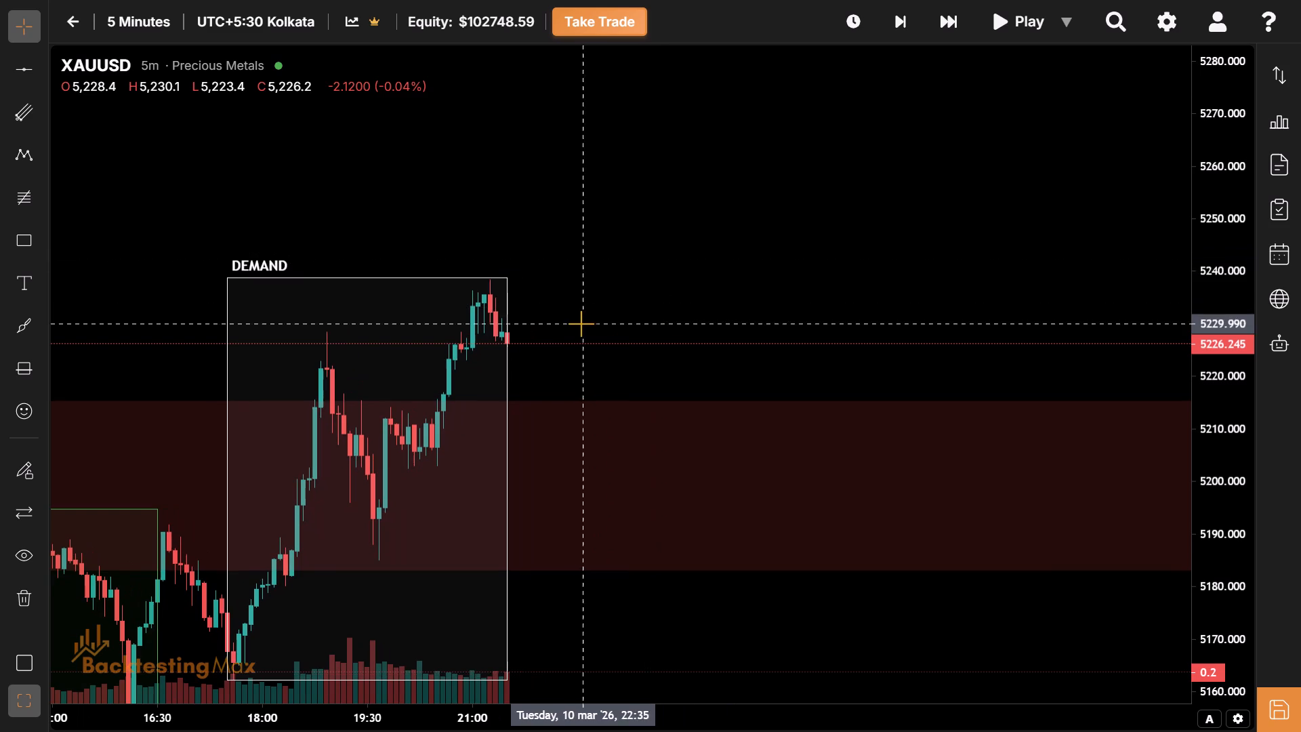
# Advance the XAUUSD replay three 5-minute bars past the end of the white NY session box, to about 21:45.
pyautogui.click(896, 24)
pyautogui.click(896, 24)
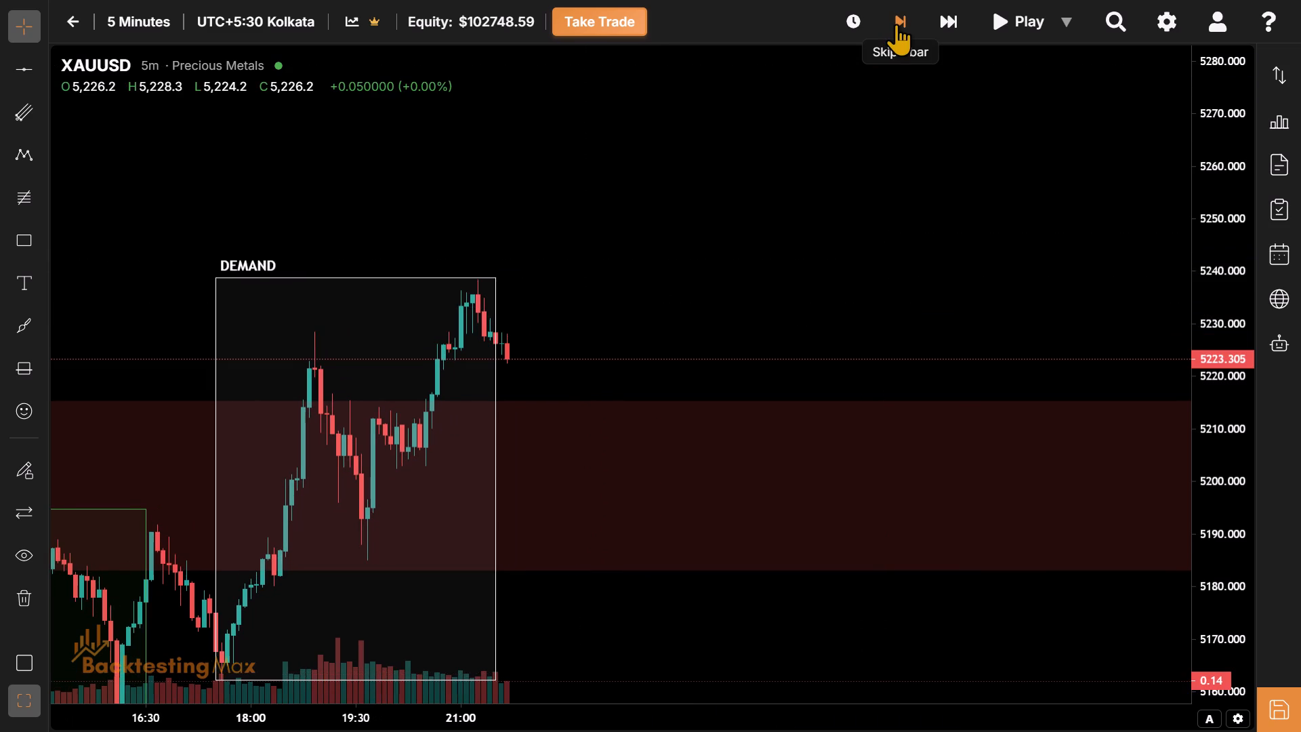
pyautogui.click(896, 24)
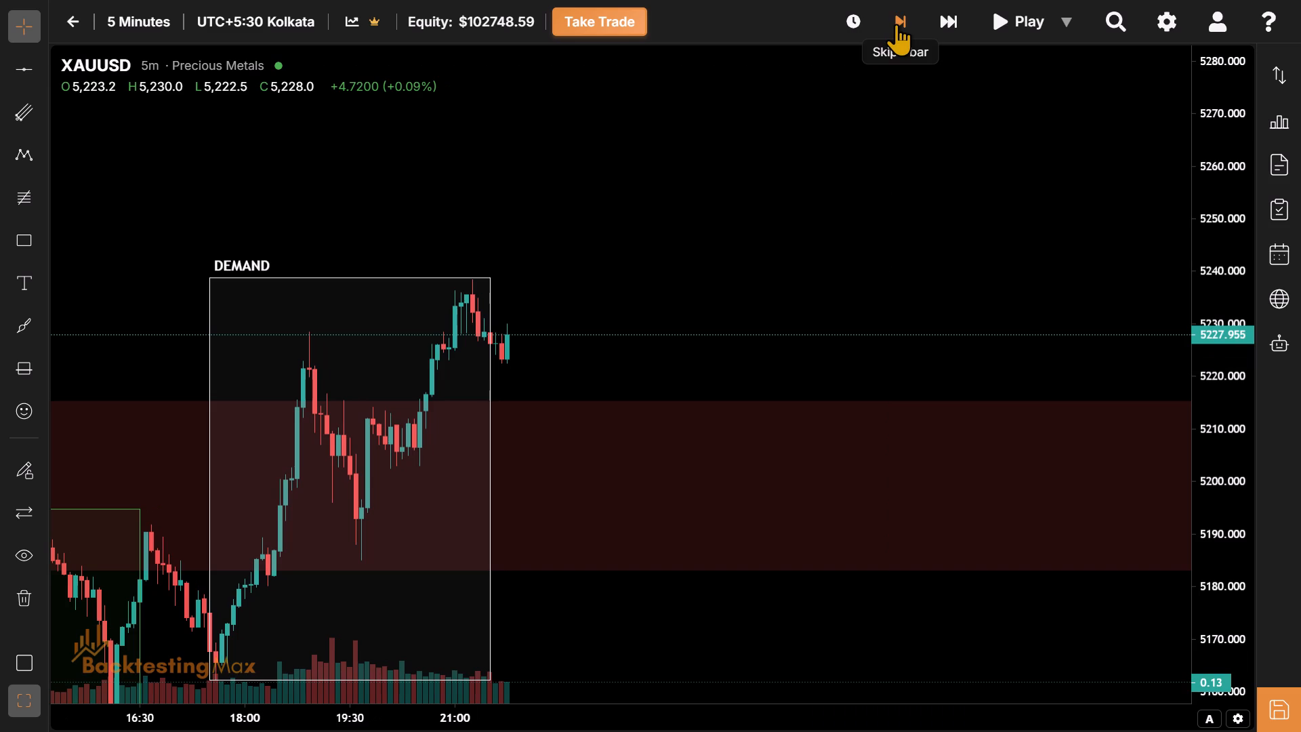
pyautogui.moveTo(817, 187); pyautogui.dragTo(741, 193)
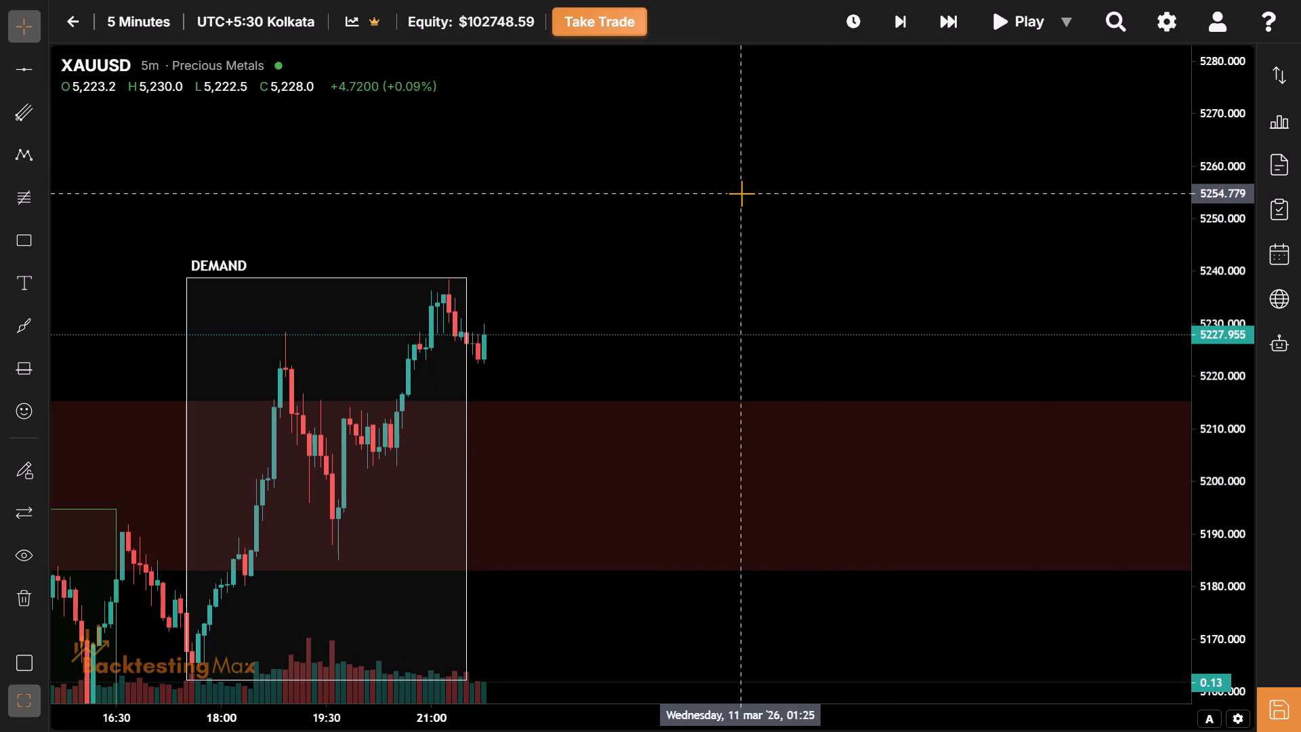
# Exit the full-screen view of the chart.
pyautogui.press('Escape')
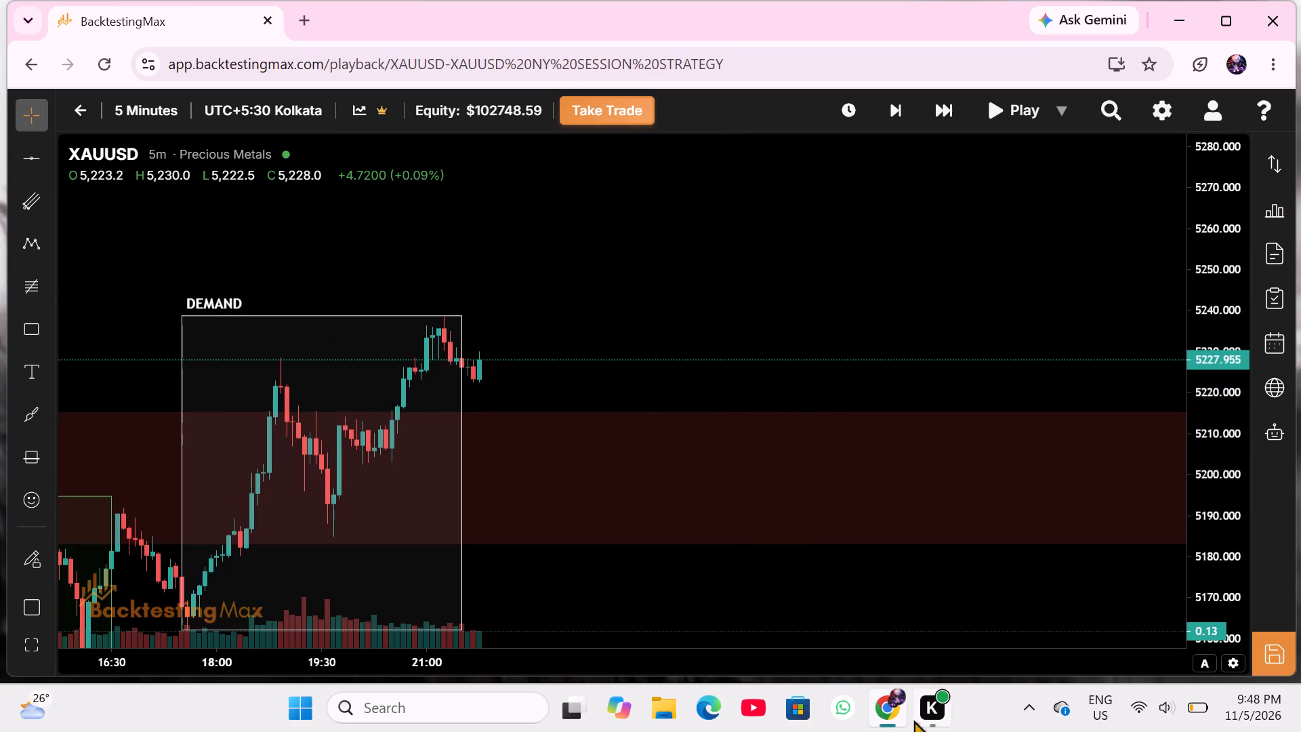